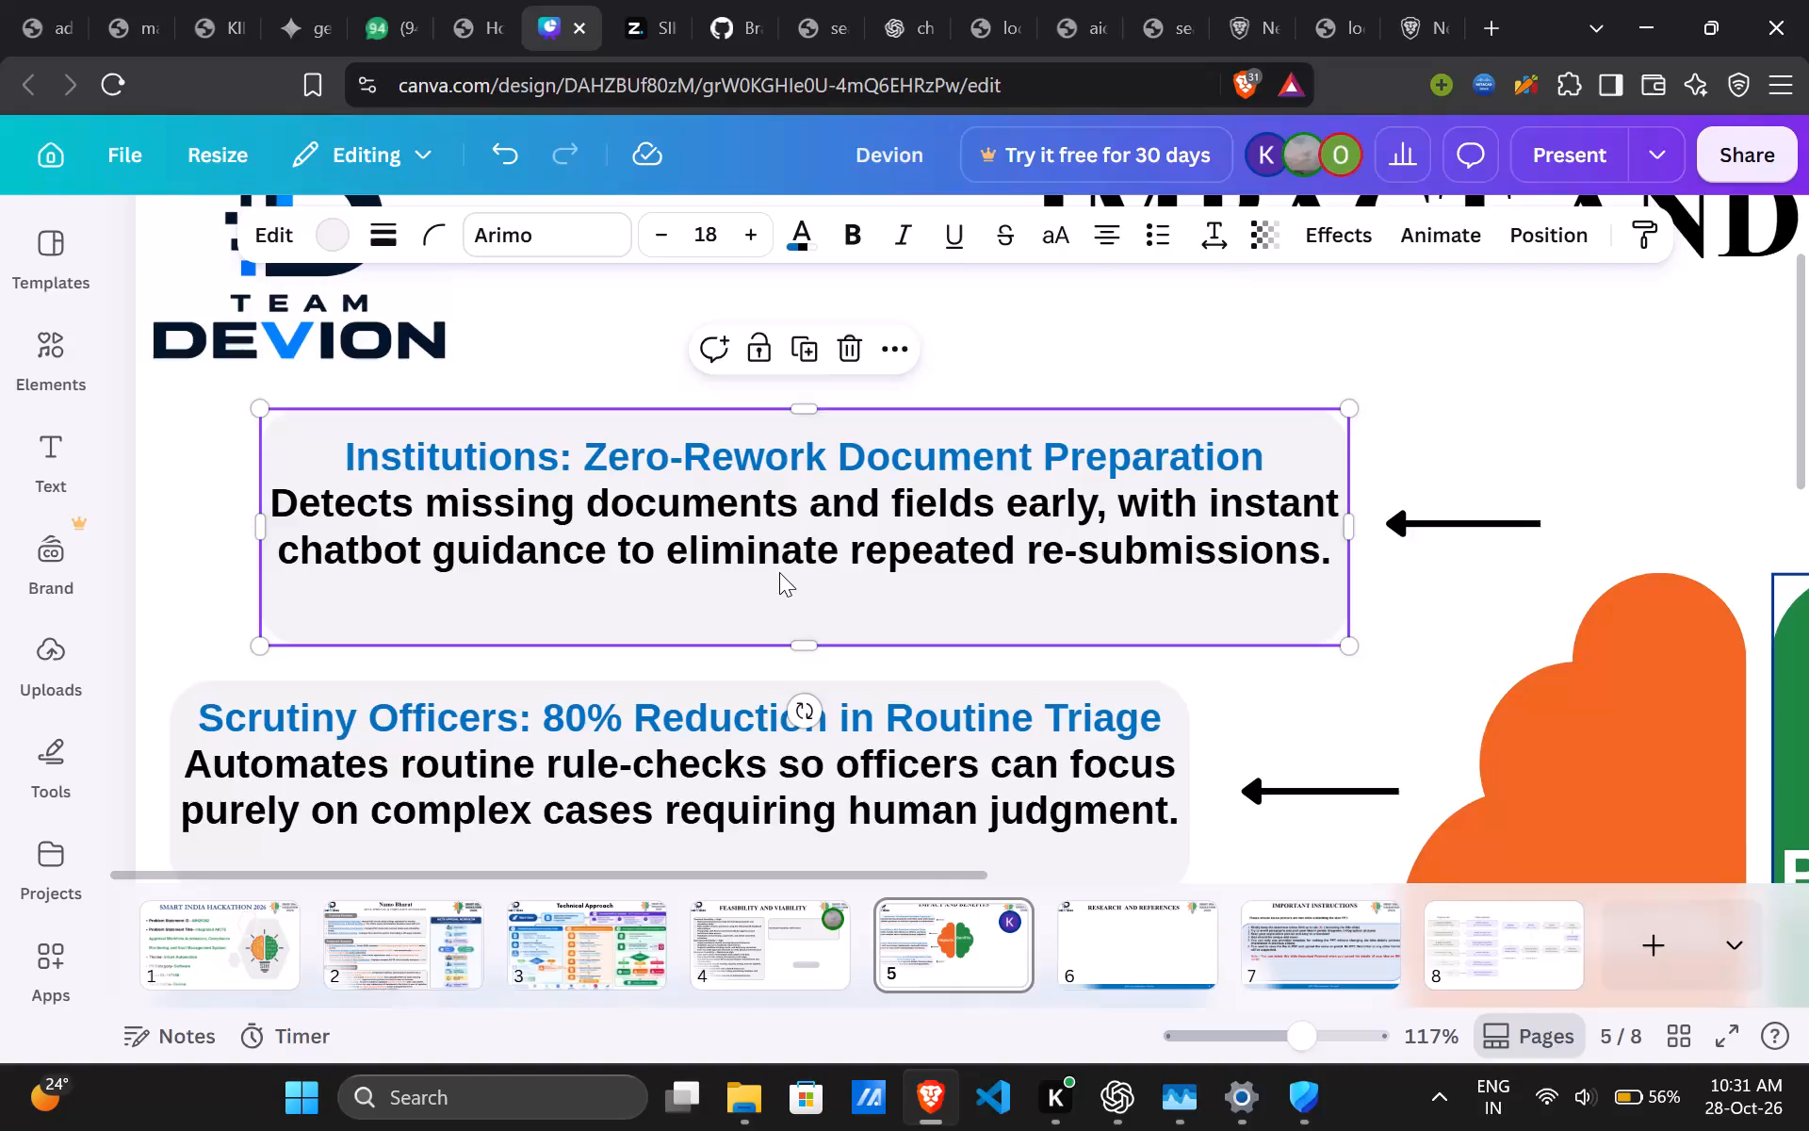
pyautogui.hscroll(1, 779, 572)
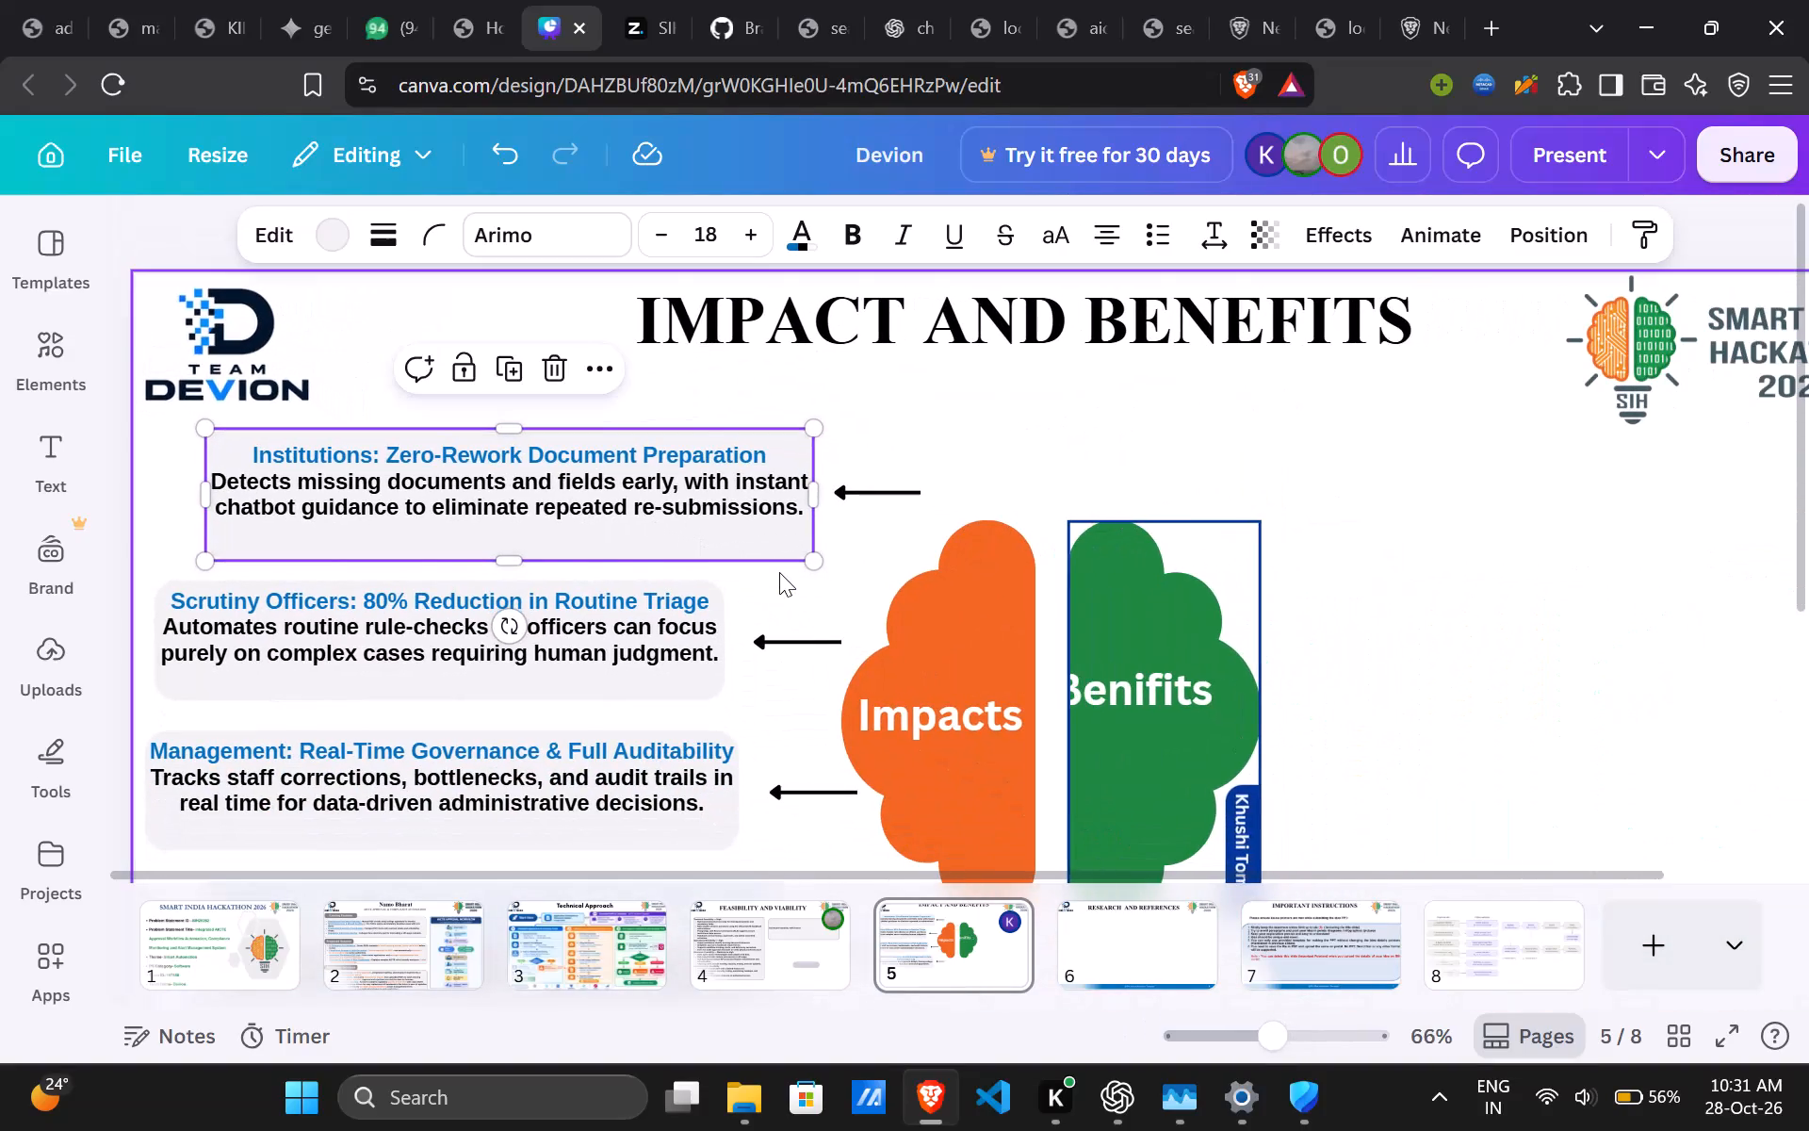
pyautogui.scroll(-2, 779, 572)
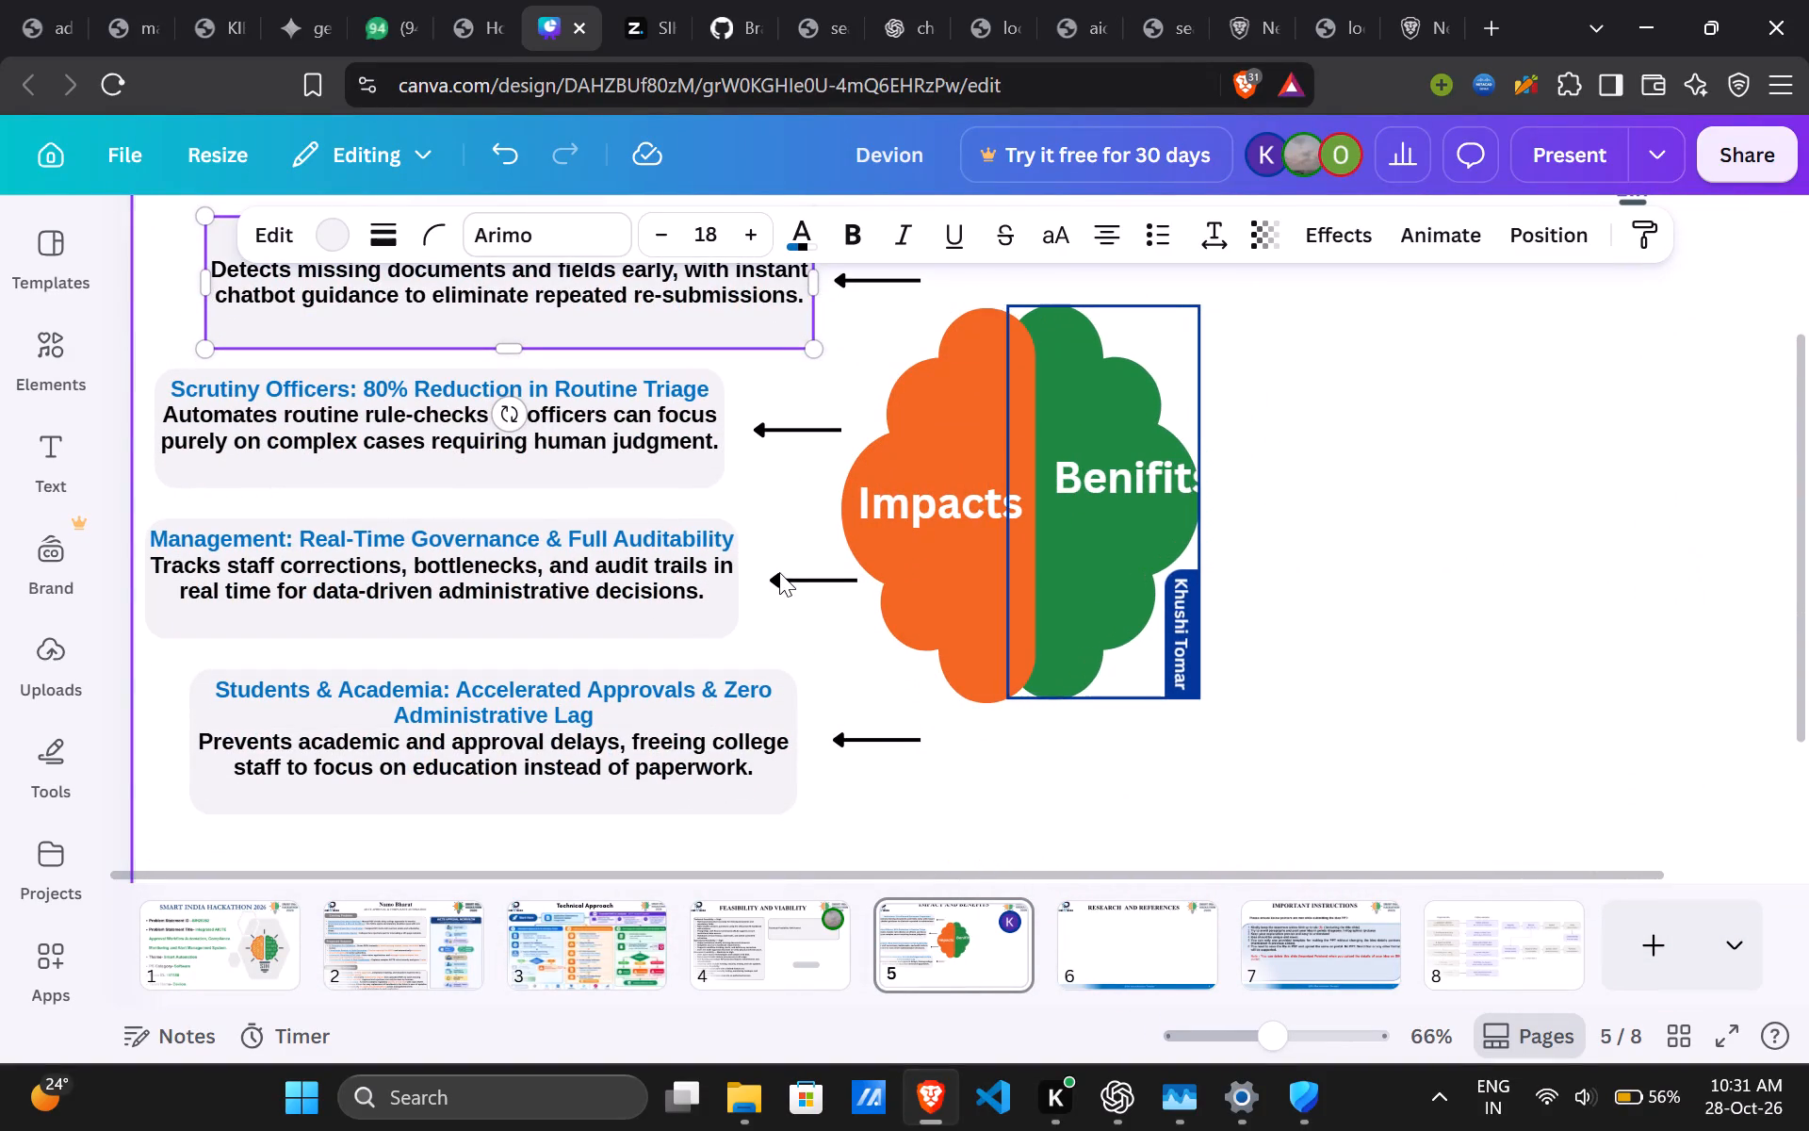
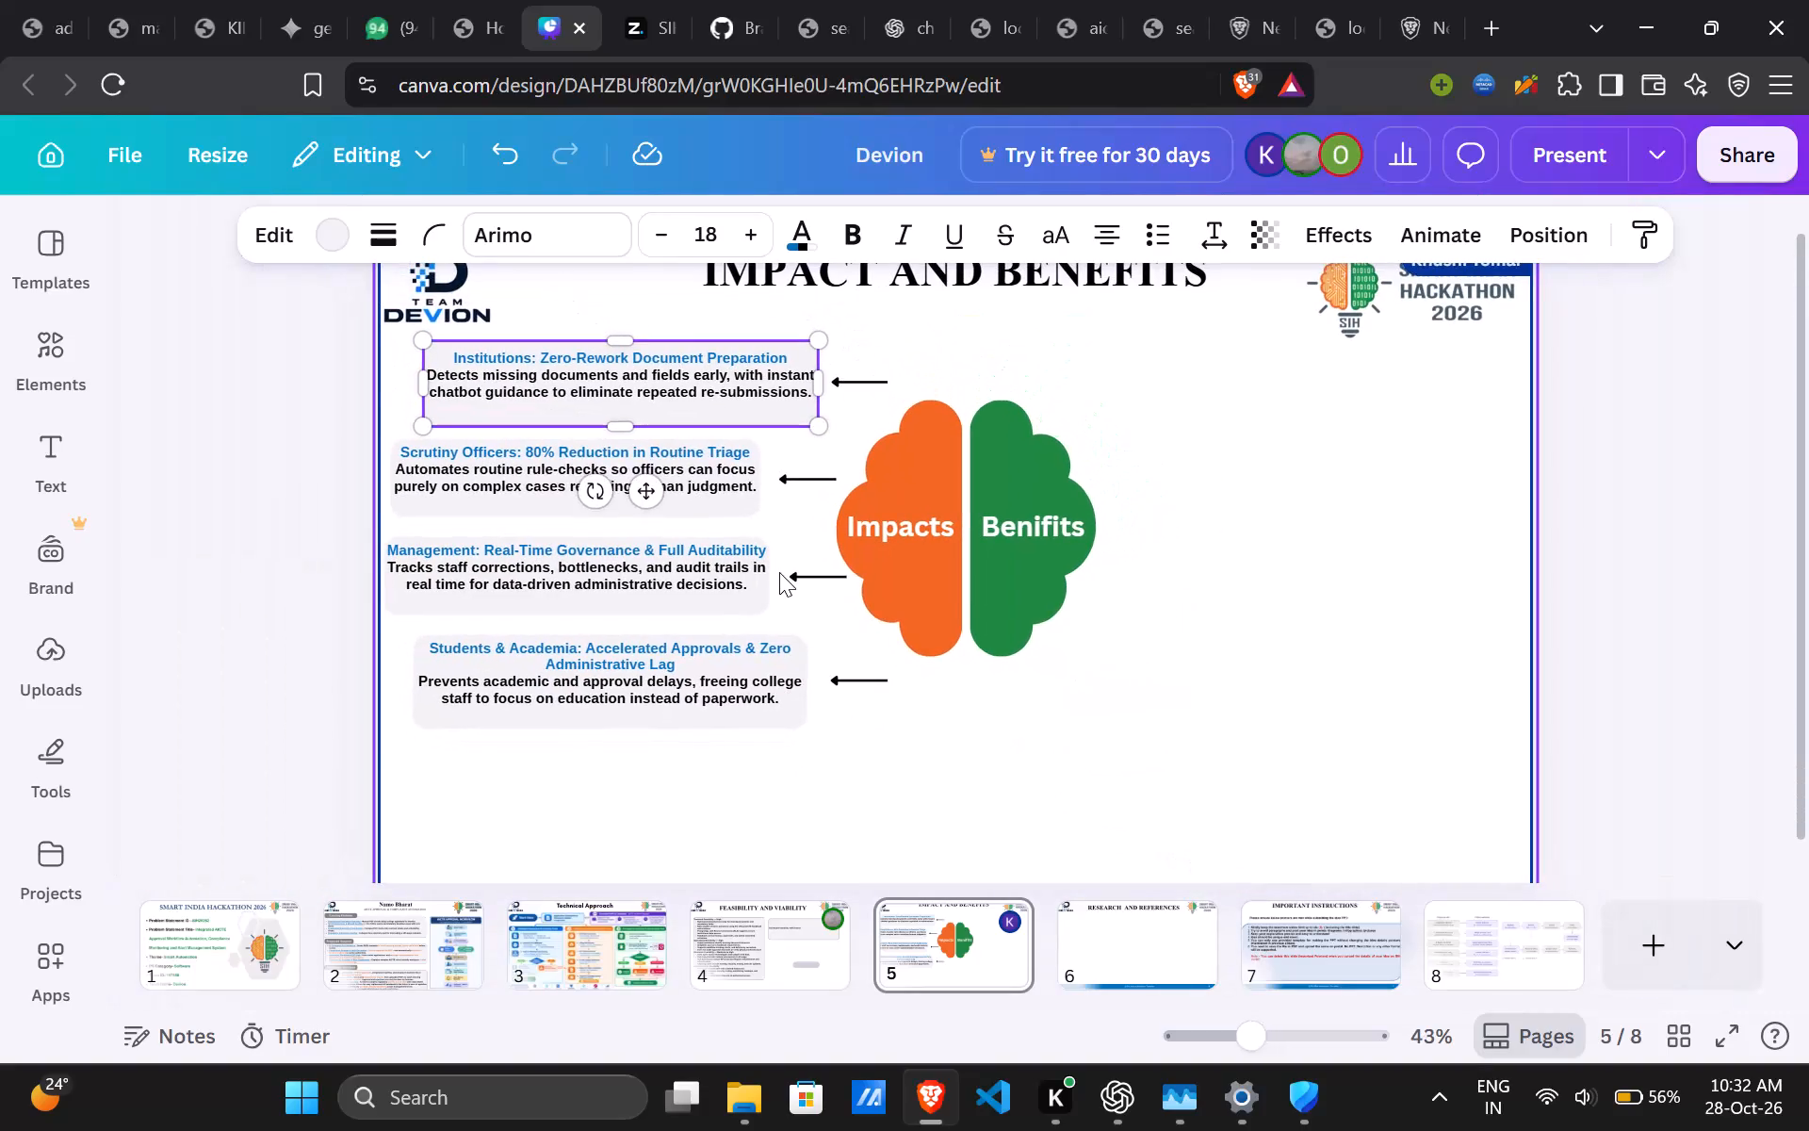
# Move the arrow beside the Institutions text box down, level with the top lobe of the orange brain half.
pyautogui.scroll(-1, 779, 572)
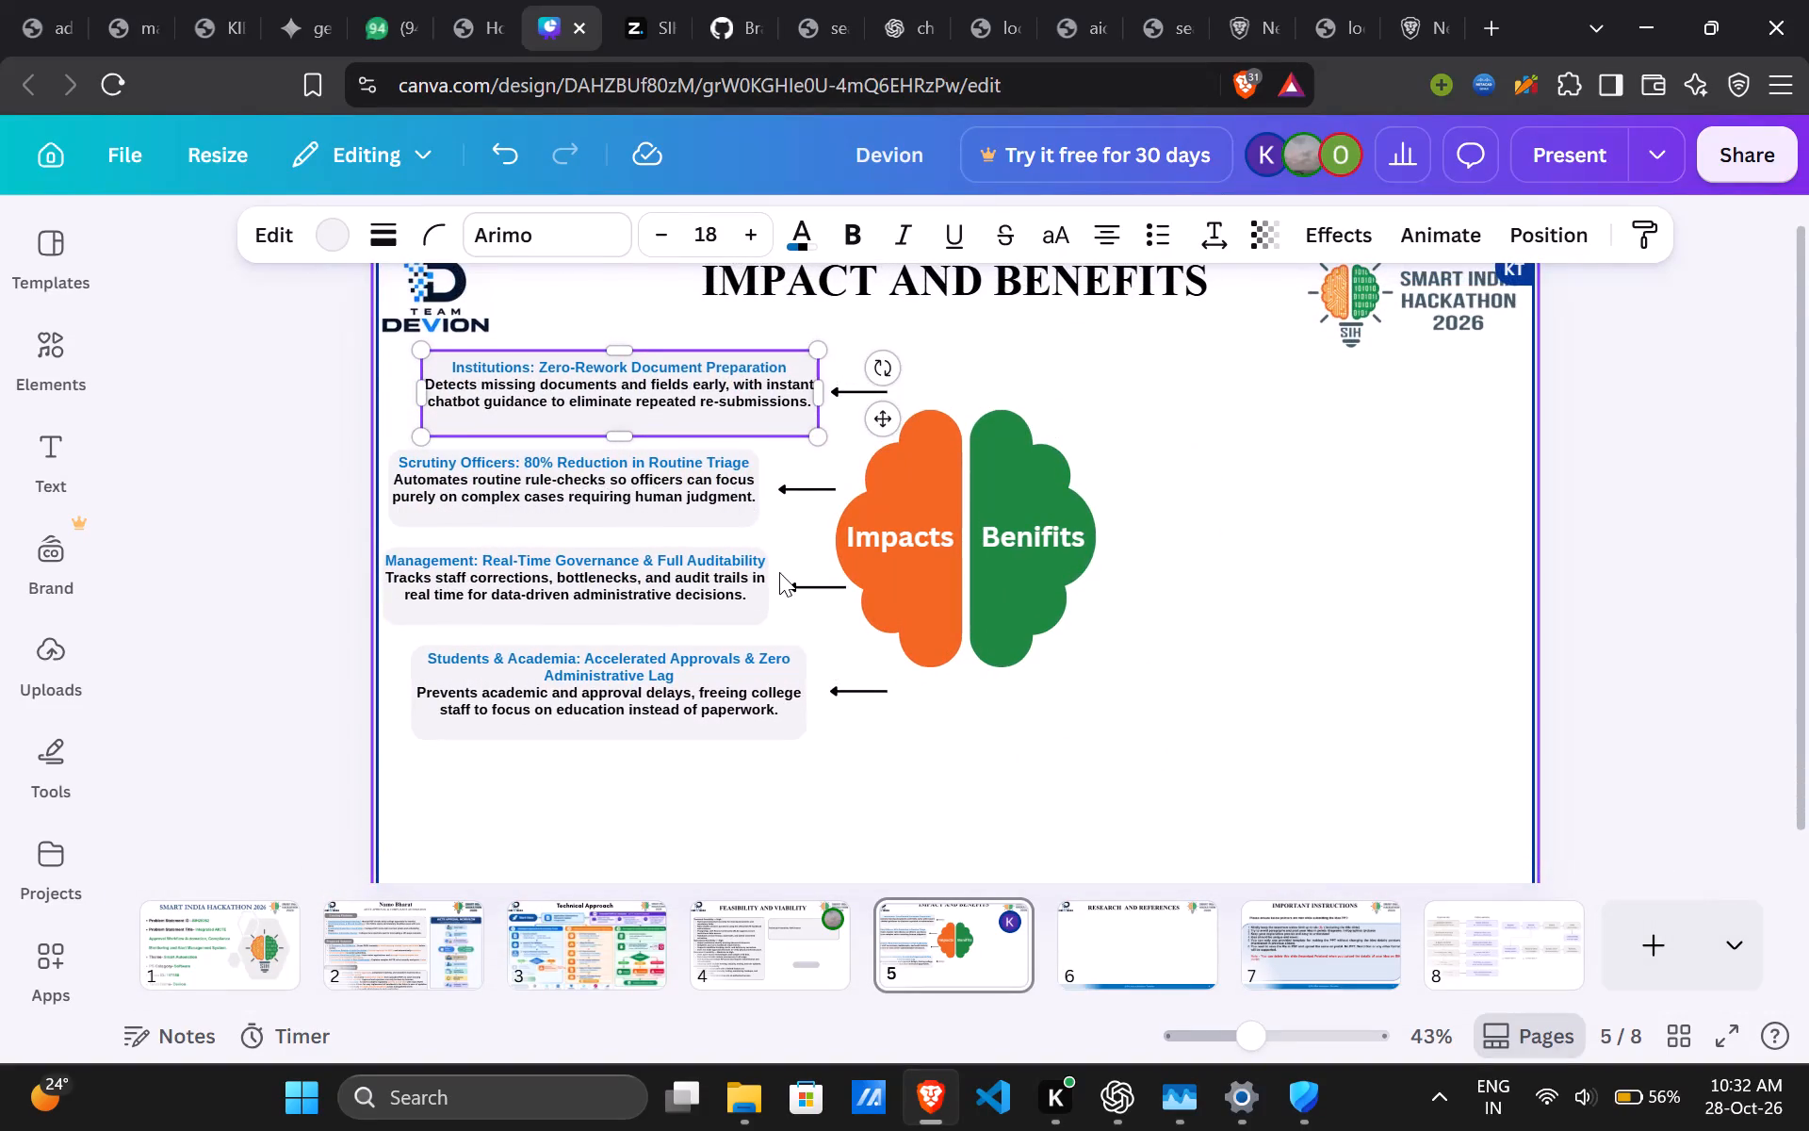
pyautogui.scroll(1, 779, 572)
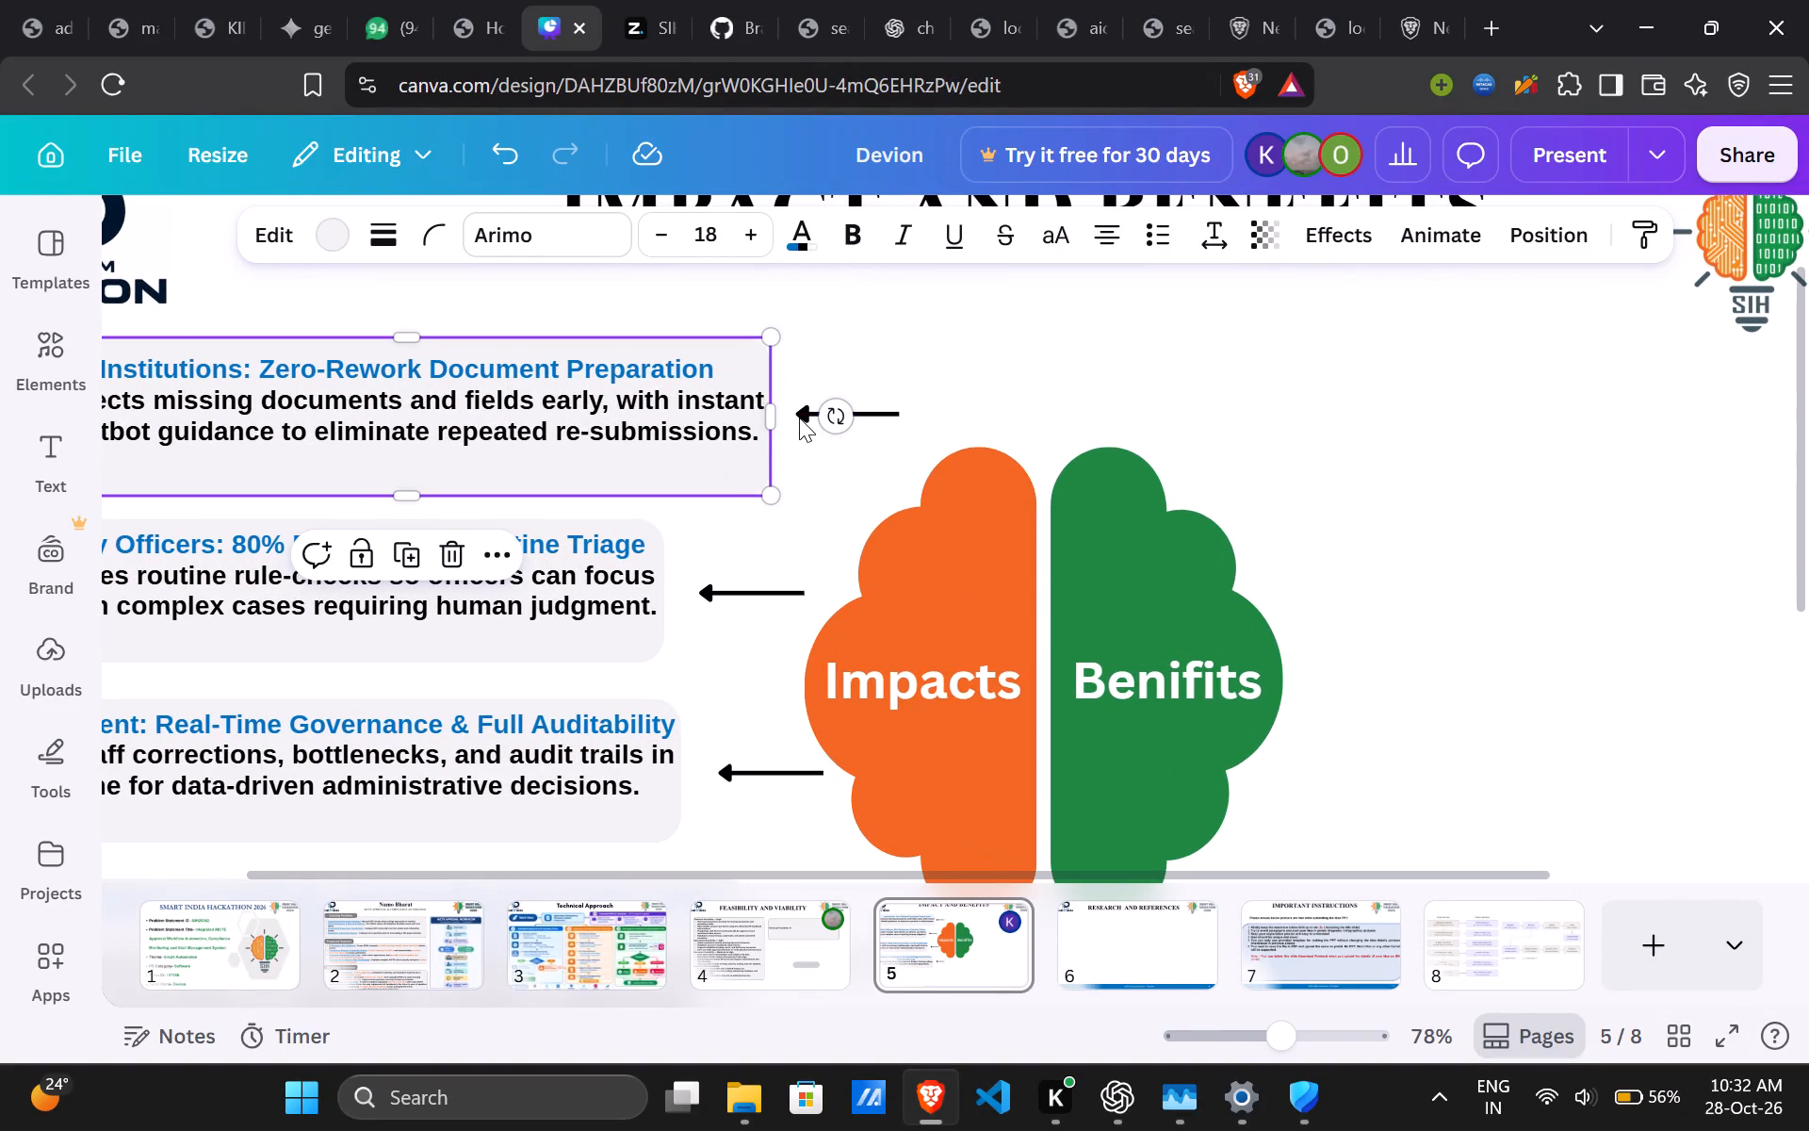
pyautogui.click(812, 414)
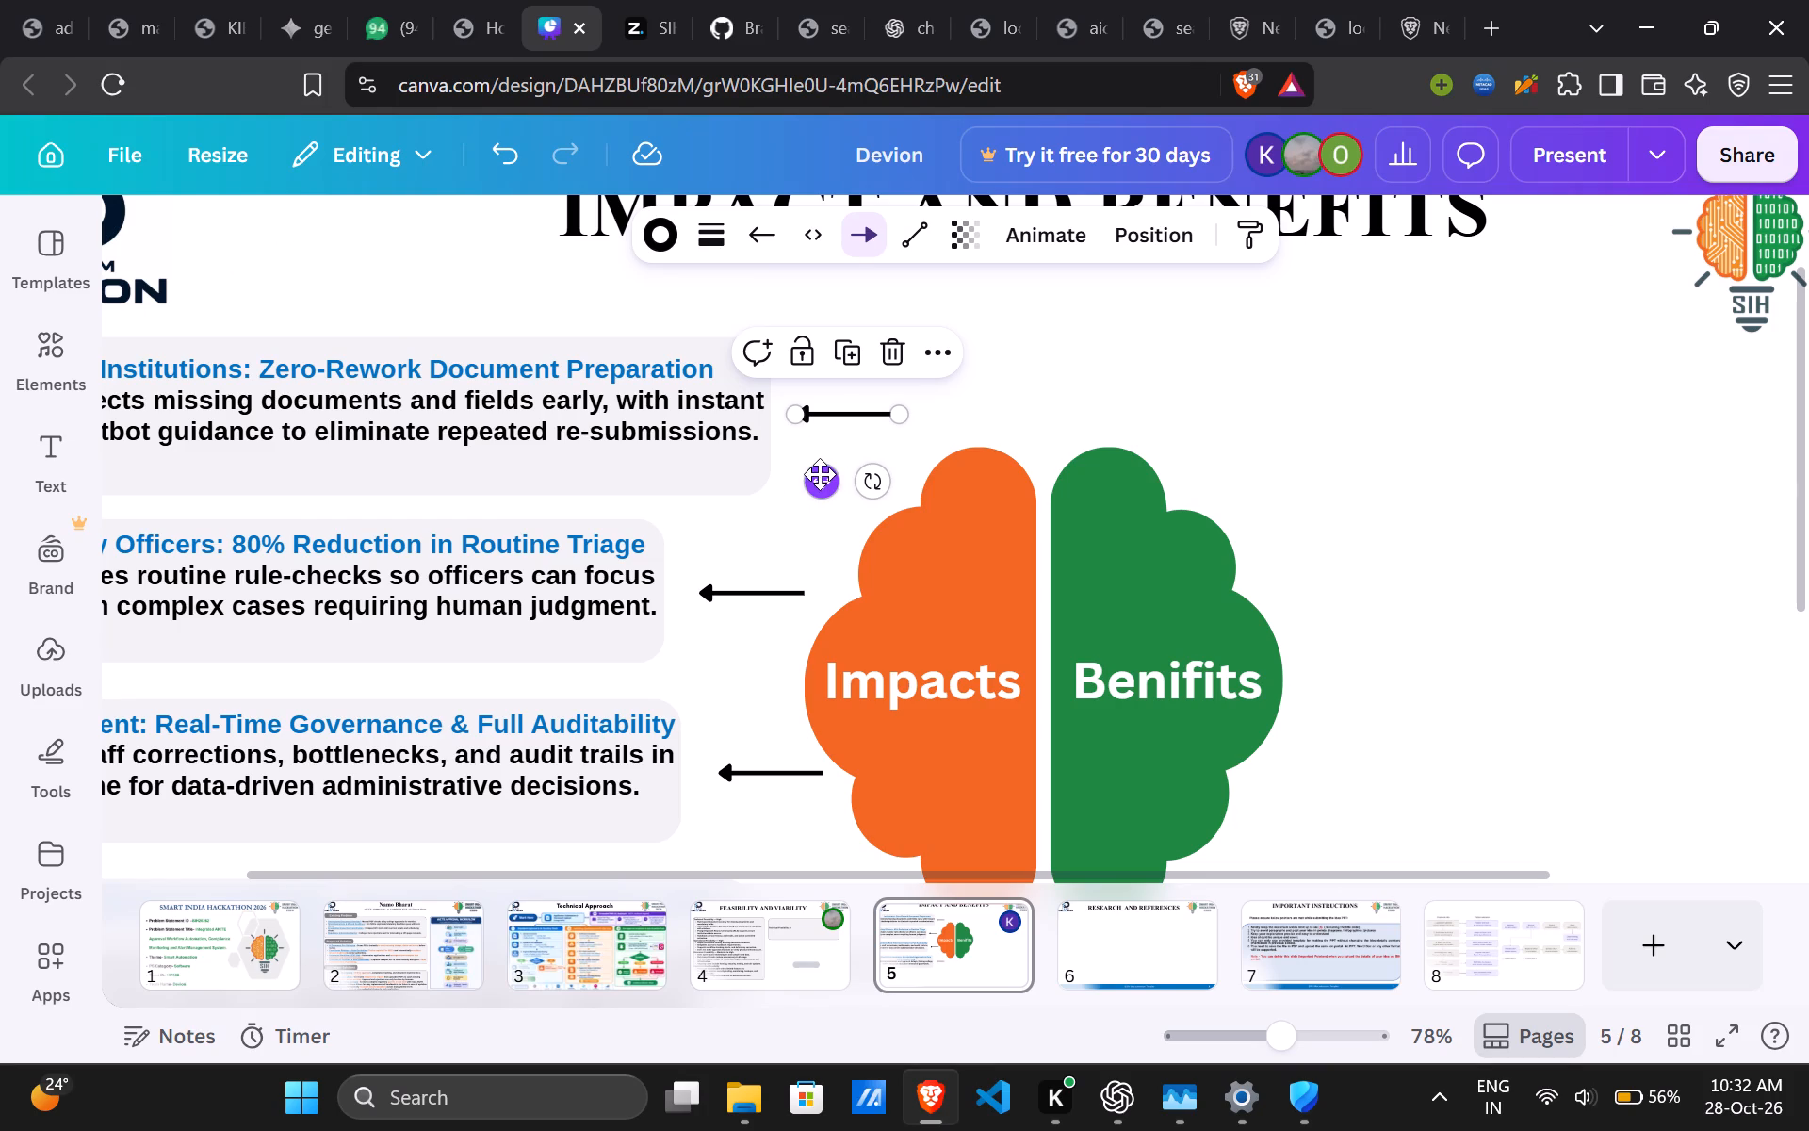
pyautogui.moveTo(820, 474); pyautogui.dragTo(815, 518)
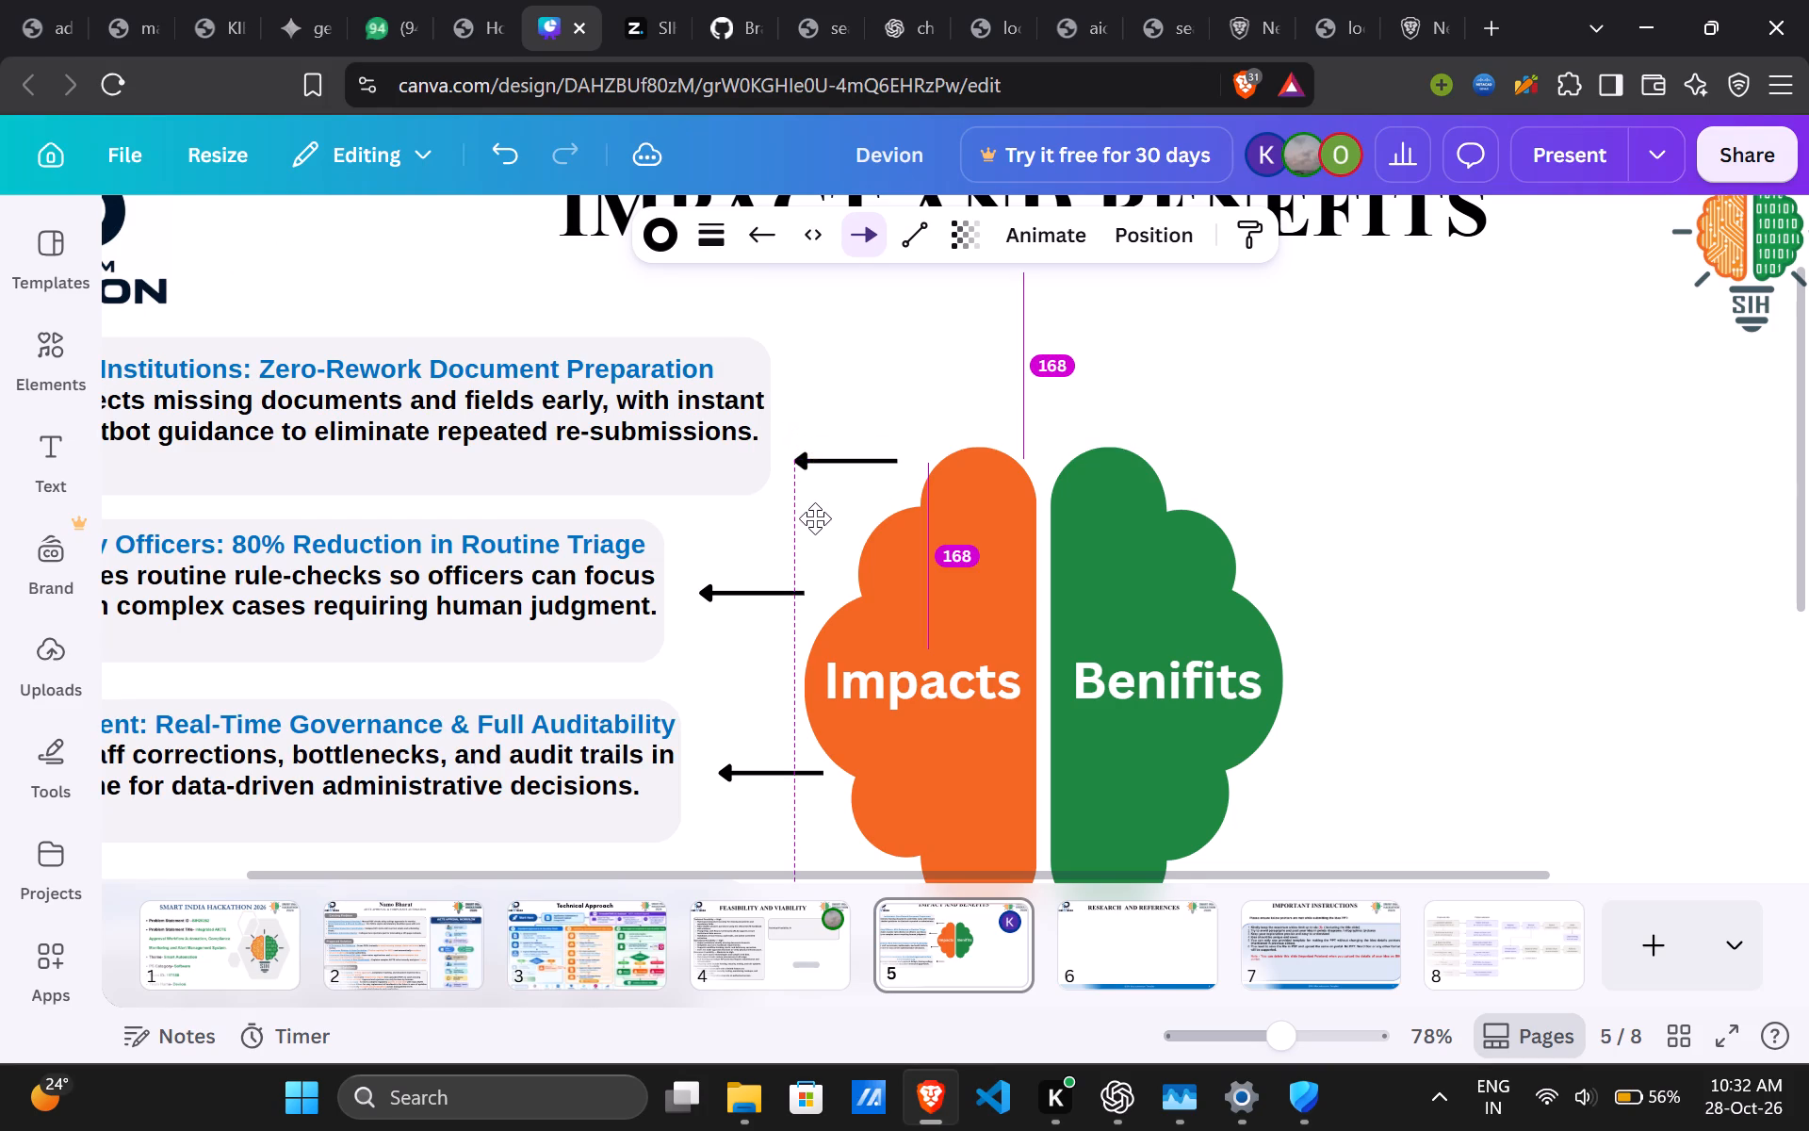
pyautogui.moveTo(815, 518); pyautogui.dragTo(832, 524)
# Move the arrow beside the Students & Academia text box up, level with the bottom lobe of the orange brain half.
pyautogui.scroll(-4, 762, 574)
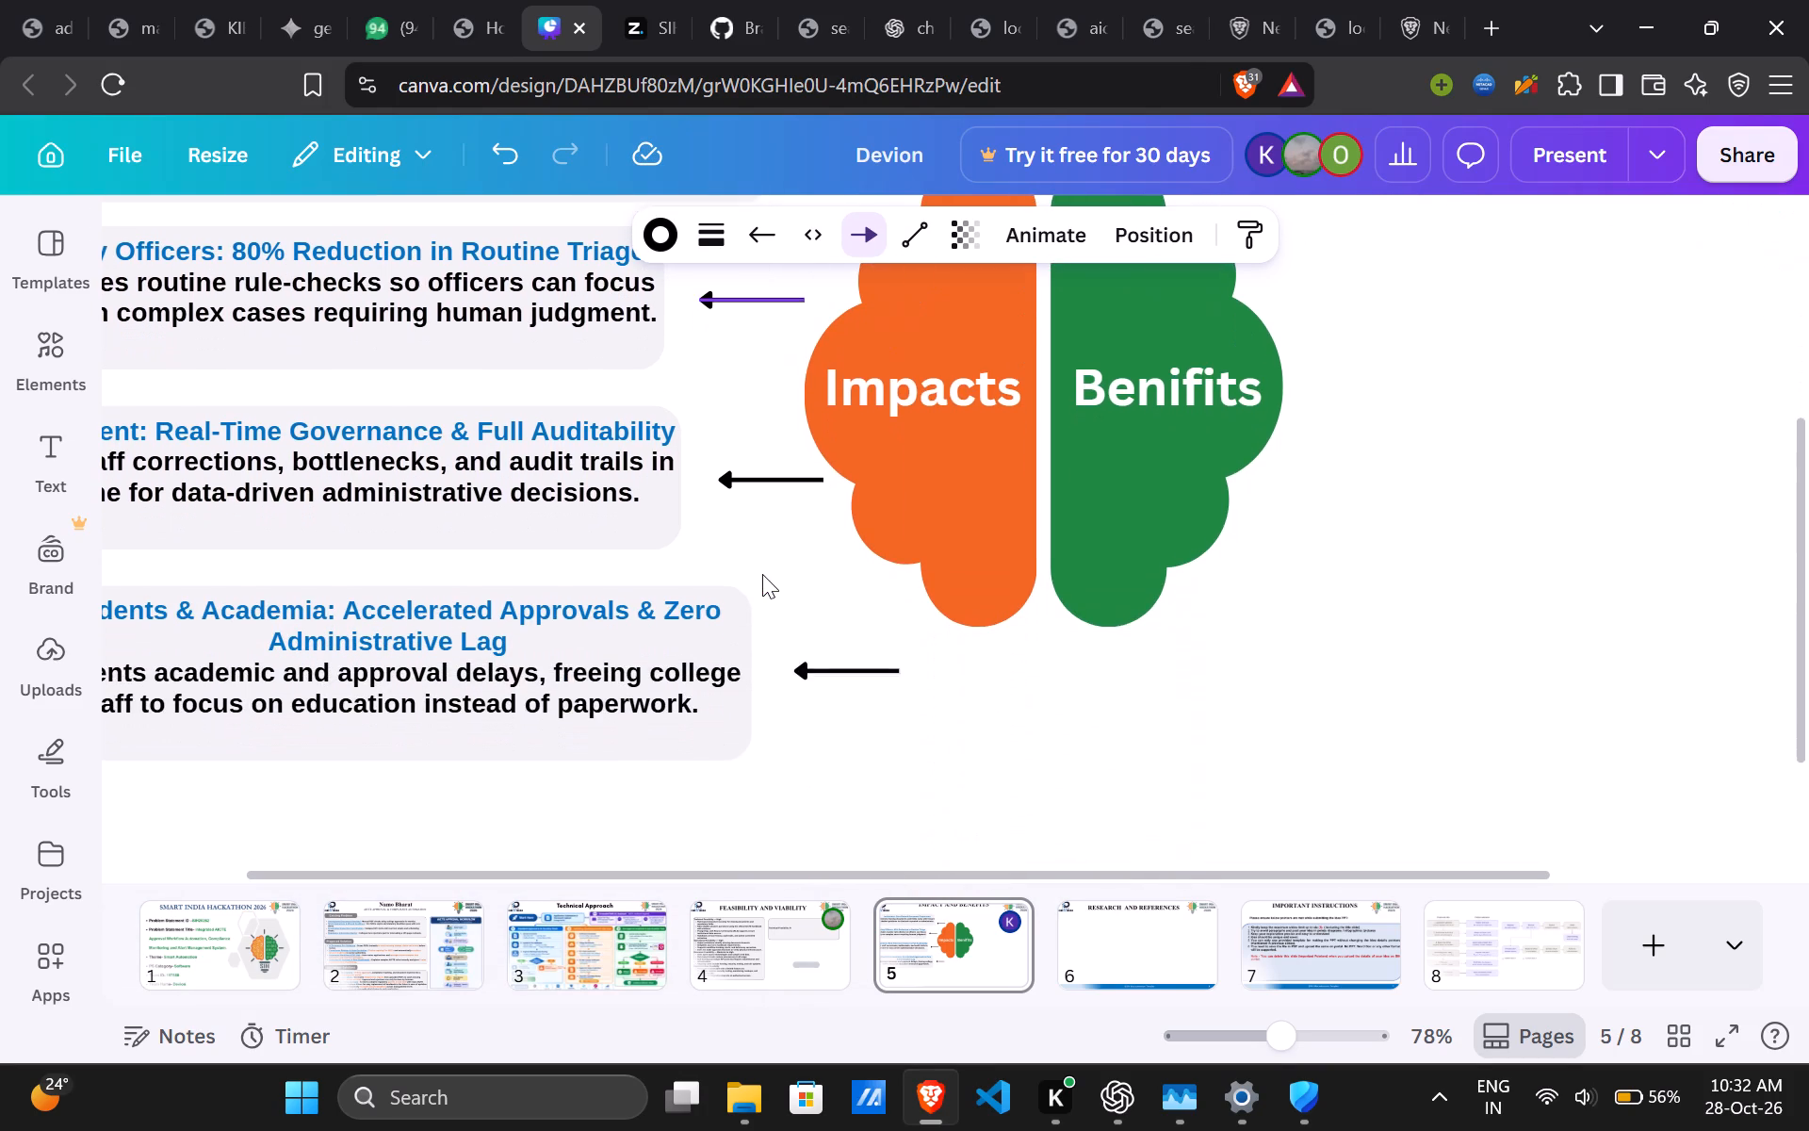
pyautogui.click(844, 669)
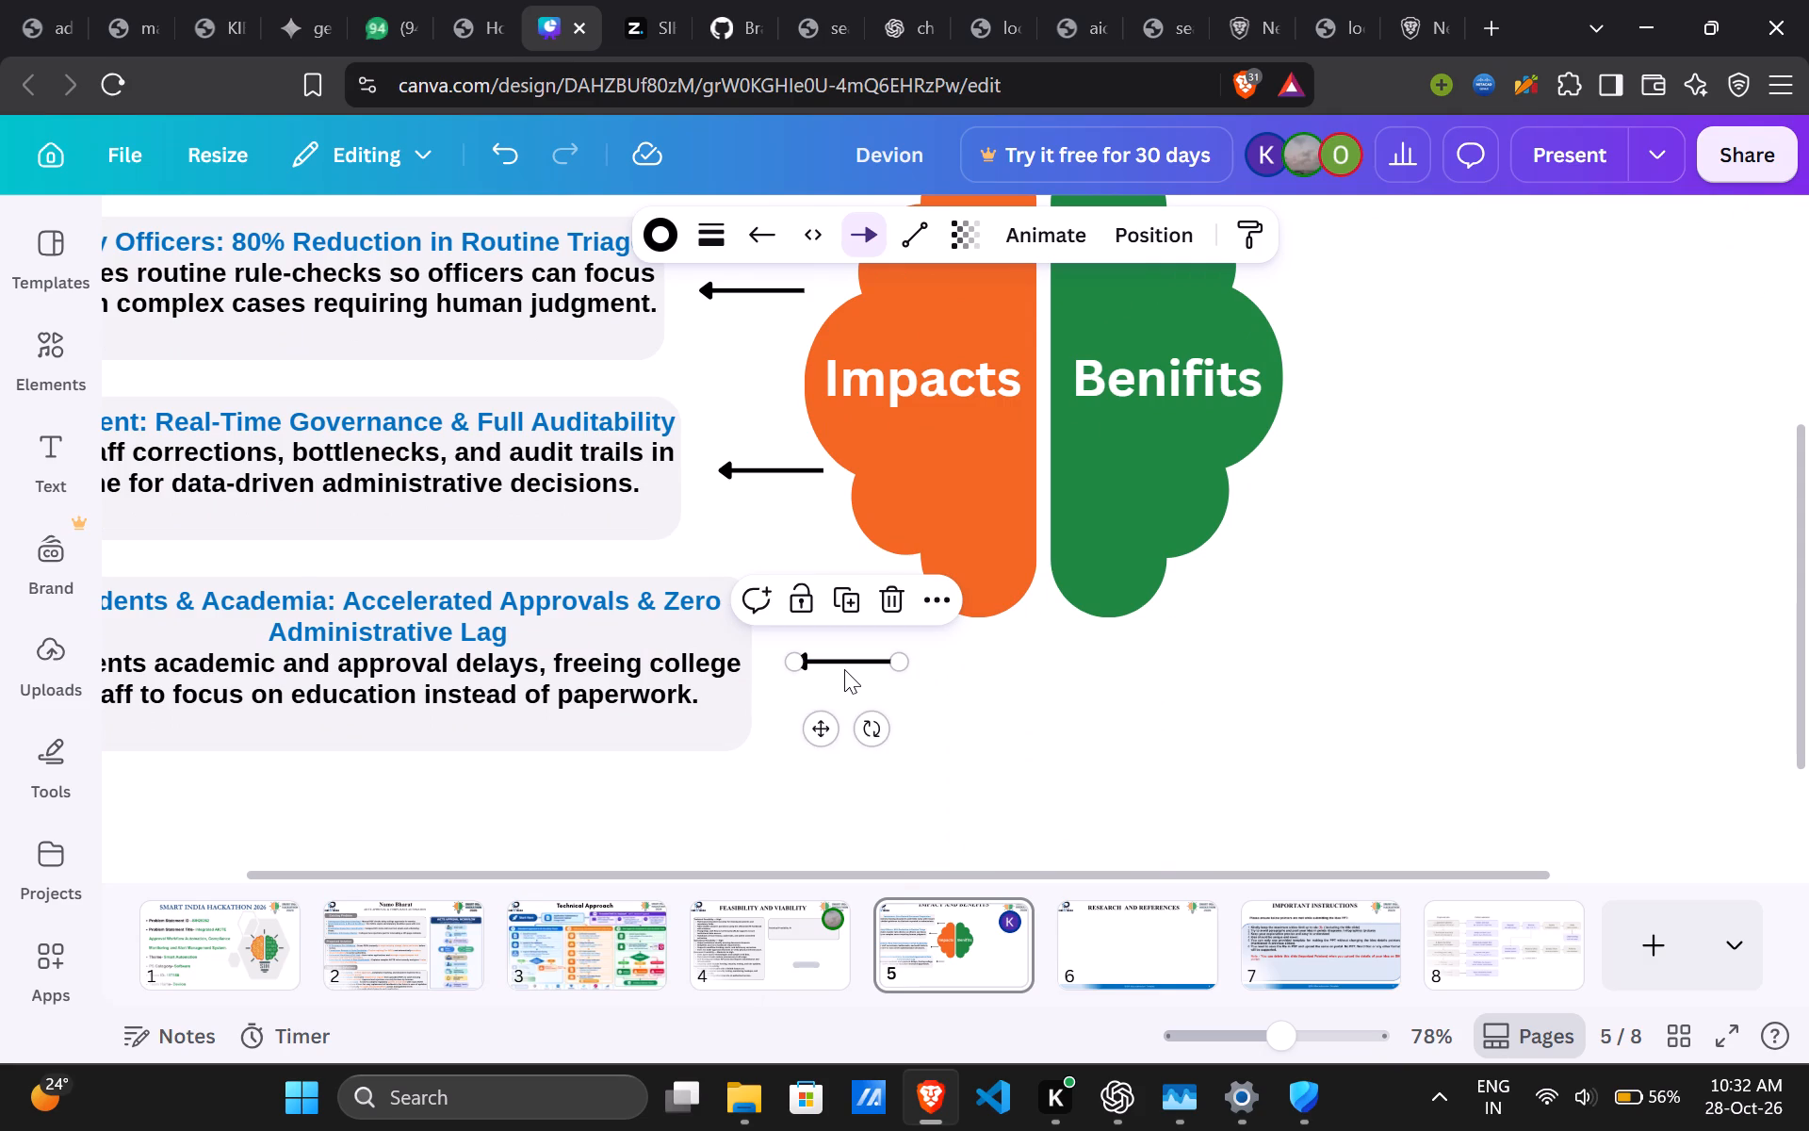
pyautogui.moveTo(819, 726); pyautogui.dragTo(823, 665)
pyautogui.click(1024, 713)
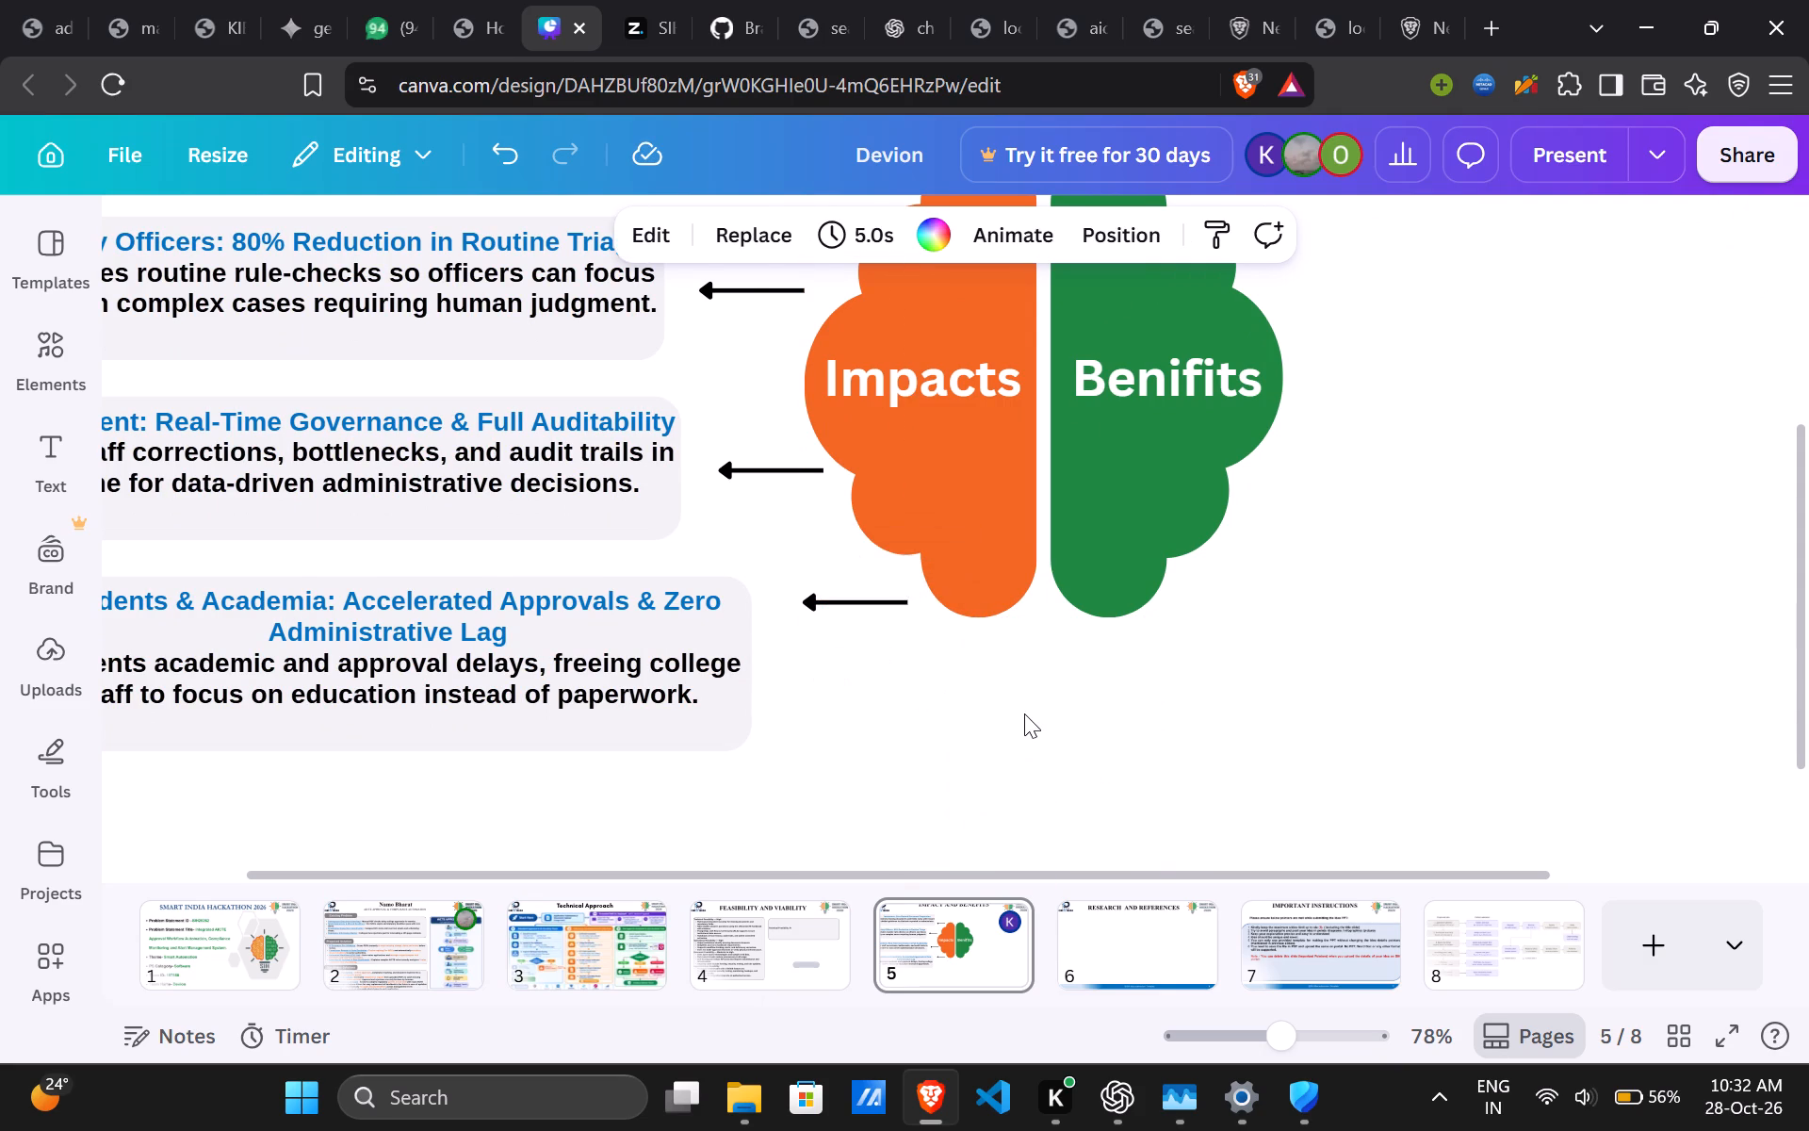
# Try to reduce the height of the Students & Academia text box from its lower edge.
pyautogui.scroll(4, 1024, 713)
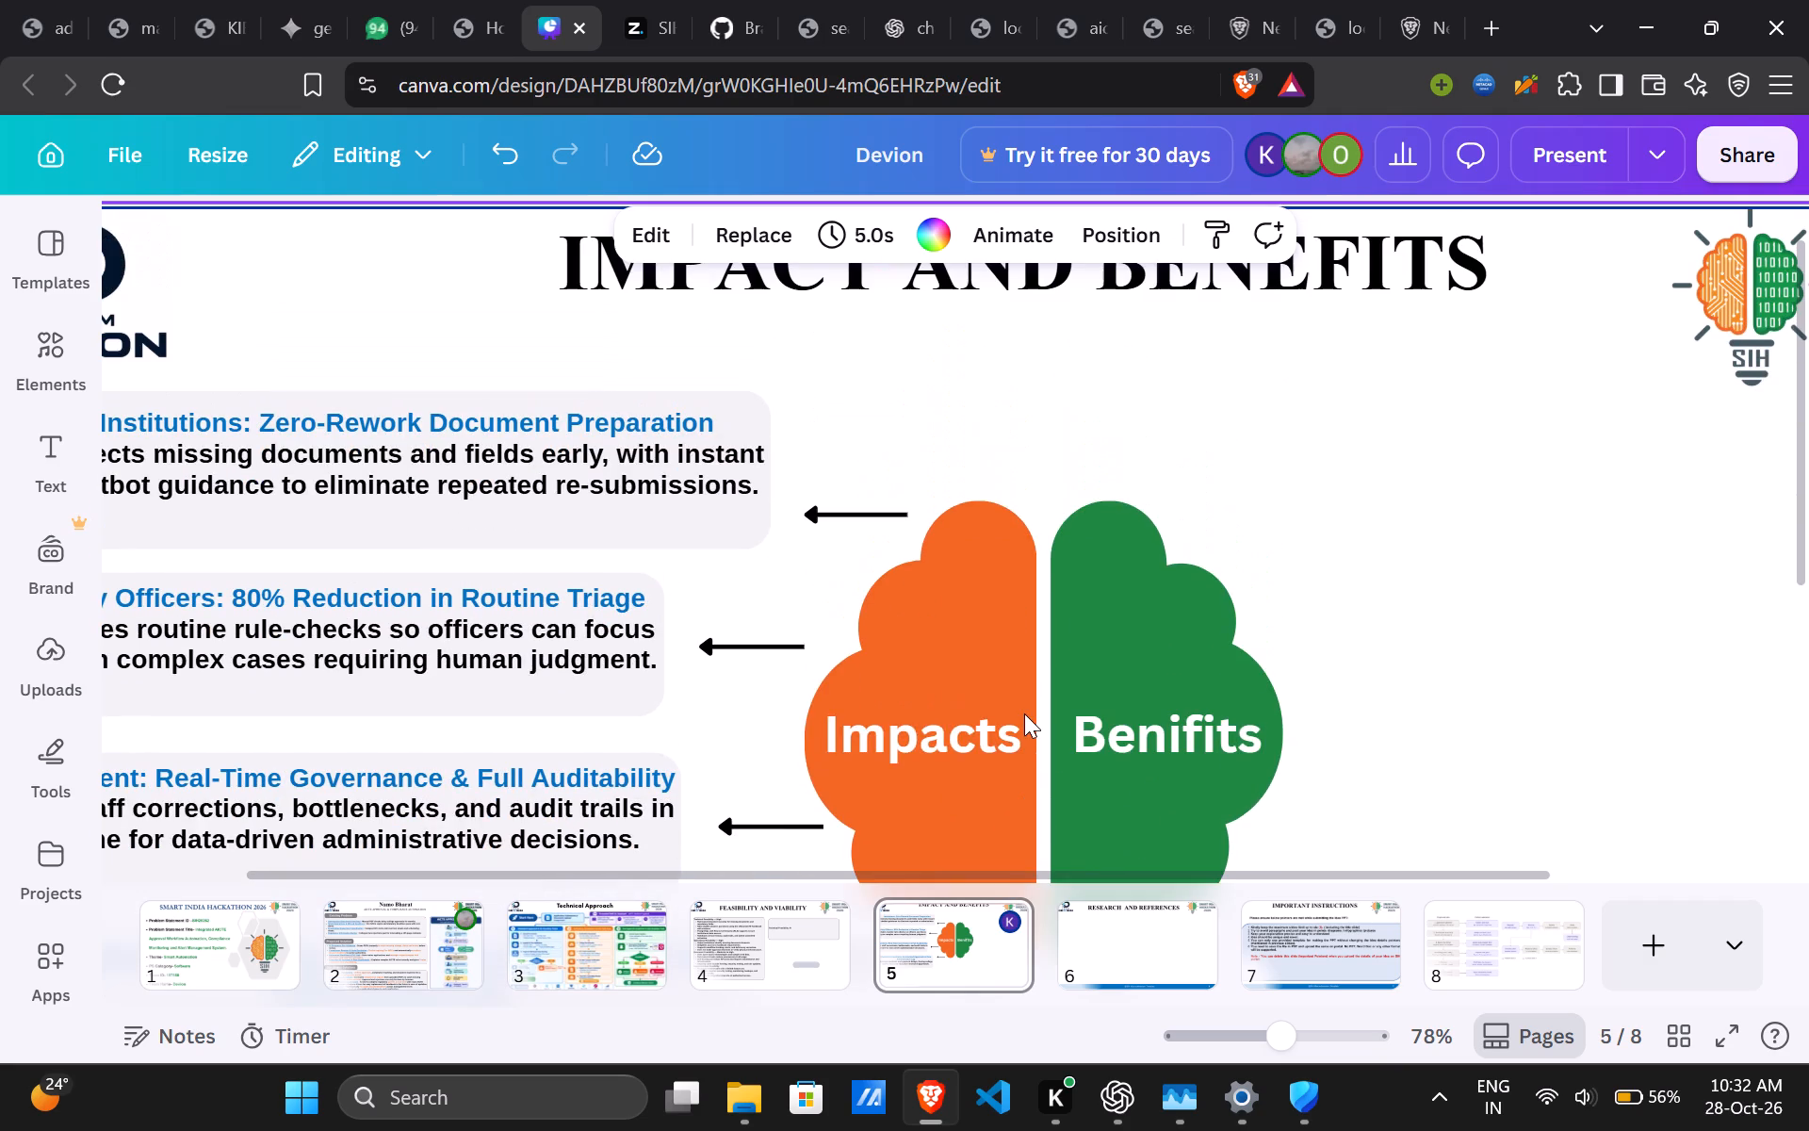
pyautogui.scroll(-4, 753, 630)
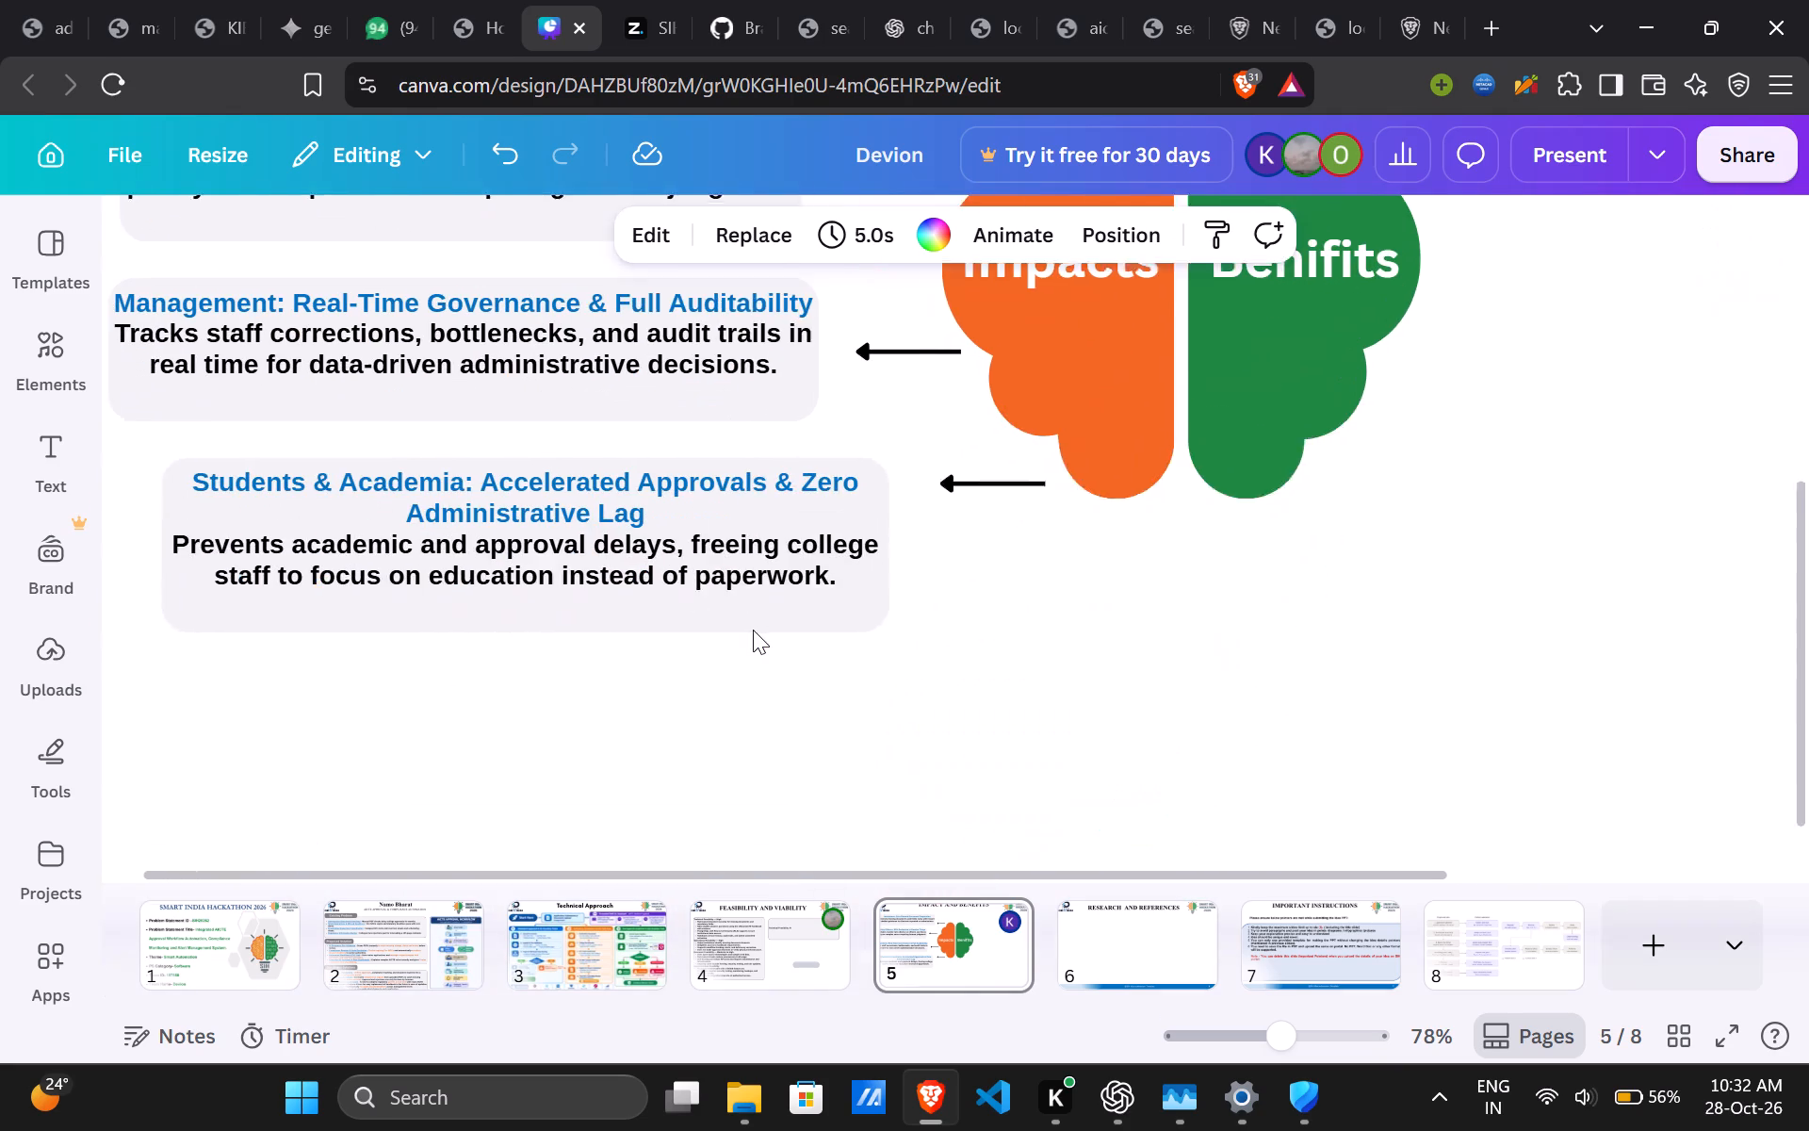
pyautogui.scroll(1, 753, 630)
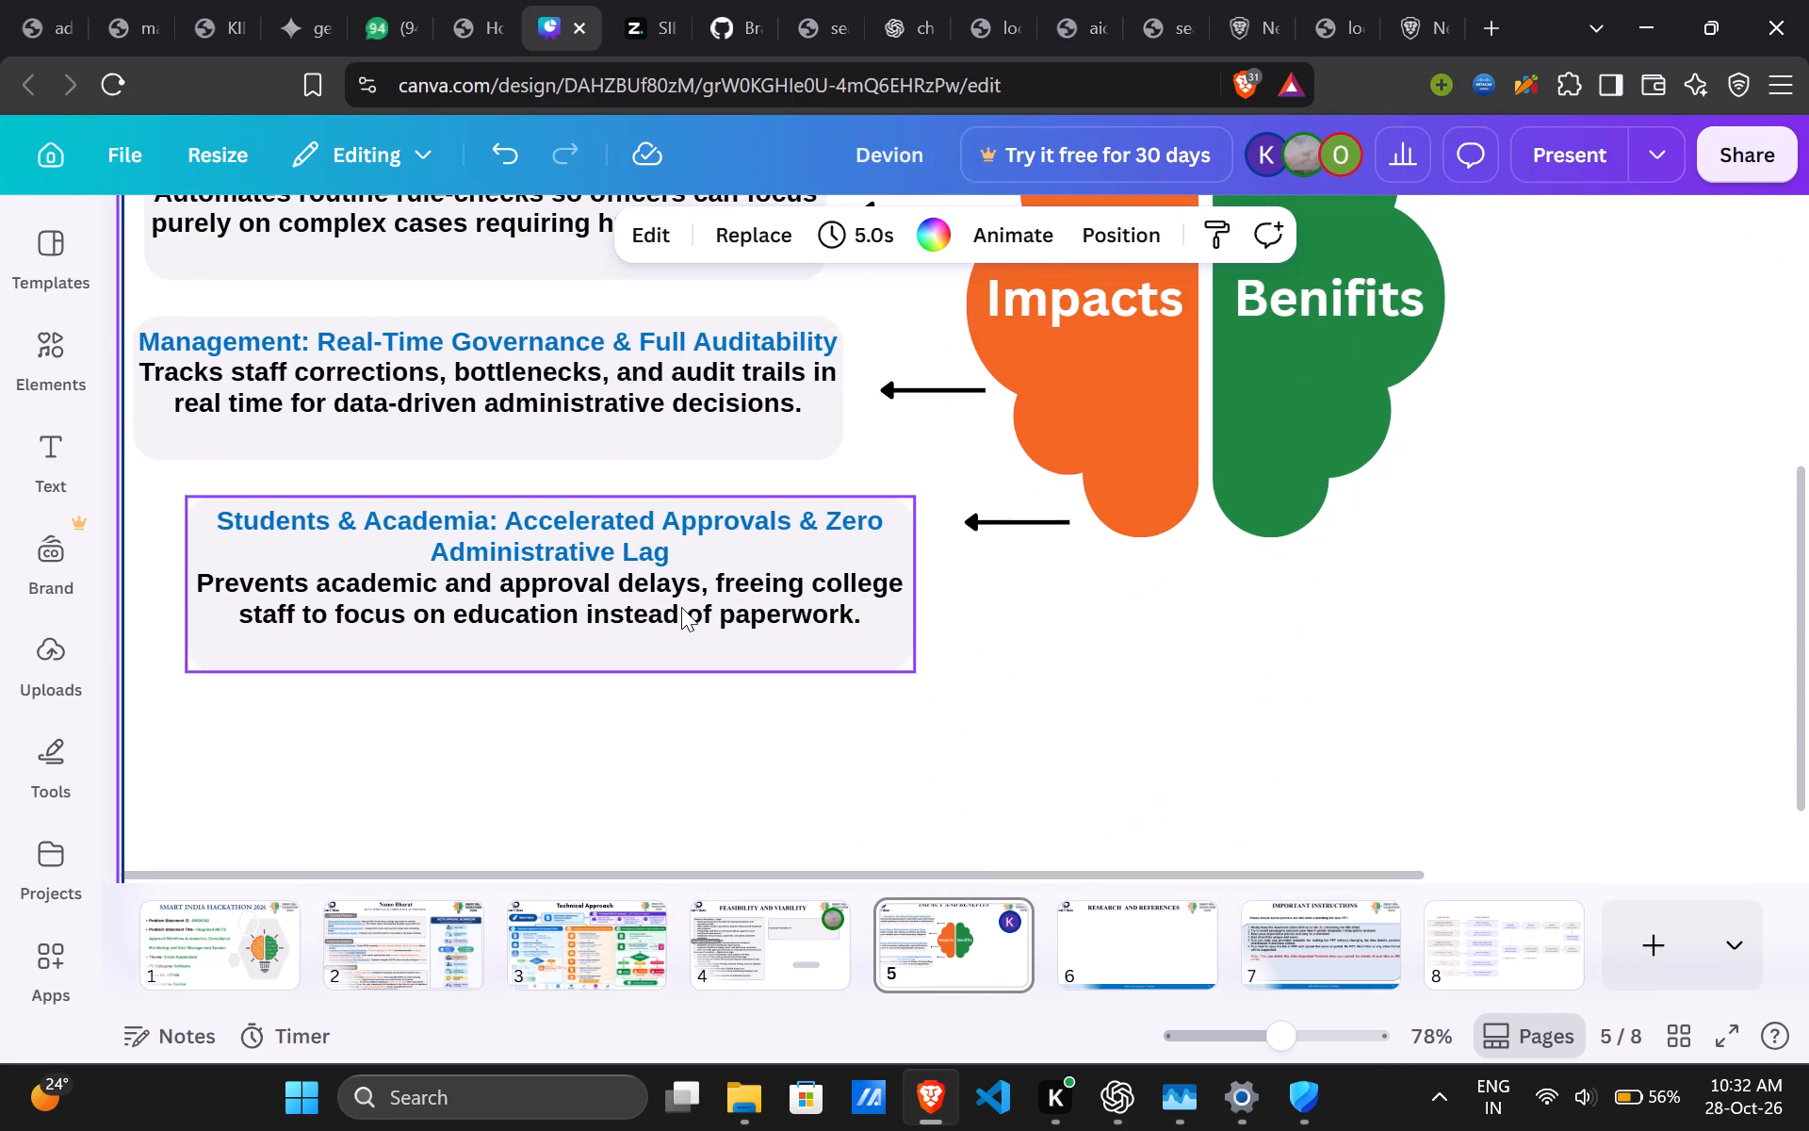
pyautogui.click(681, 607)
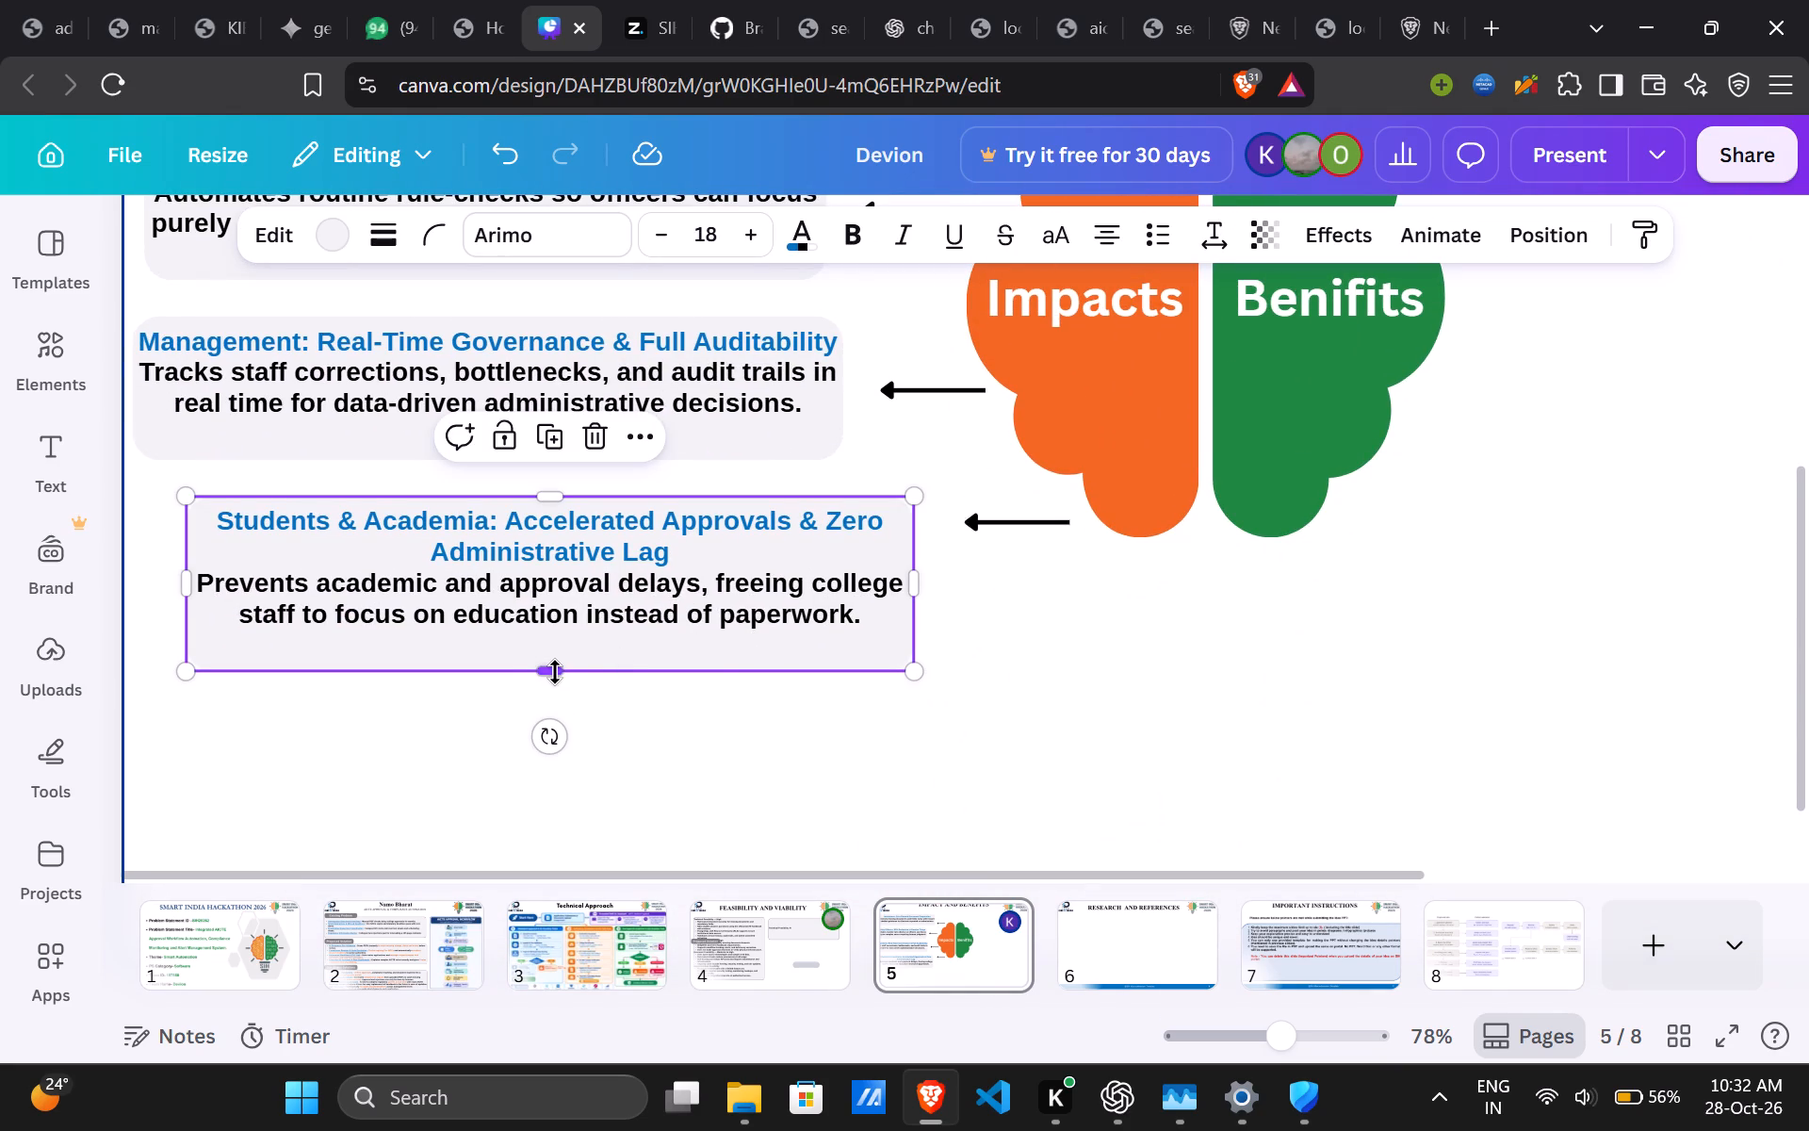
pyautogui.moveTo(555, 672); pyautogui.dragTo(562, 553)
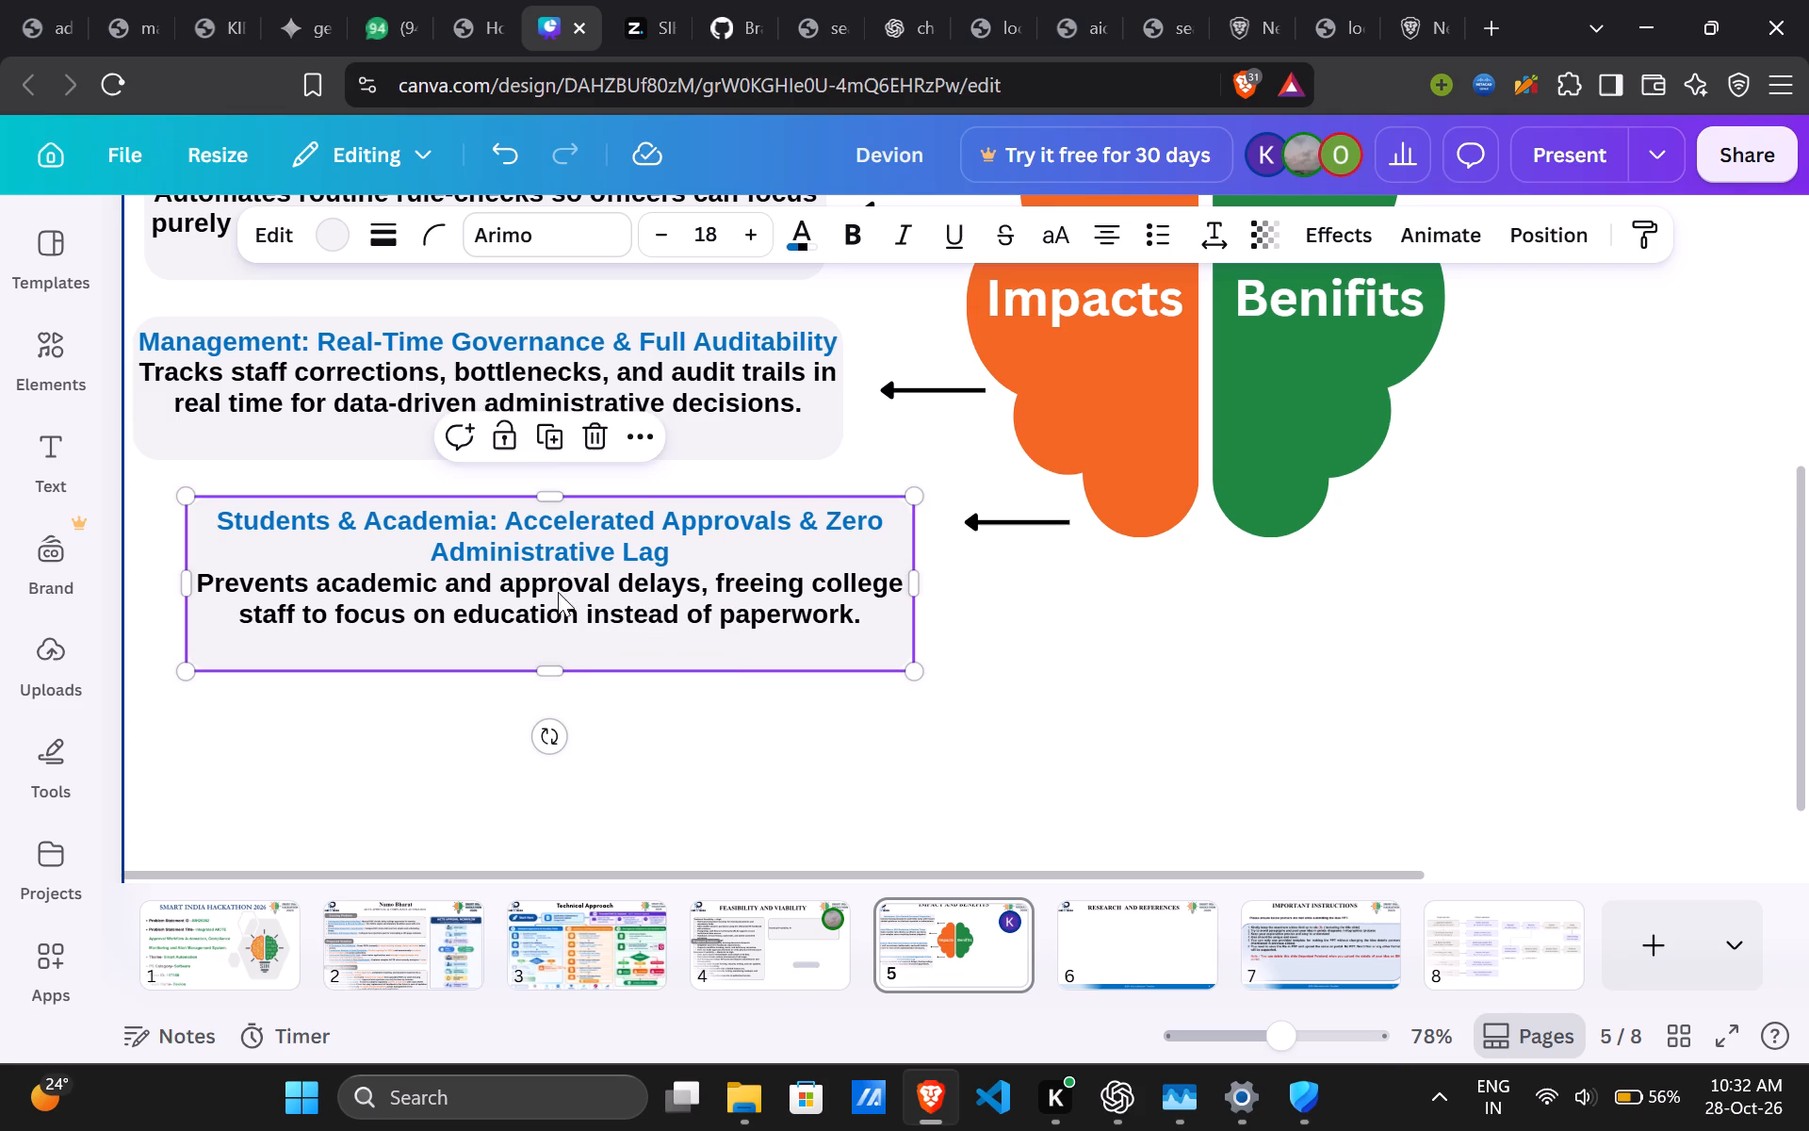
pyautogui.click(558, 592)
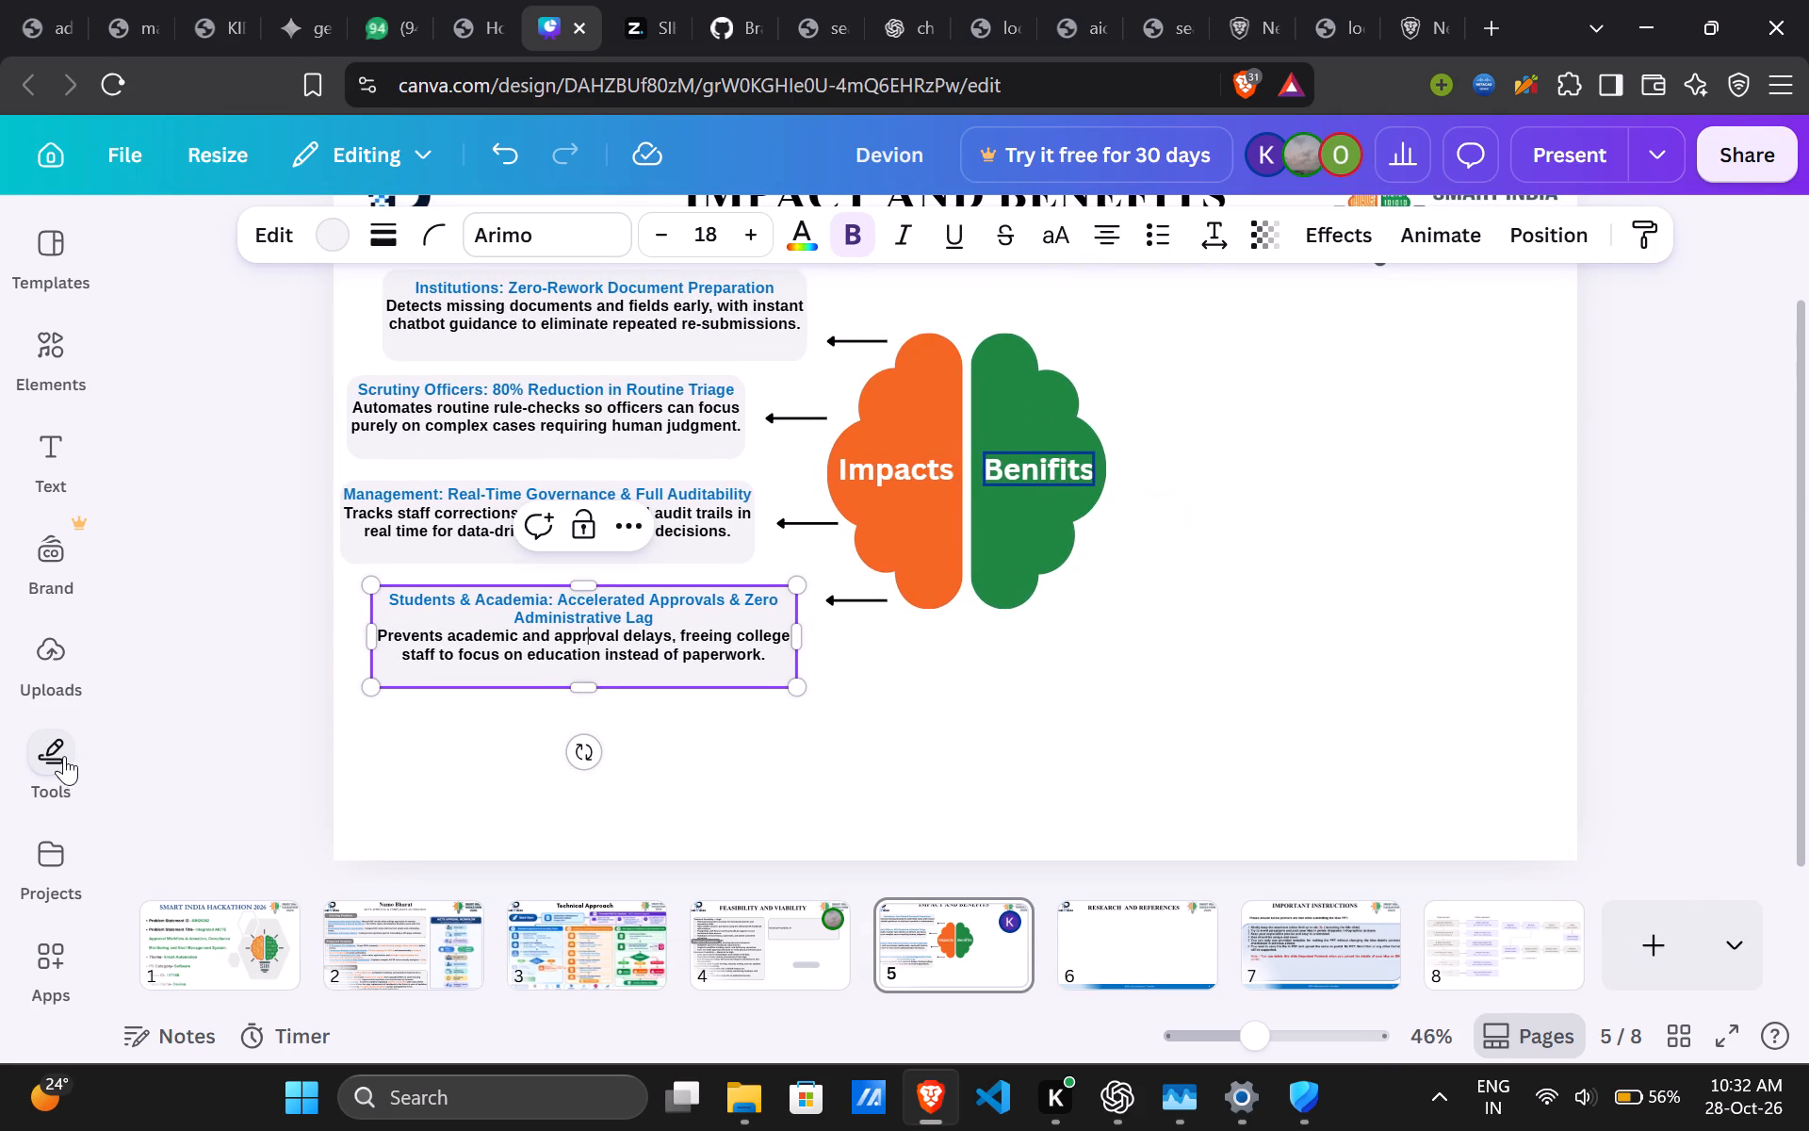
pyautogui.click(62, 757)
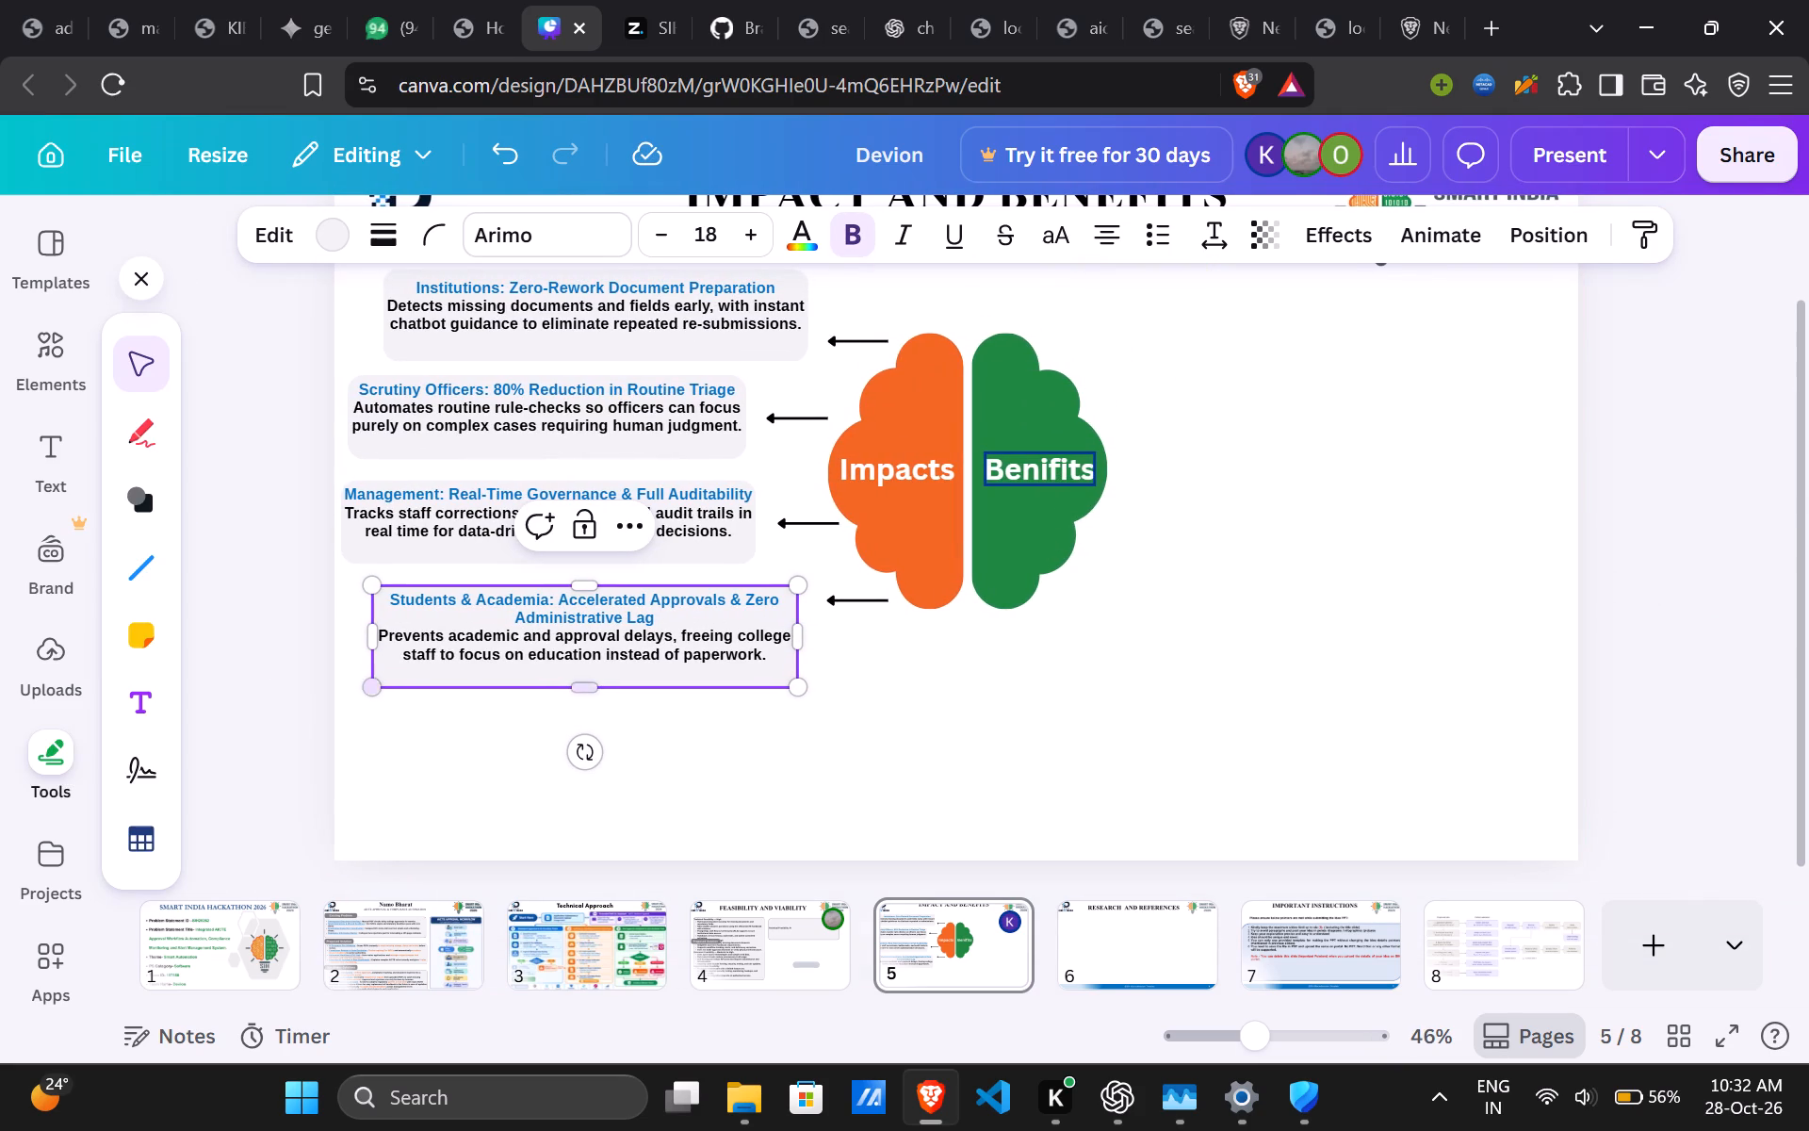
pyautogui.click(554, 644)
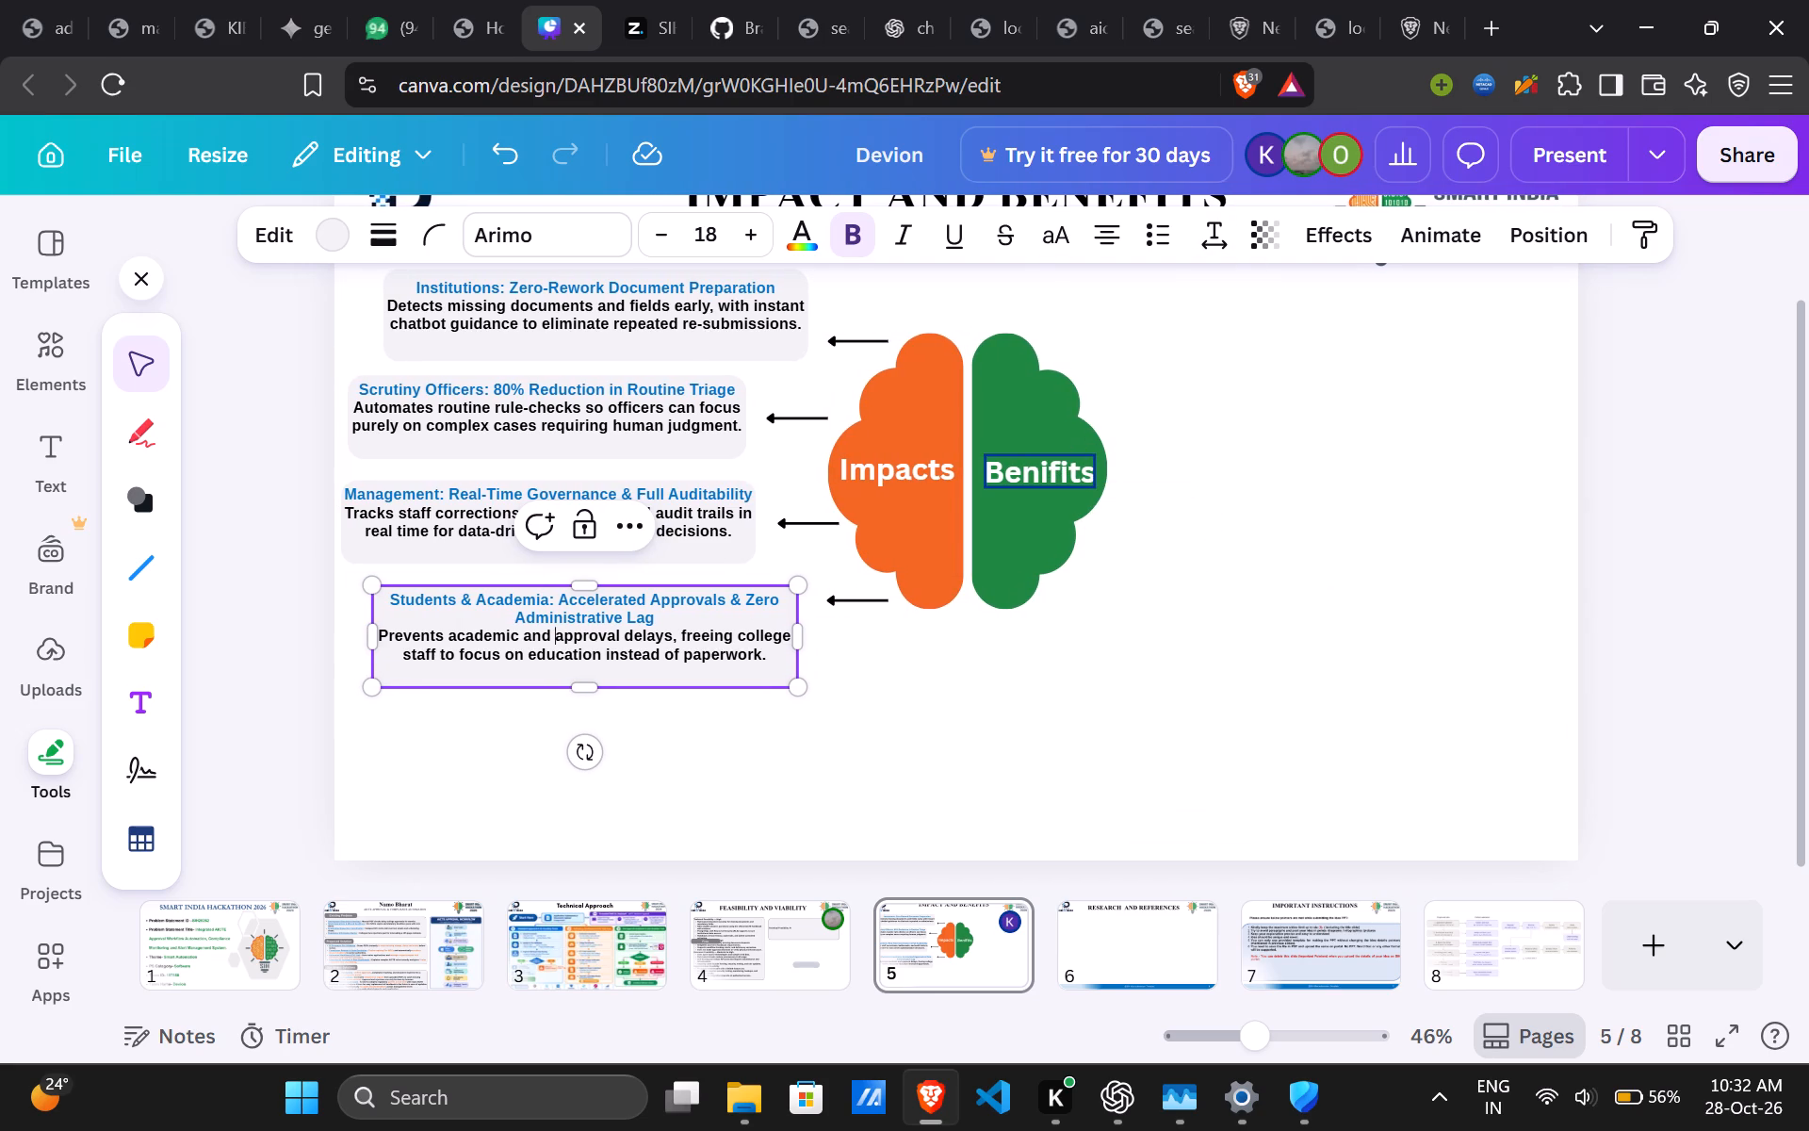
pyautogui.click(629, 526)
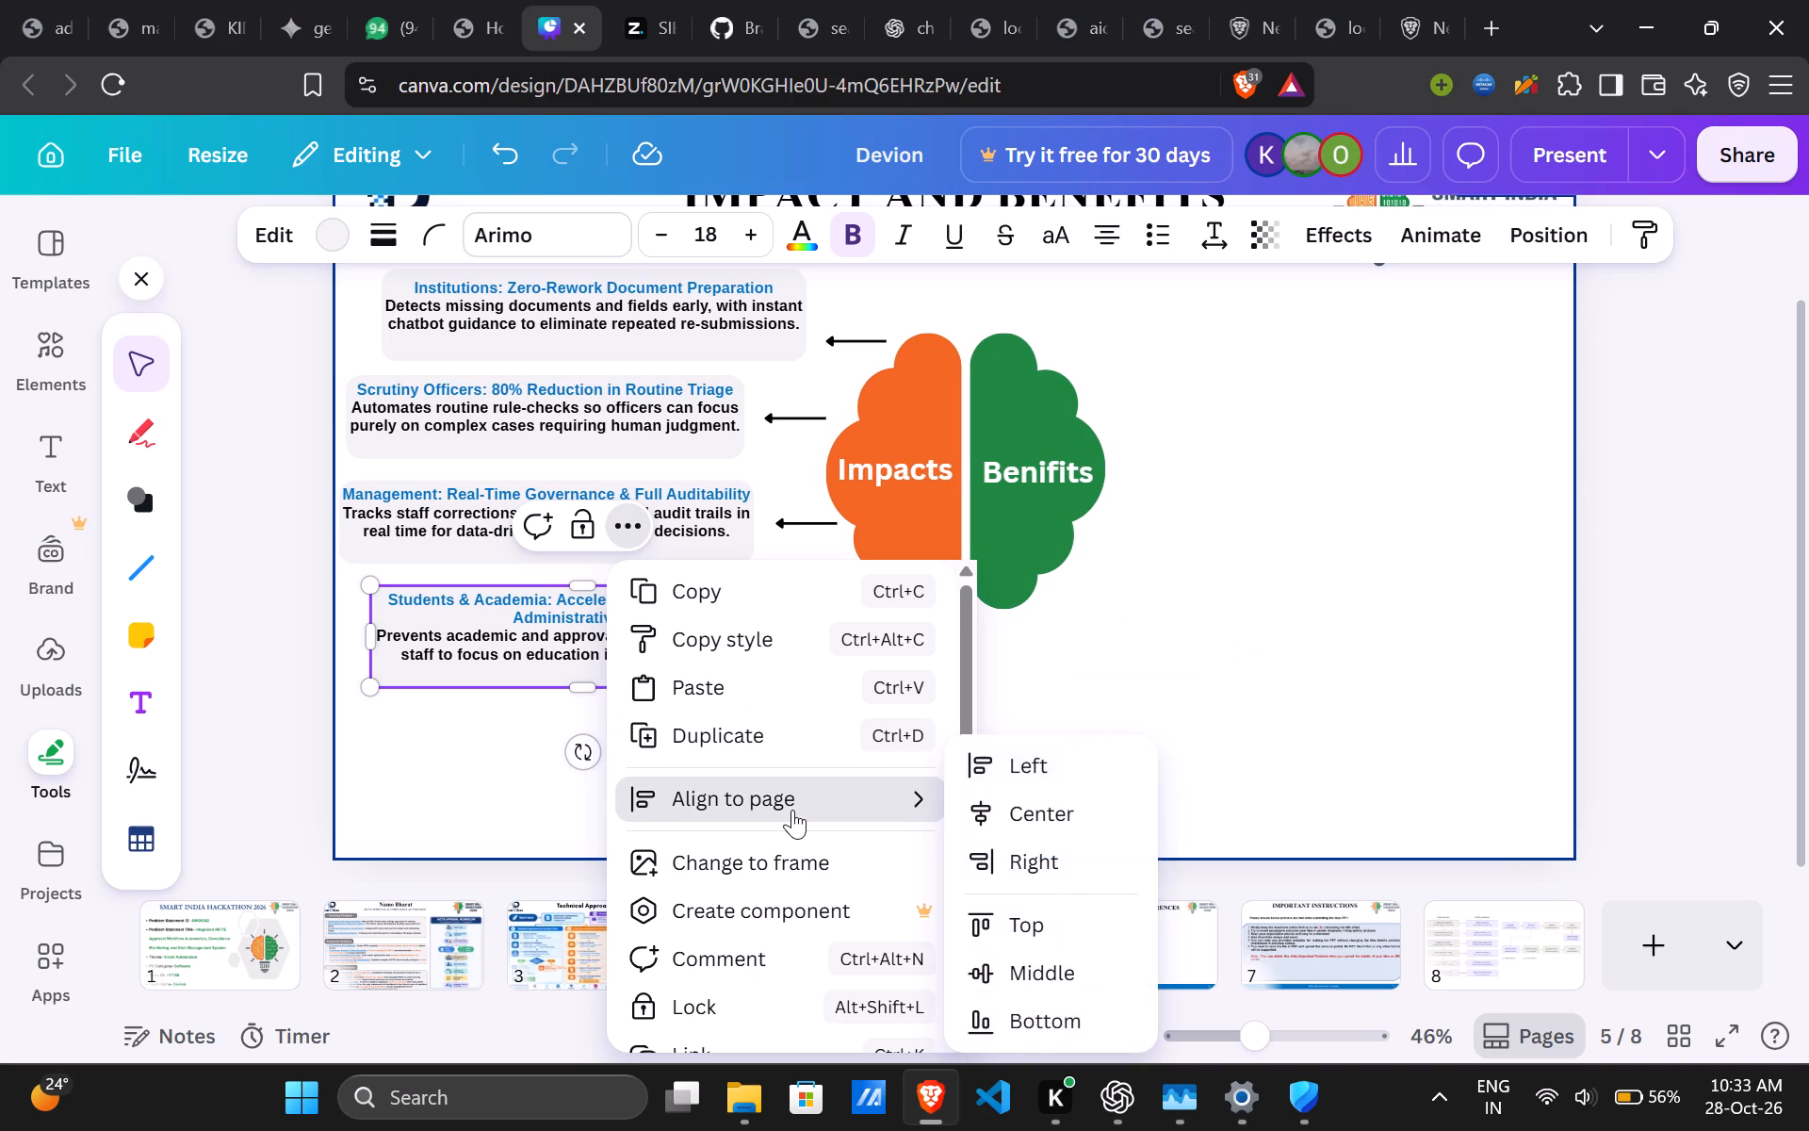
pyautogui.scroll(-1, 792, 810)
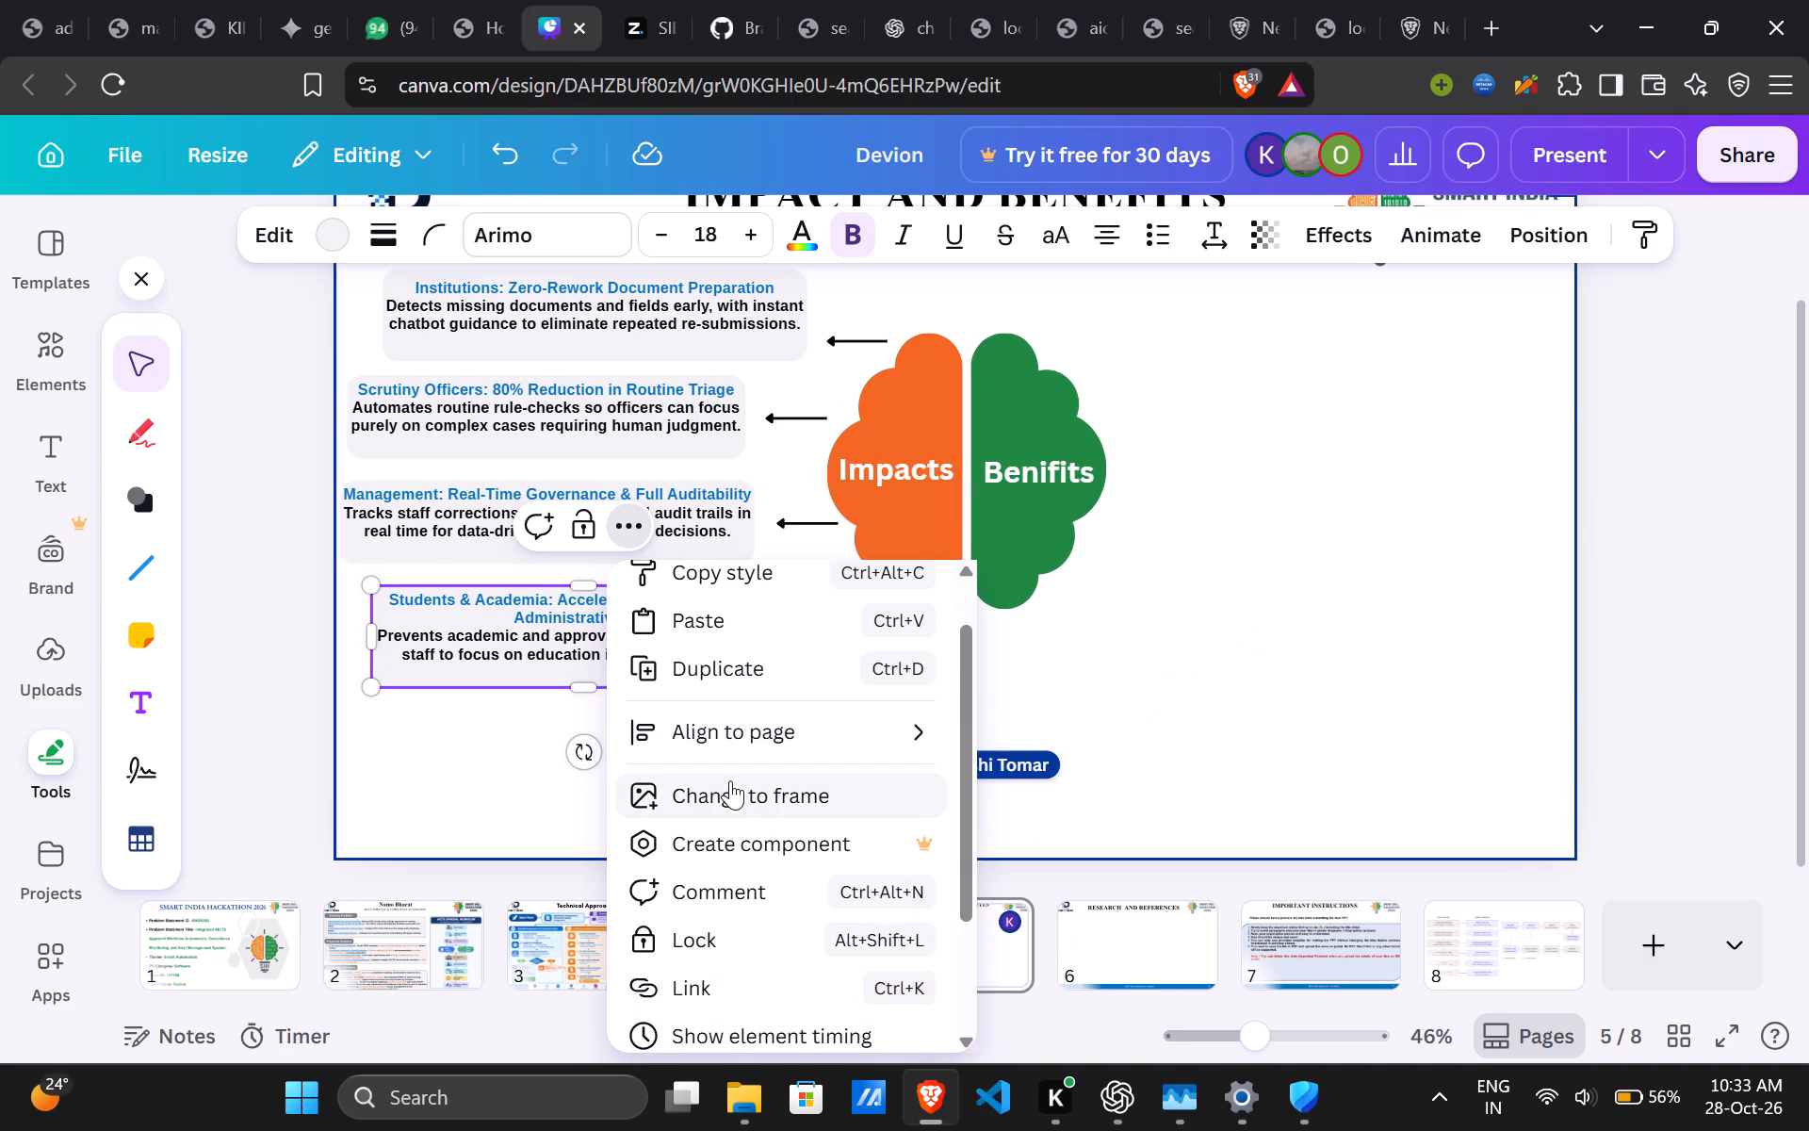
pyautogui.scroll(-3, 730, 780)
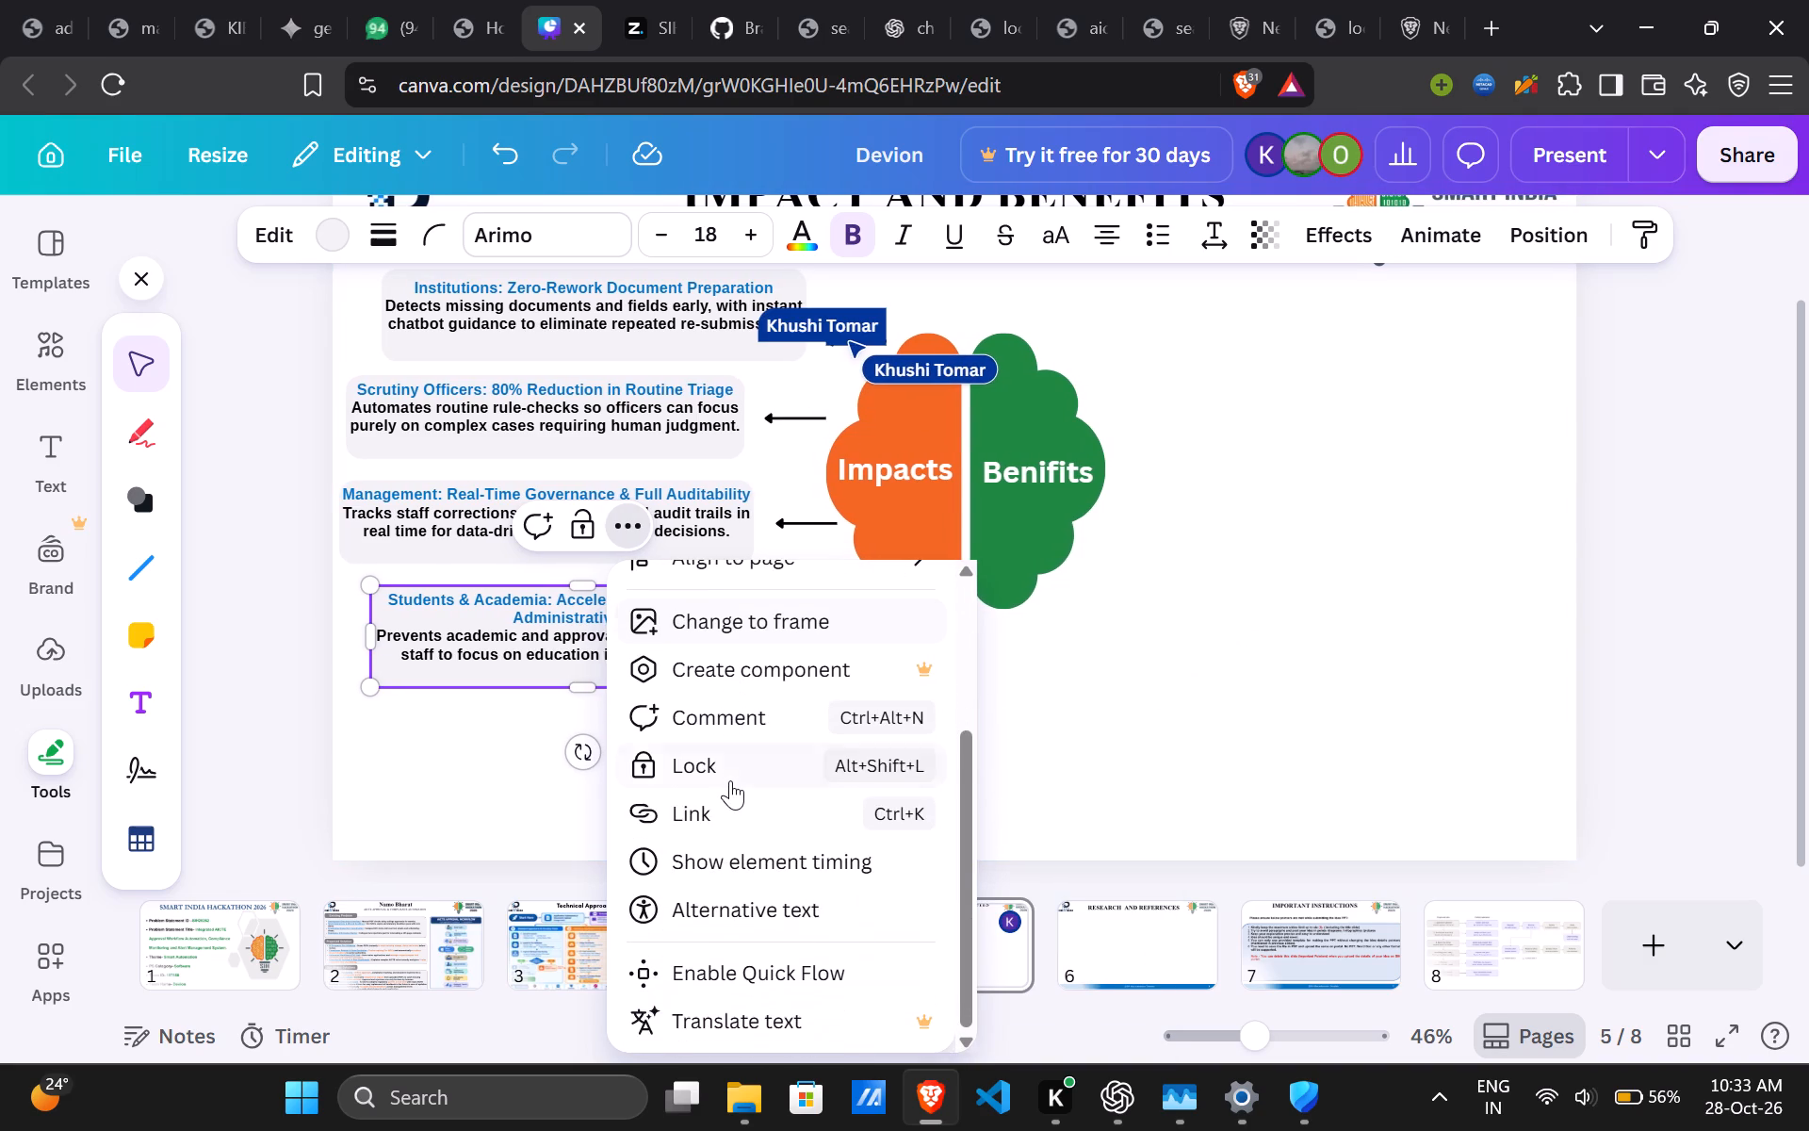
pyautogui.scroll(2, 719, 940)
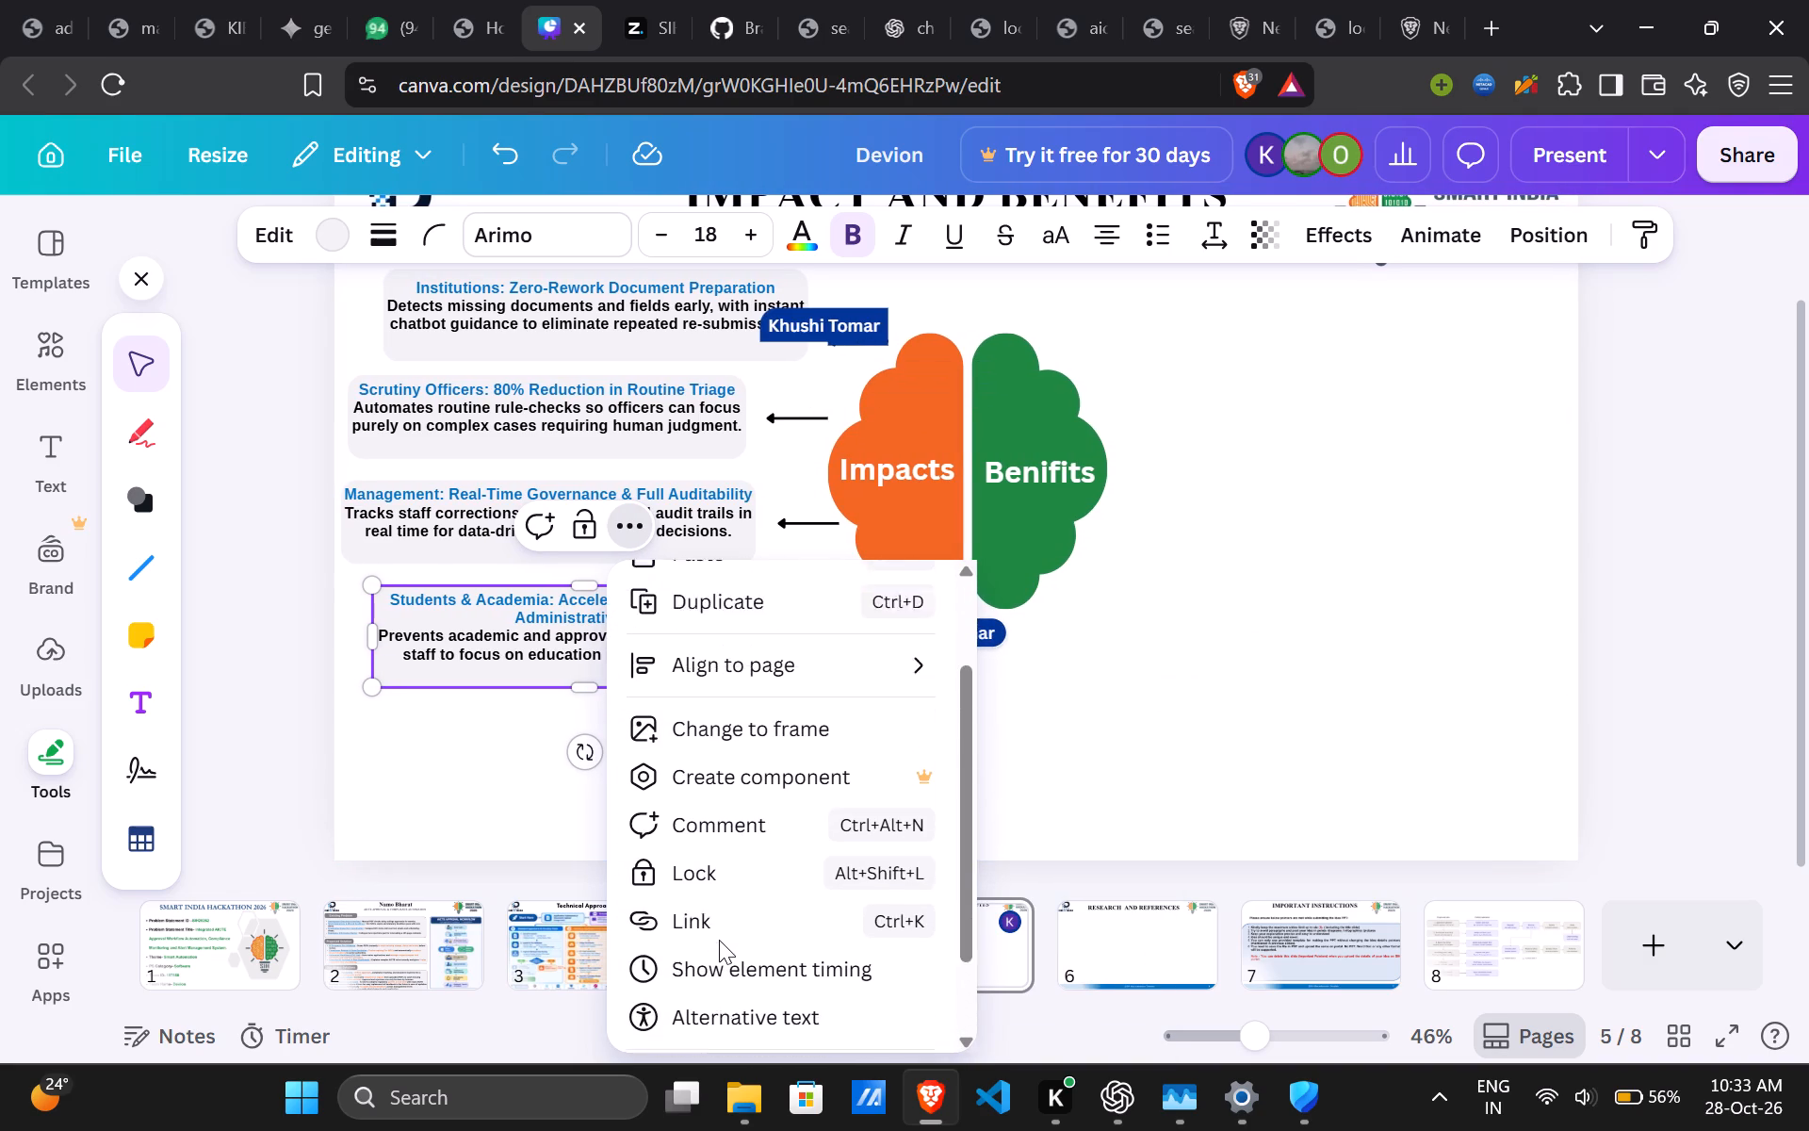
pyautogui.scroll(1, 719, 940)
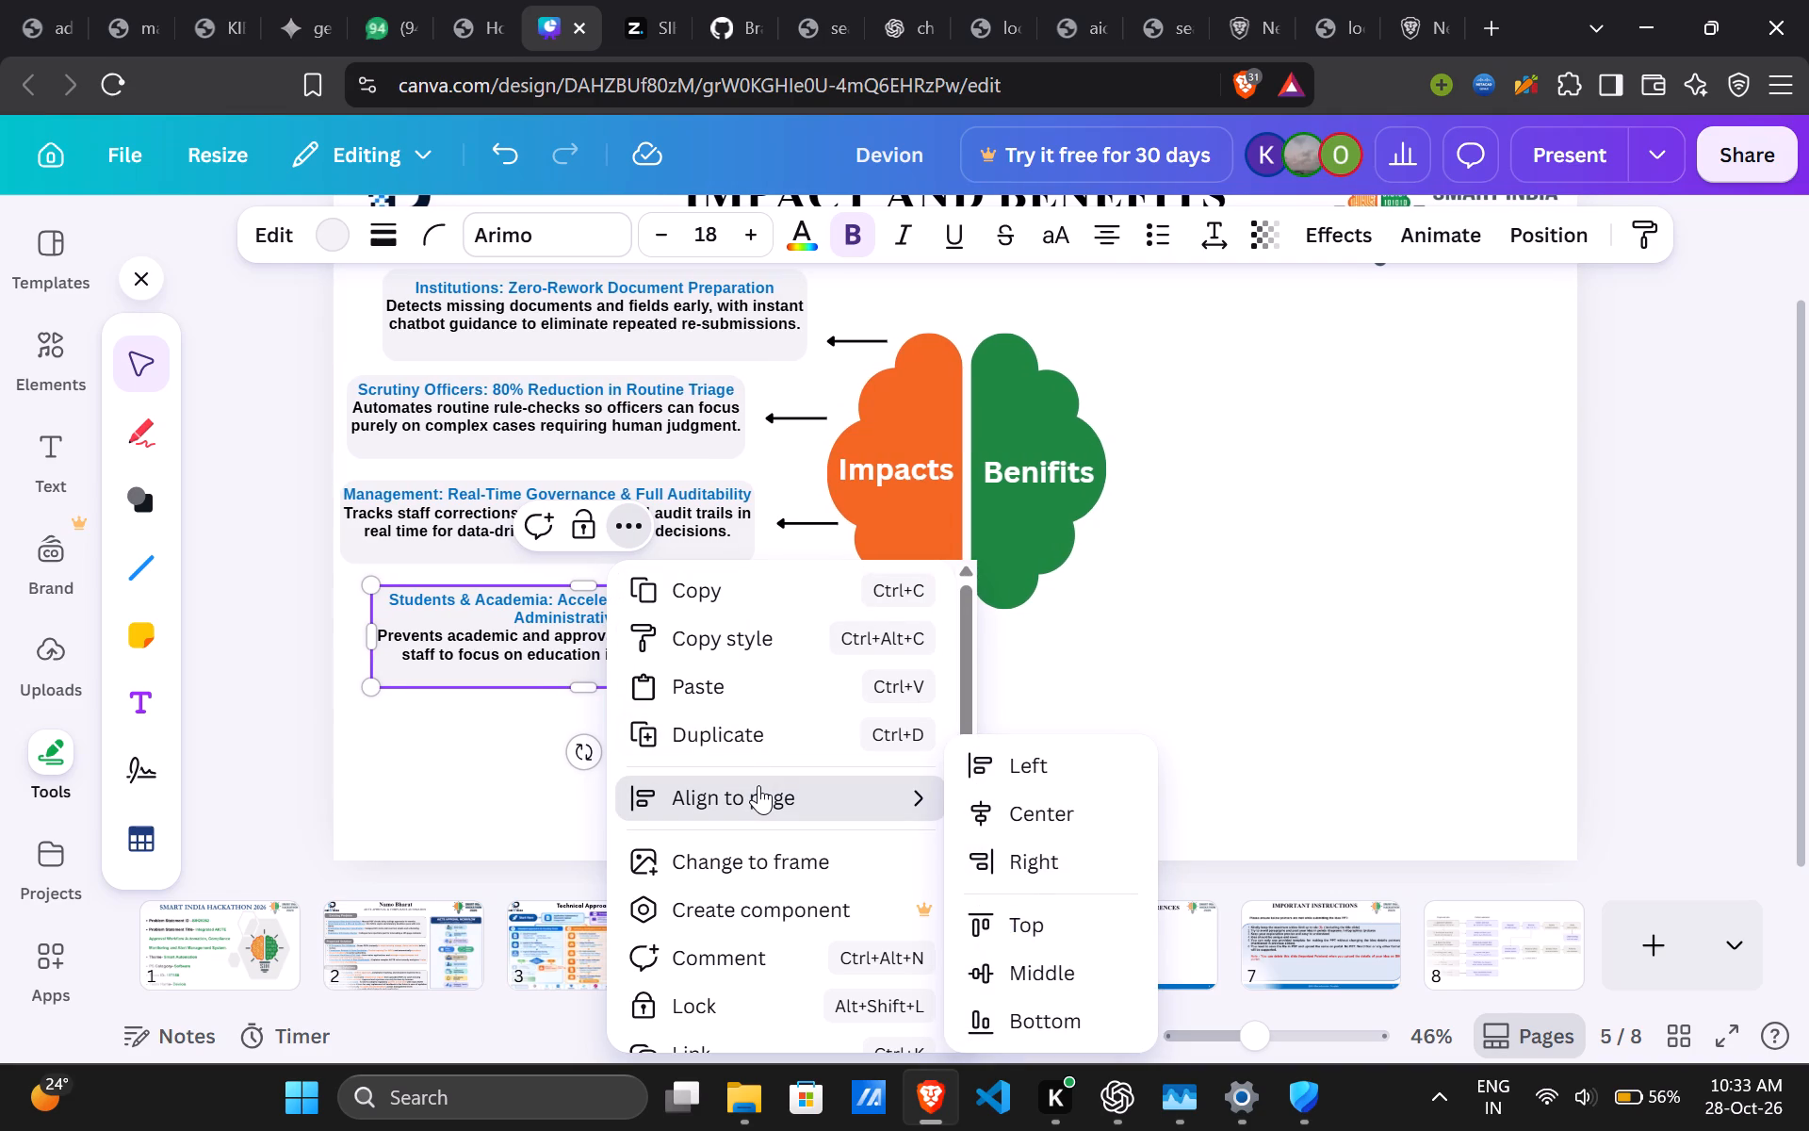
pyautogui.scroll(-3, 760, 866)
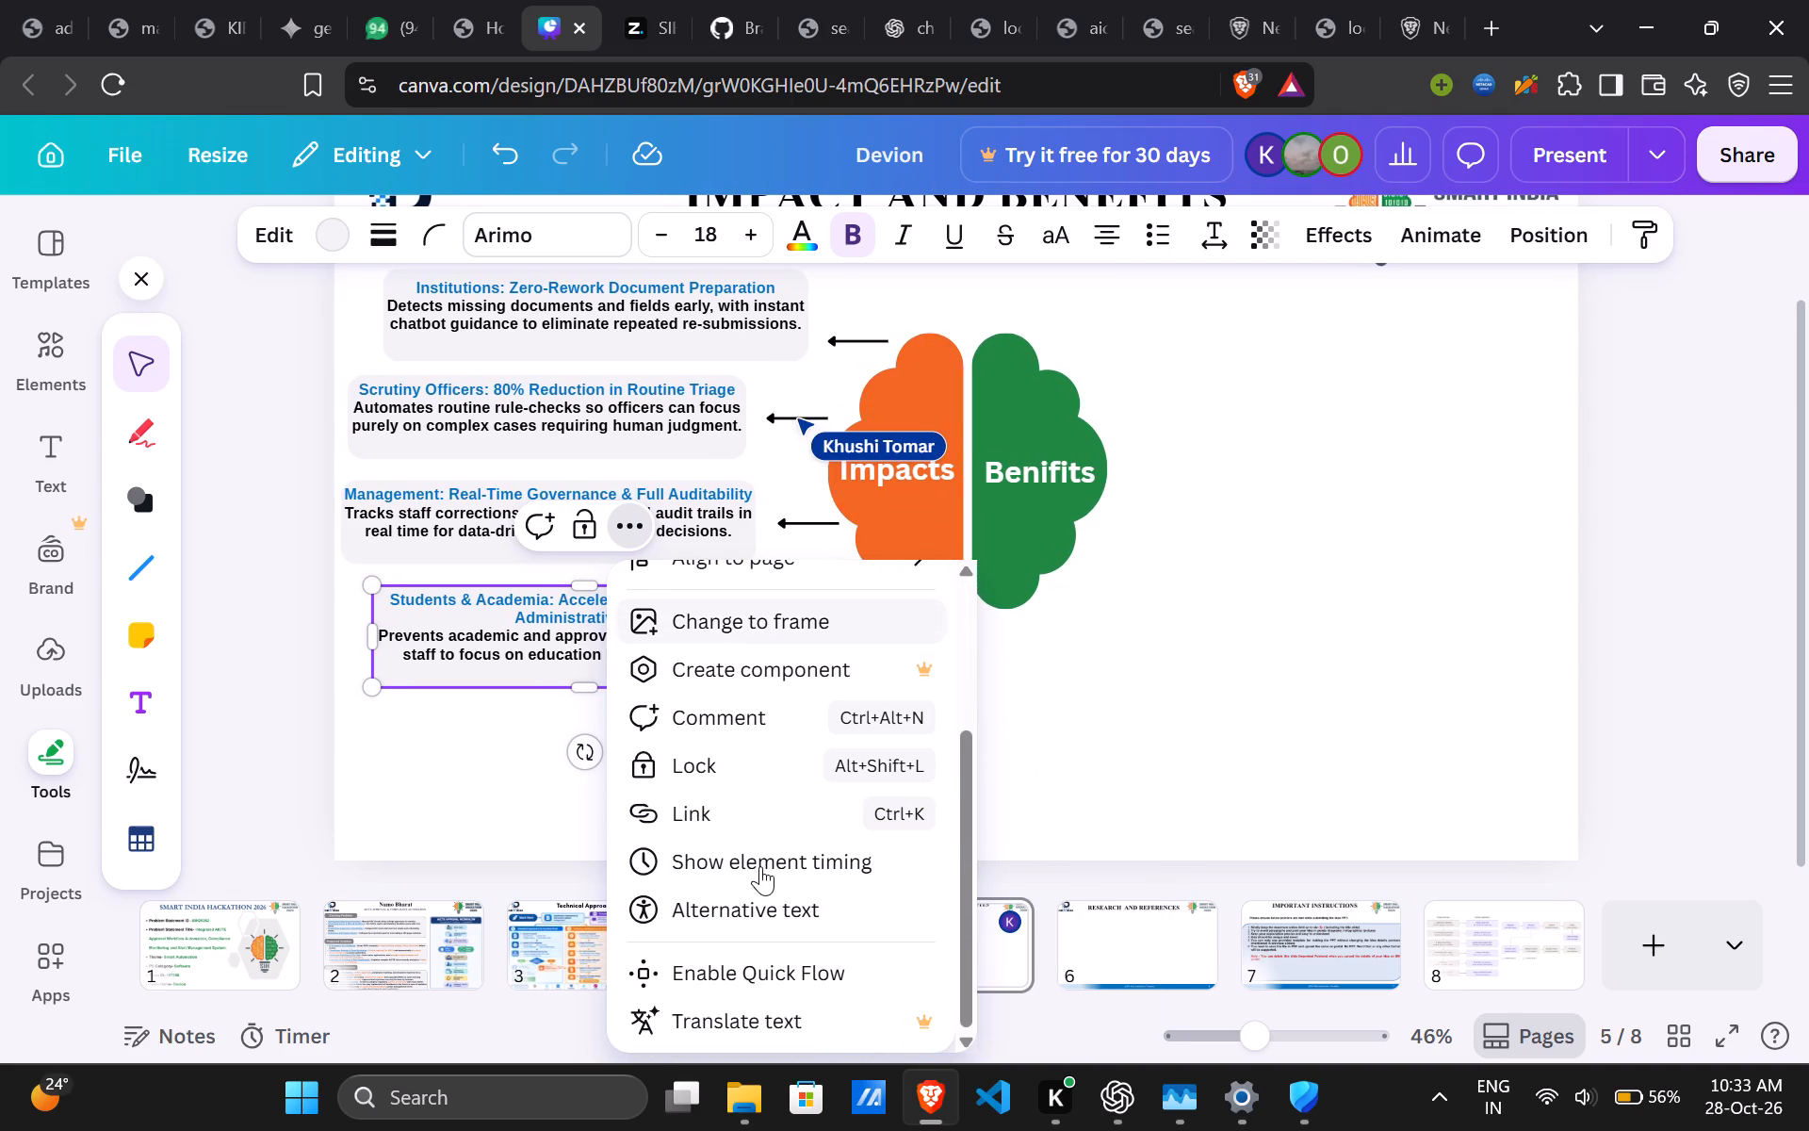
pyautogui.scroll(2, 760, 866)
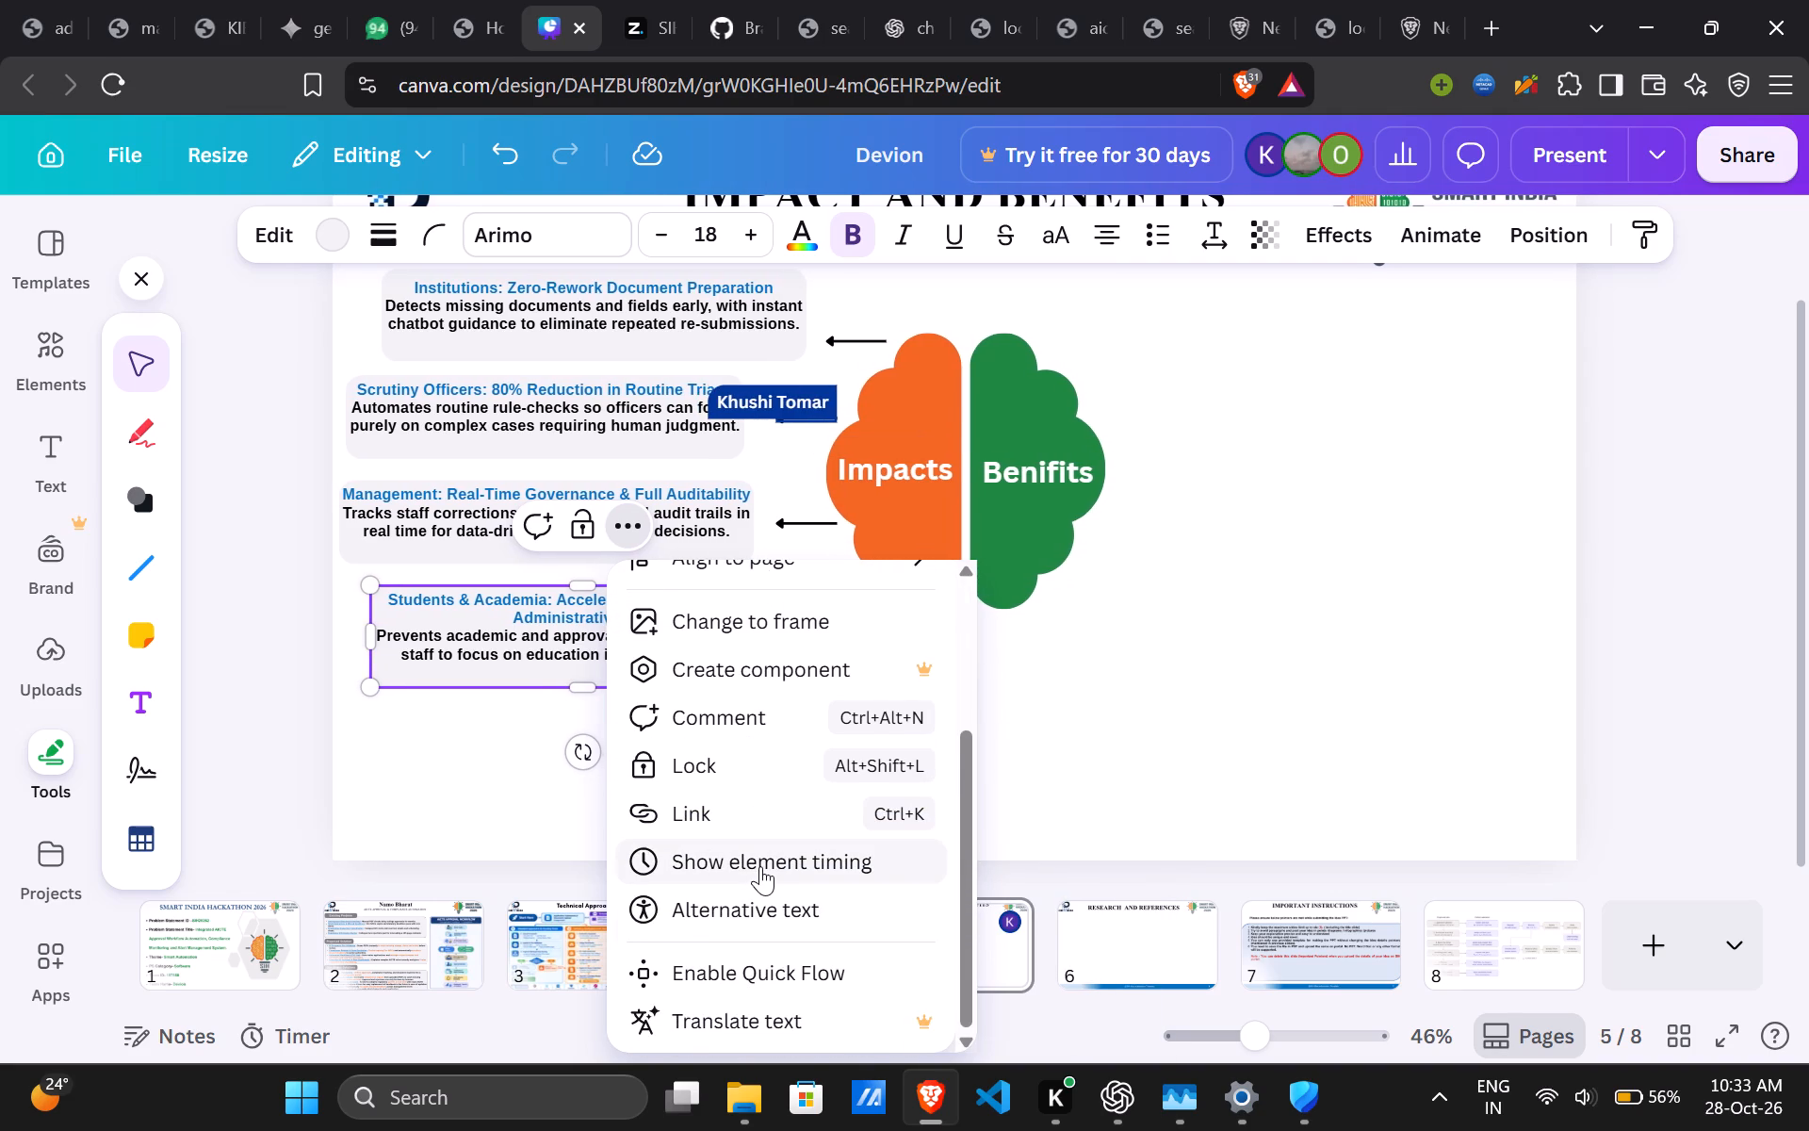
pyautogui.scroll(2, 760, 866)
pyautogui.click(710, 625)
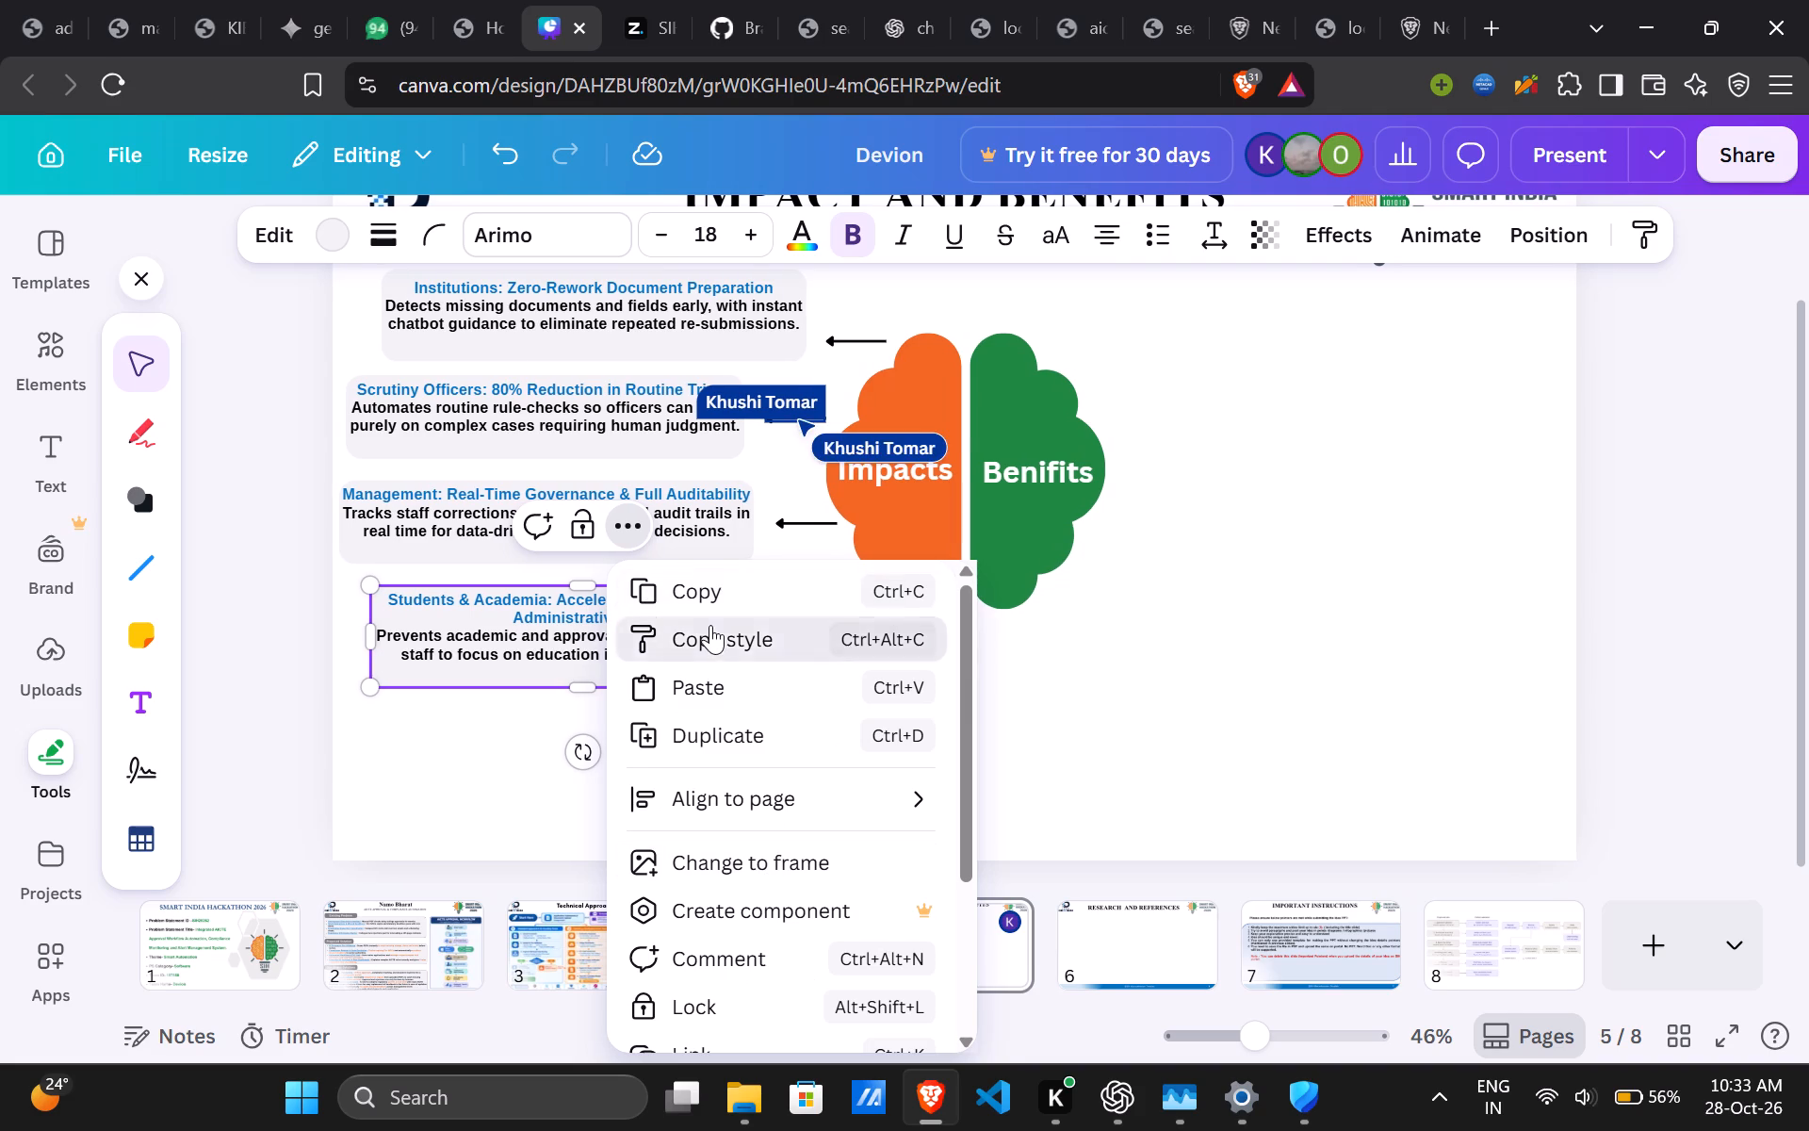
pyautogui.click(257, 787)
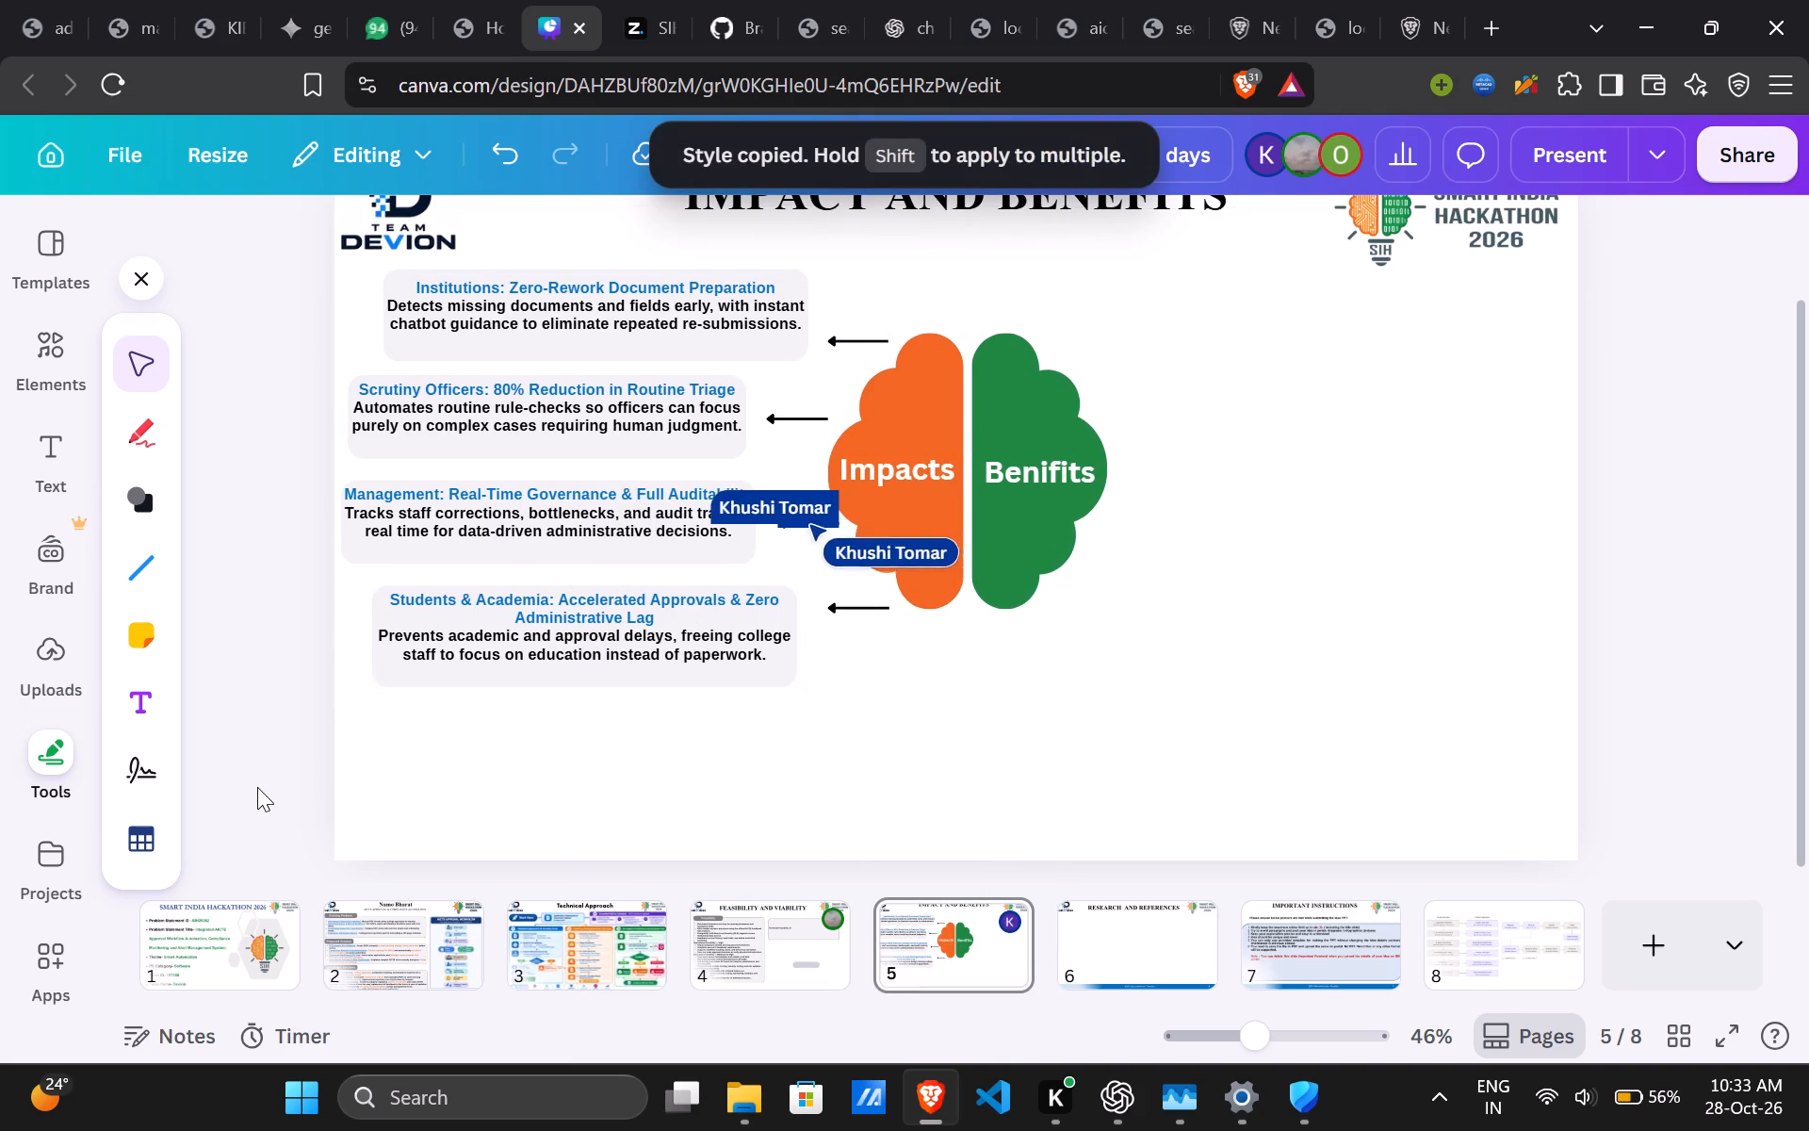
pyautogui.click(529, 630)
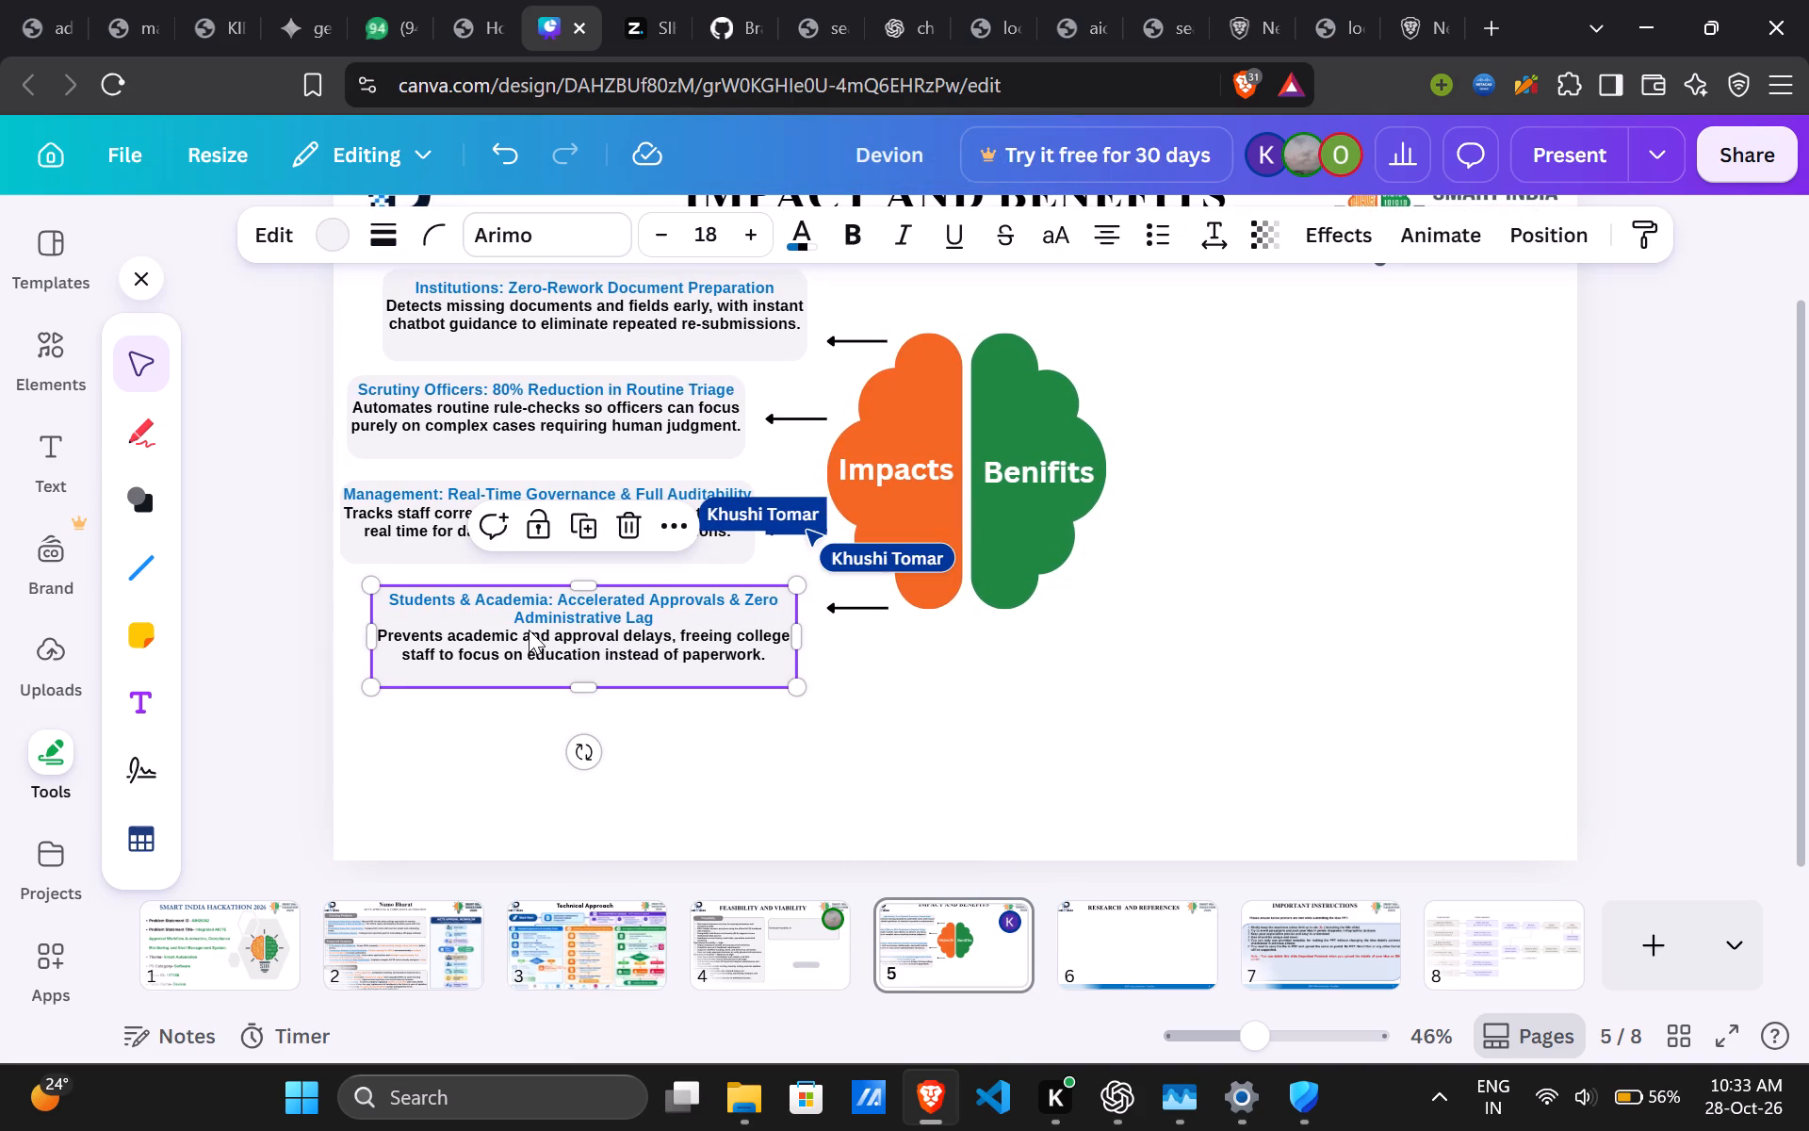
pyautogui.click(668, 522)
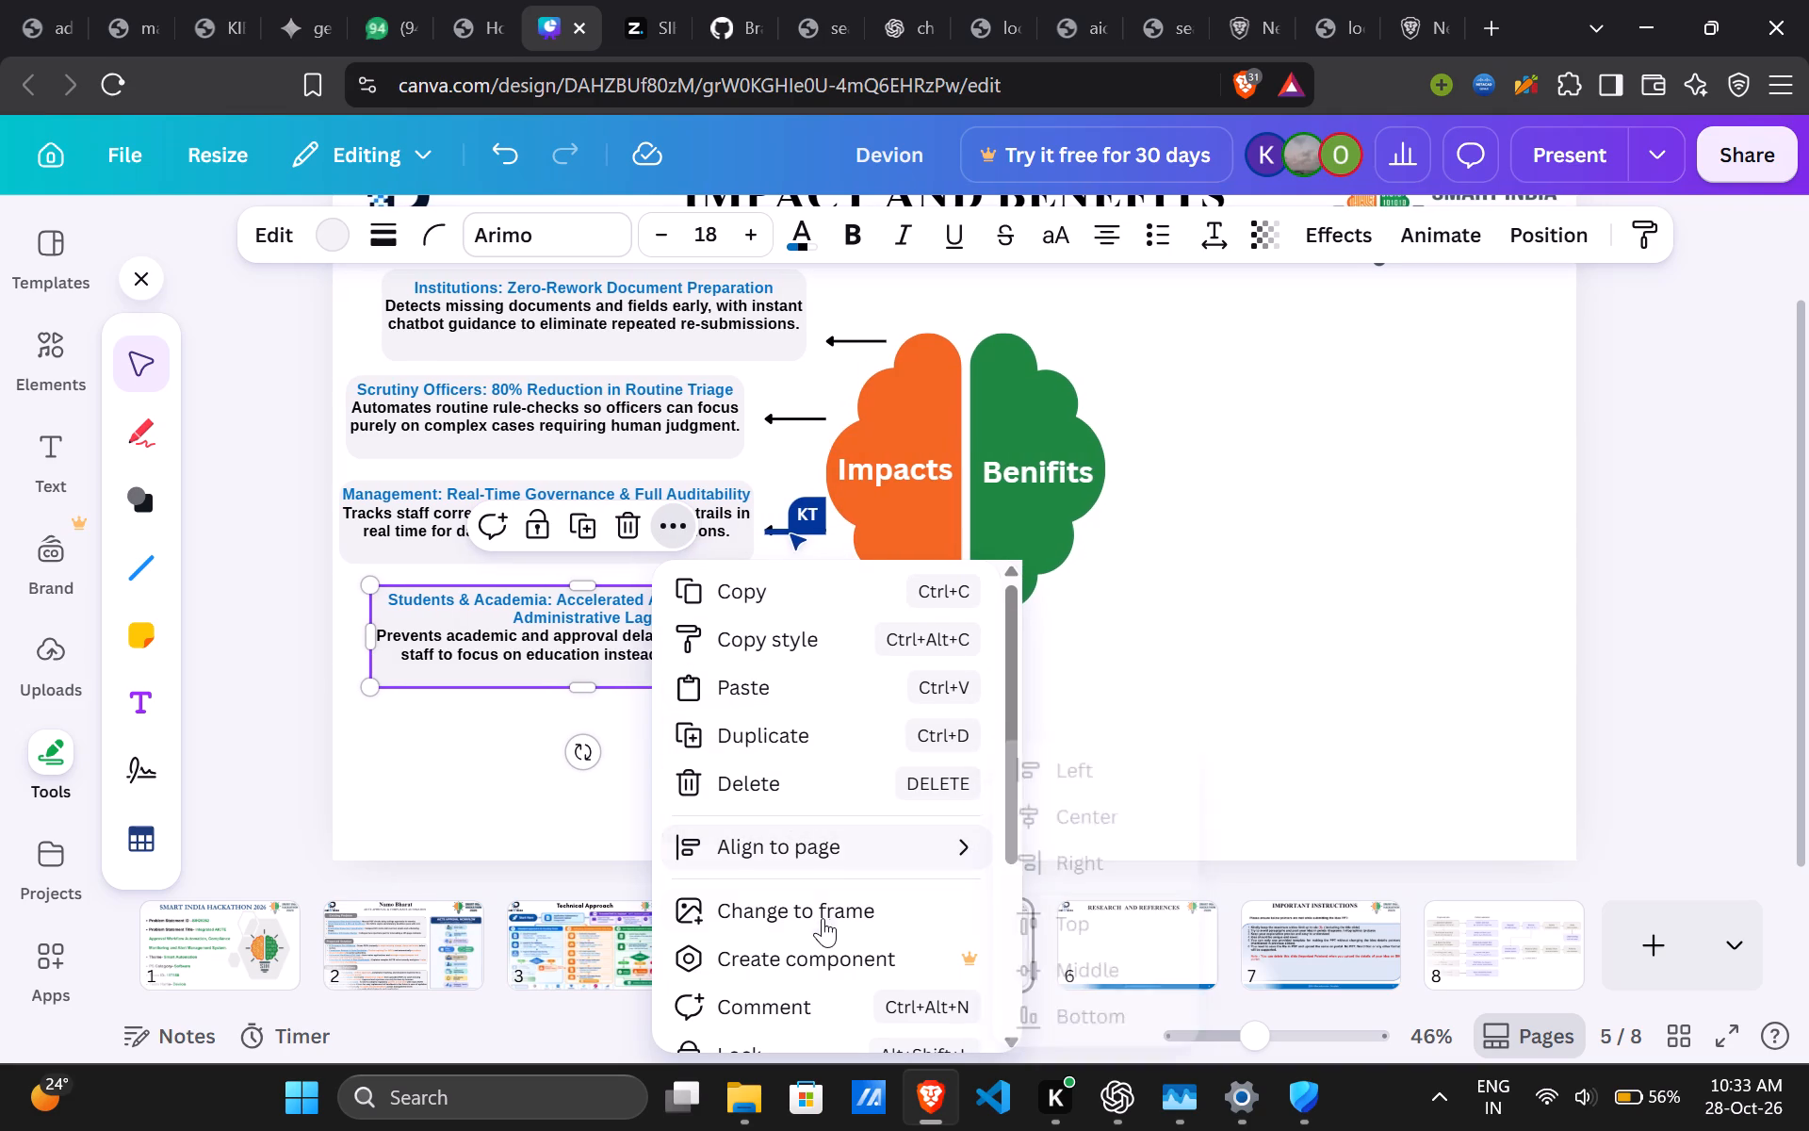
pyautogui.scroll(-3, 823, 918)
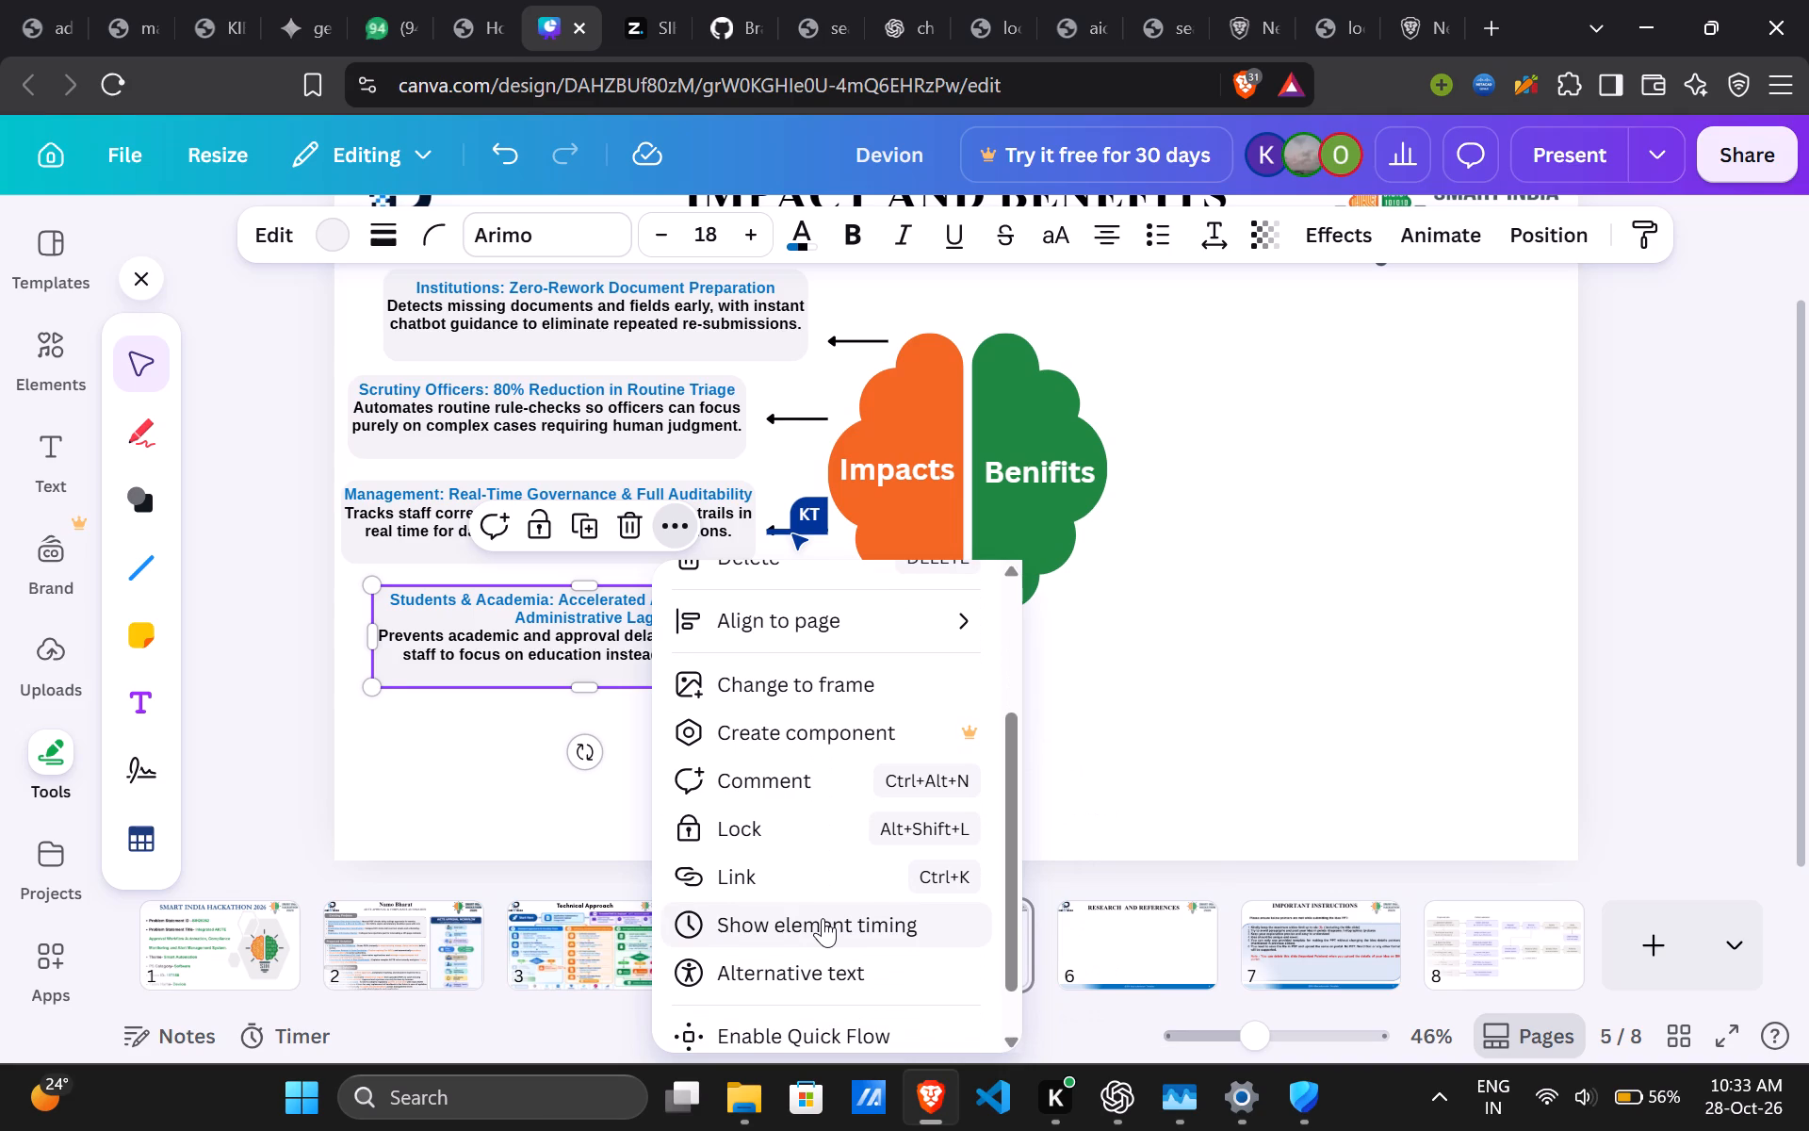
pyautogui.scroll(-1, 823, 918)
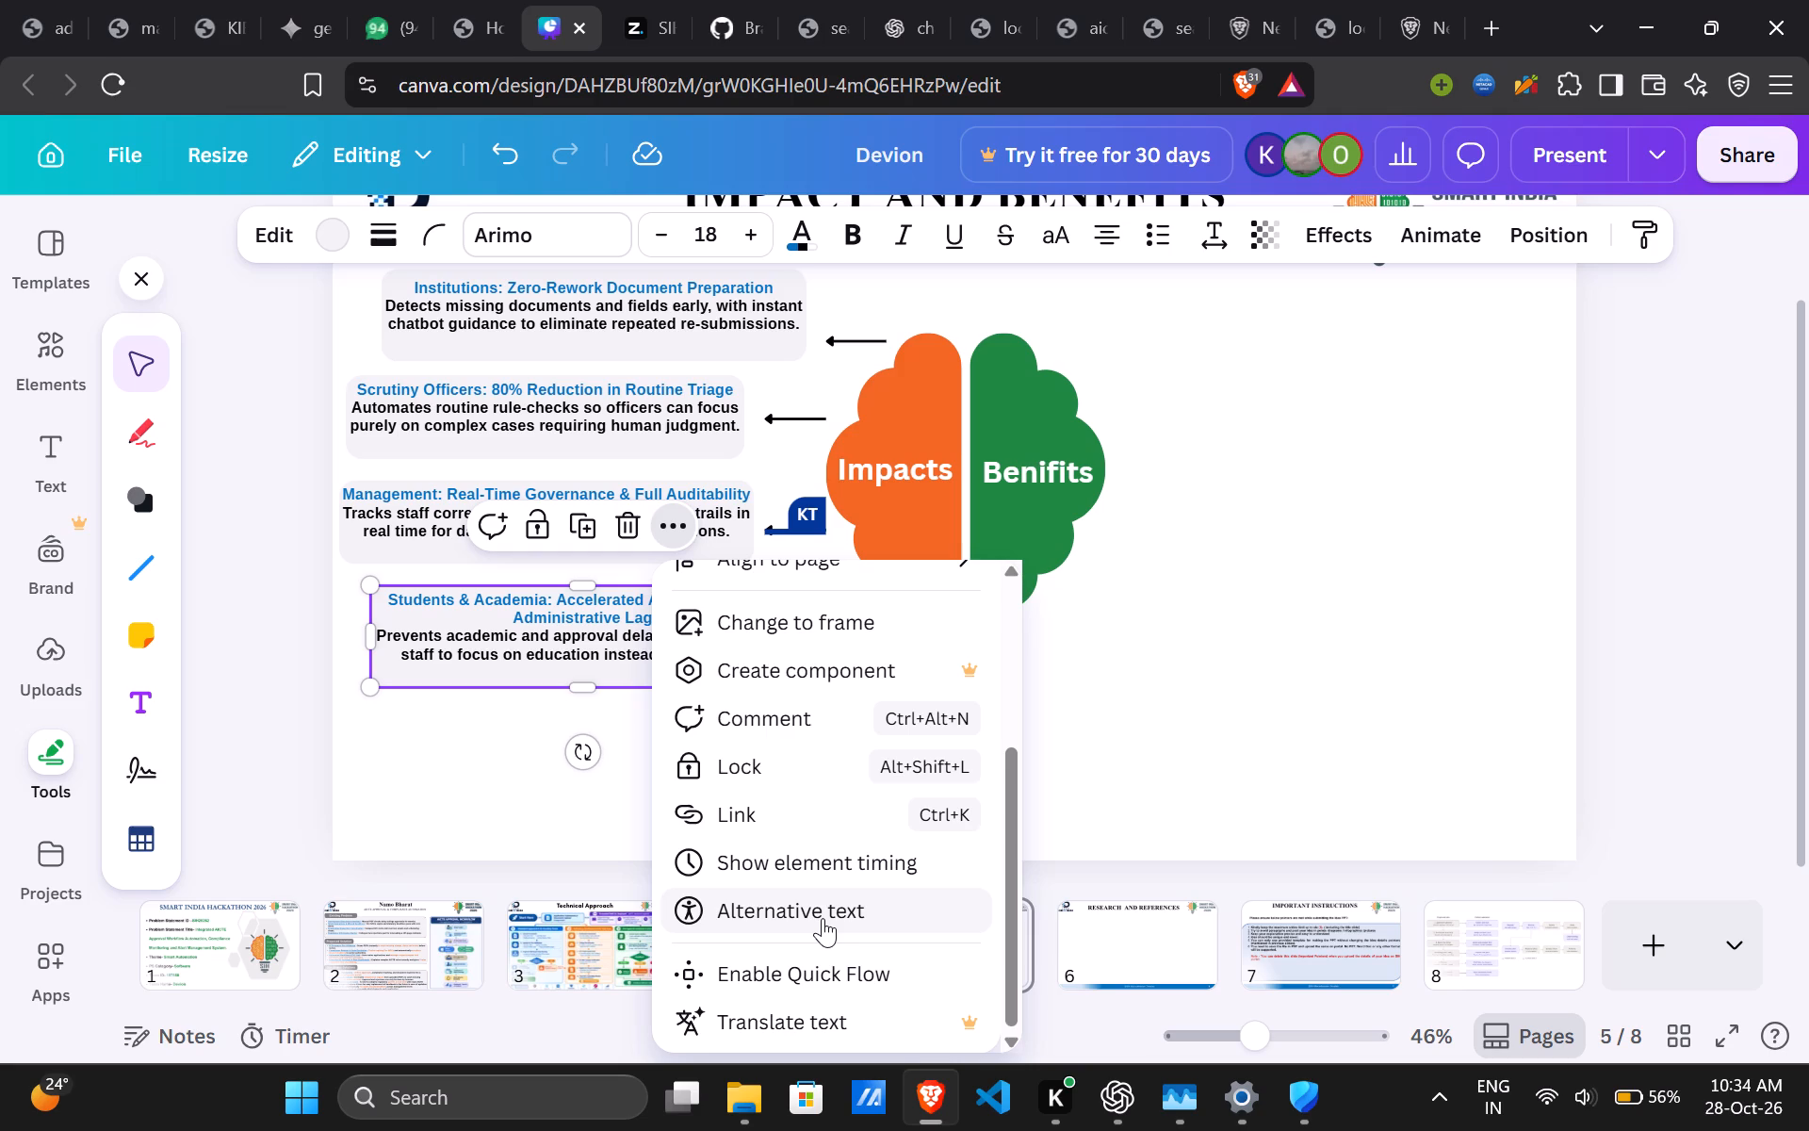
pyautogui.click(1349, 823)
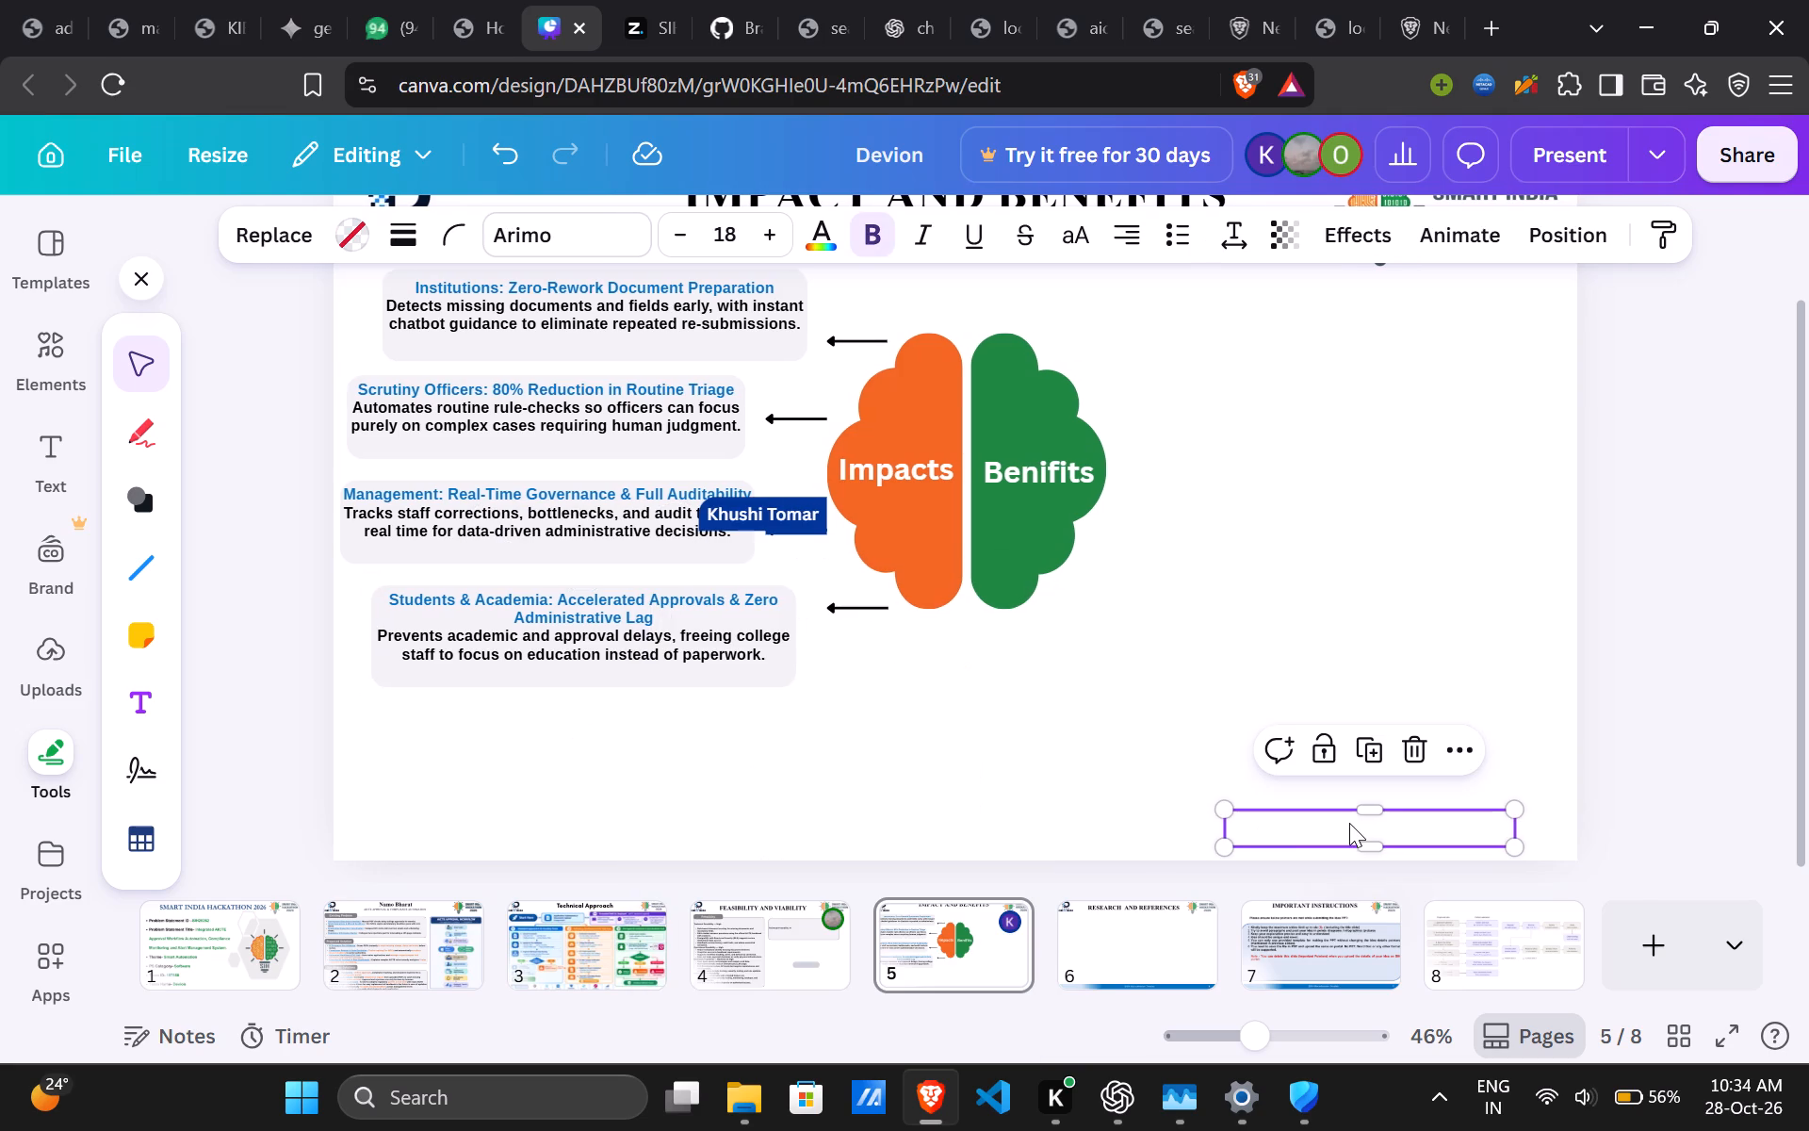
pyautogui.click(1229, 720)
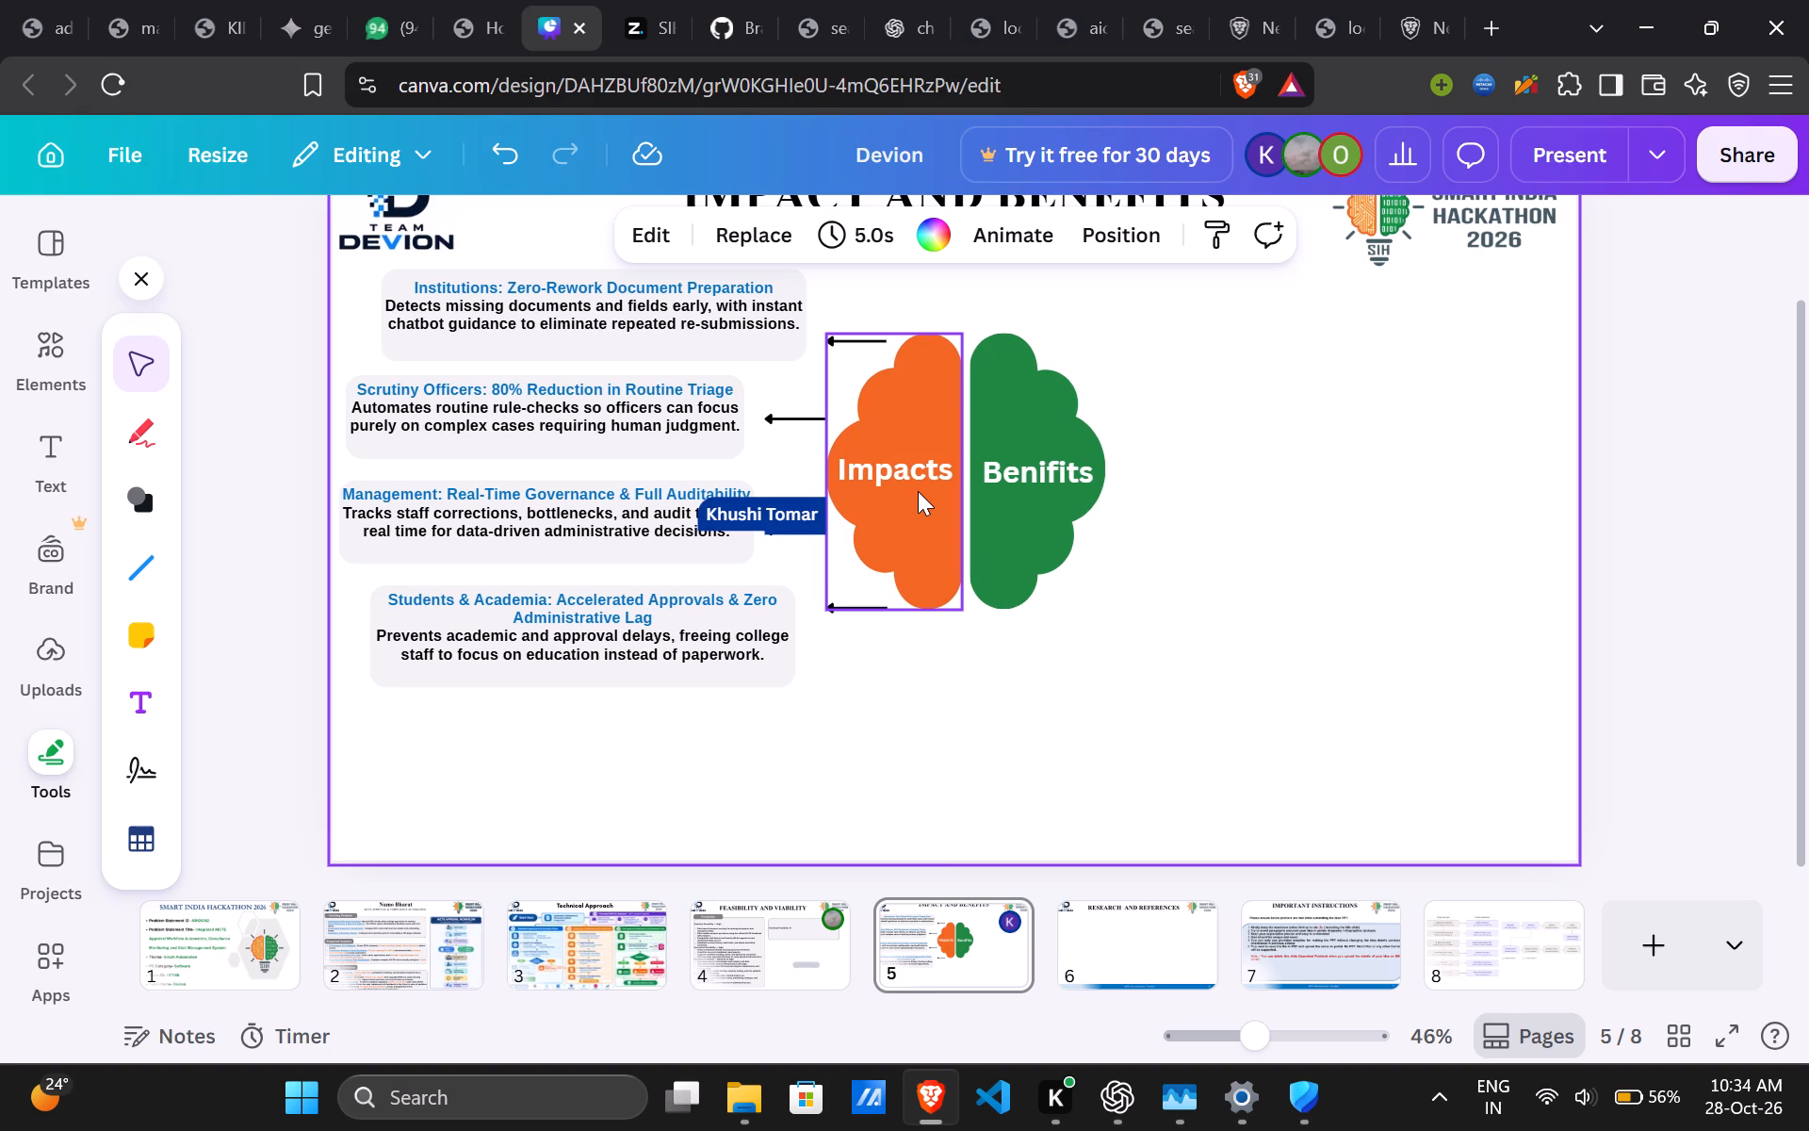
# Enlarge the orange Impacts half of the brain graphic and reposition it just beside the green half, vertically centred on it.
pyautogui.scroll(1, 918, 491)
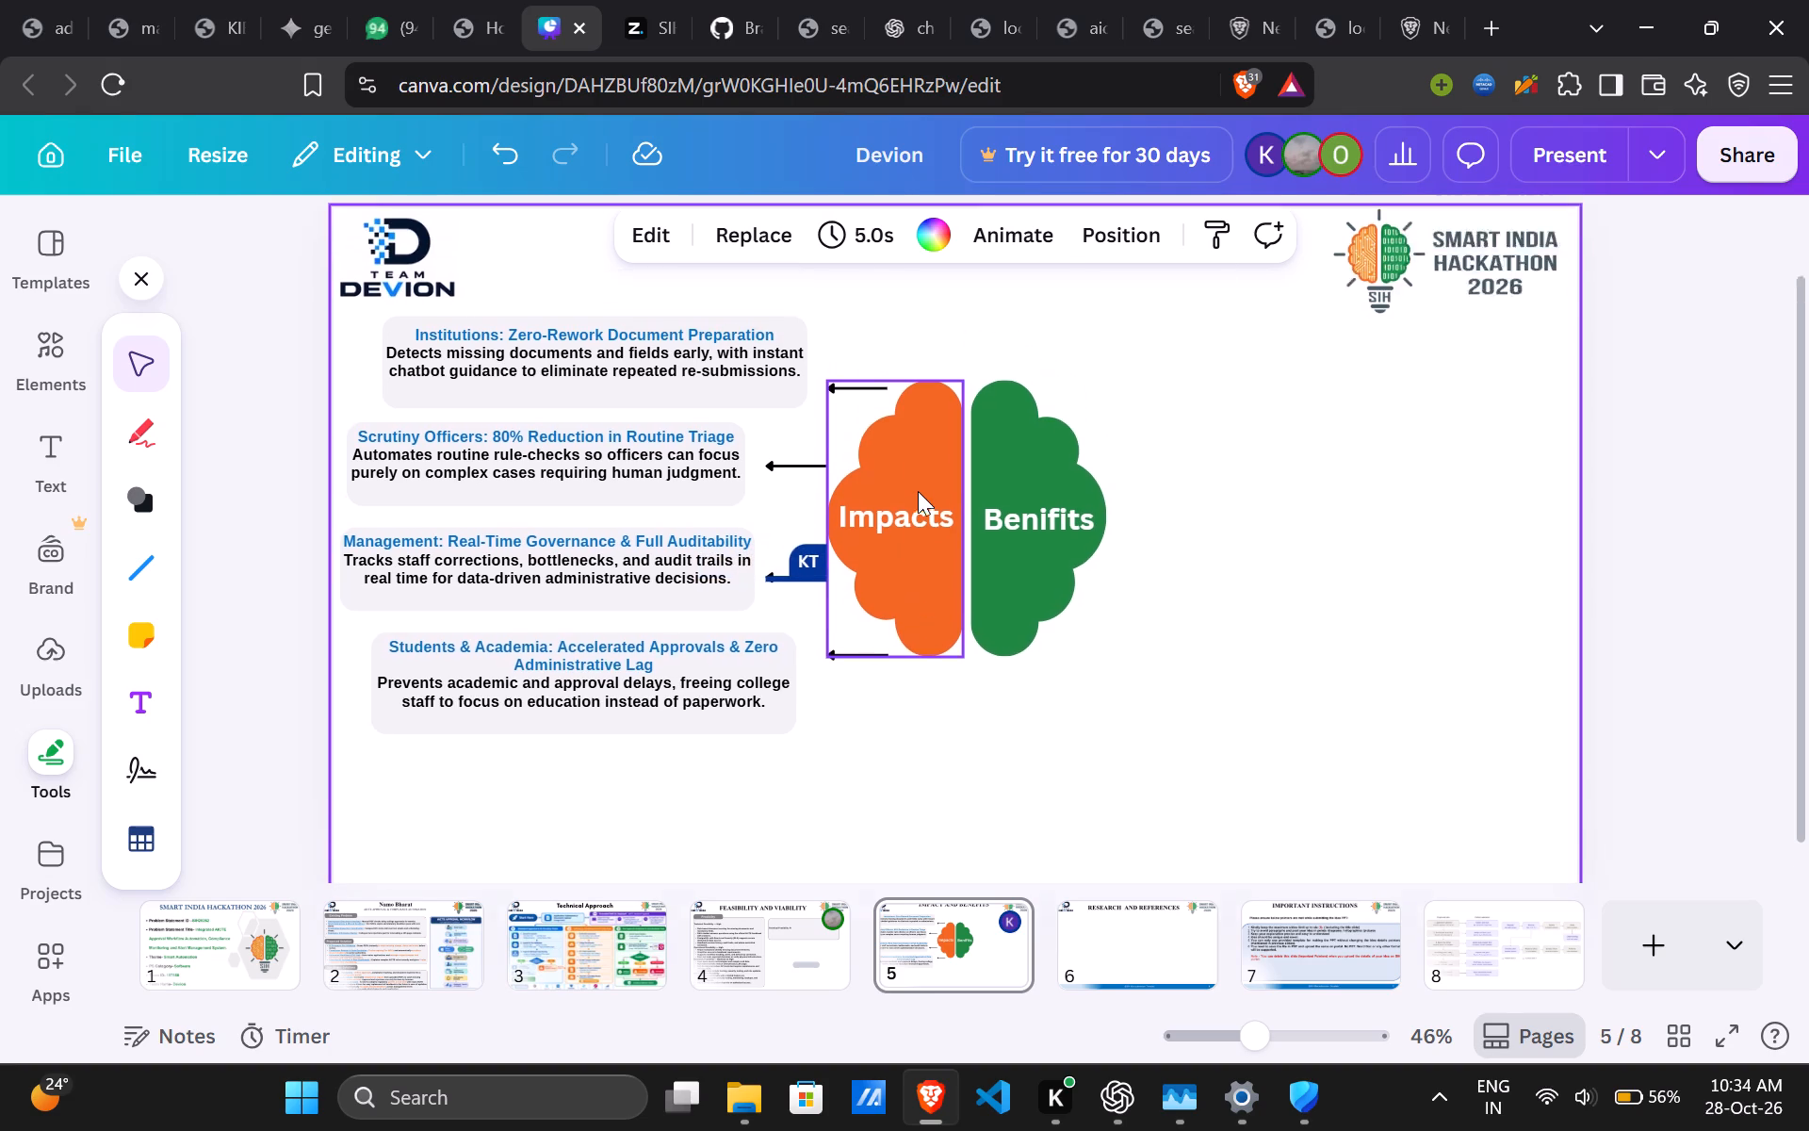
pyautogui.scroll(2, 918, 491)
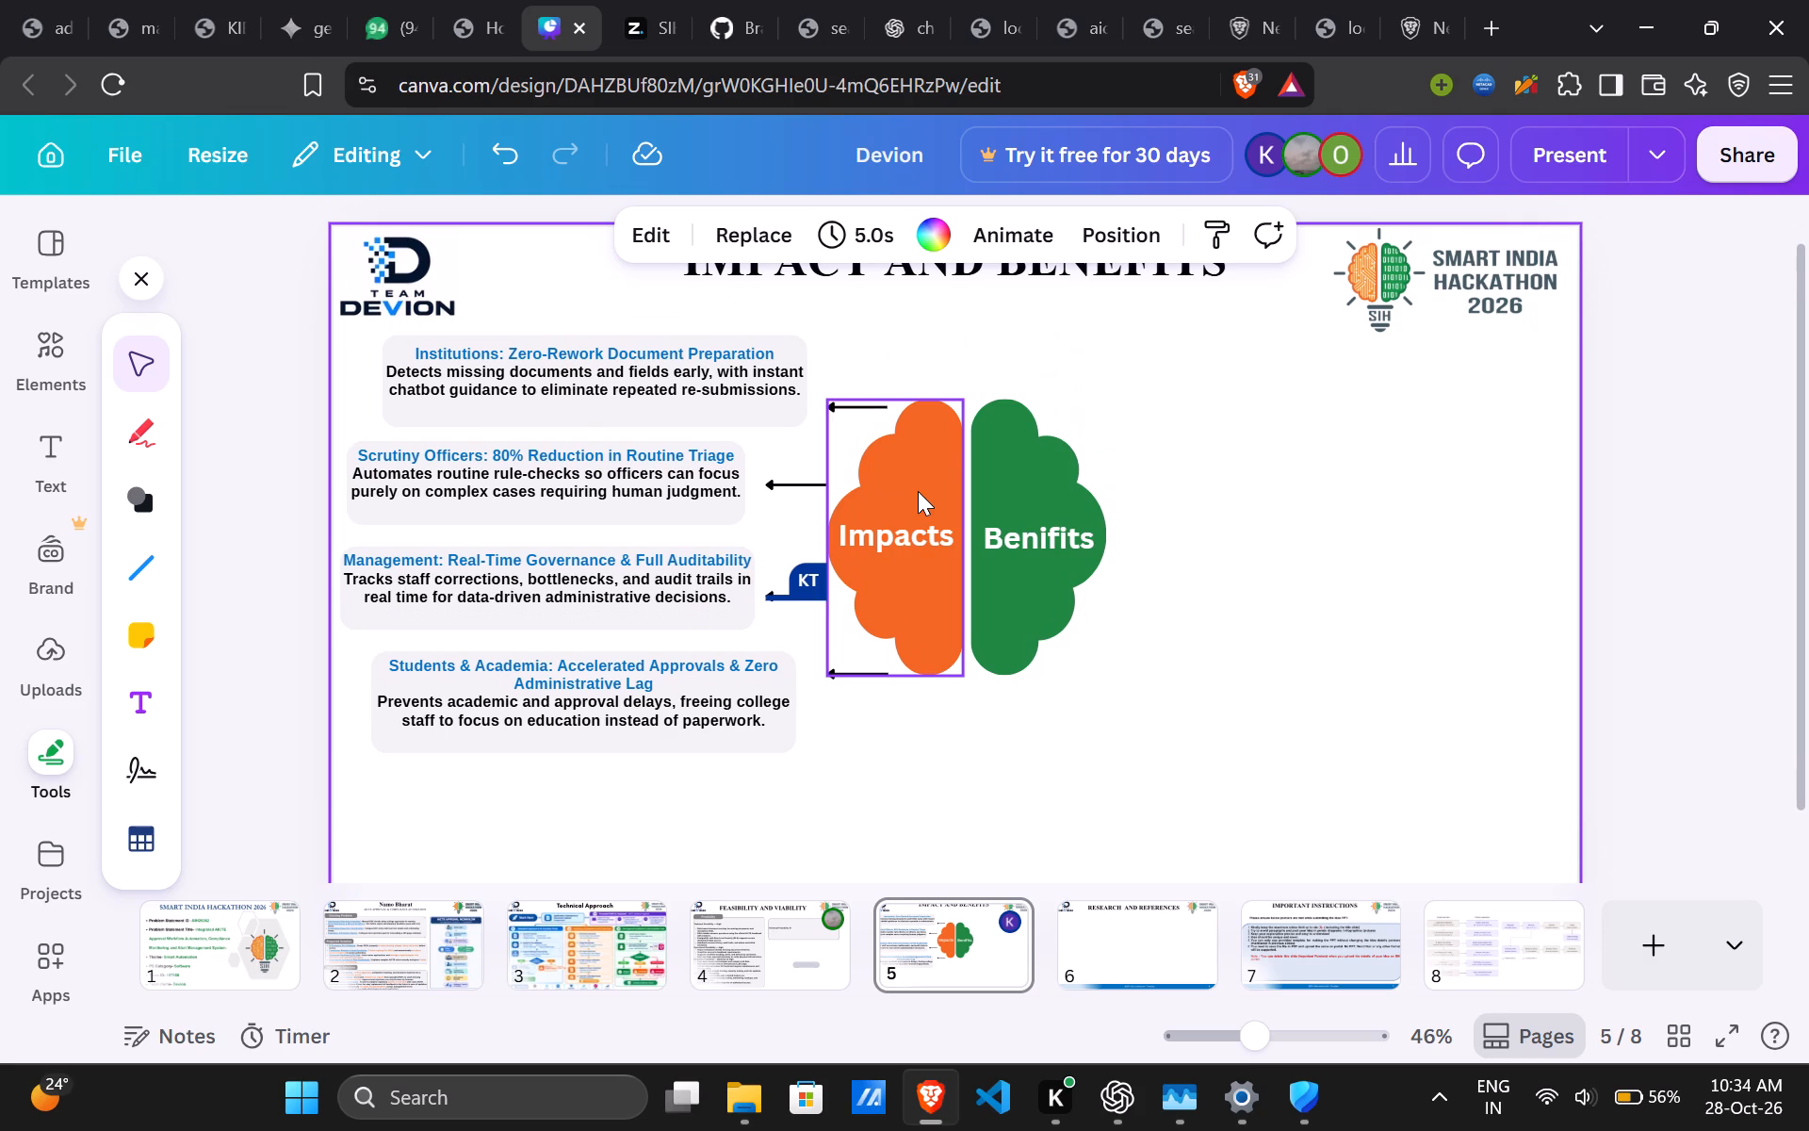
pyautogui.click(901, 522)
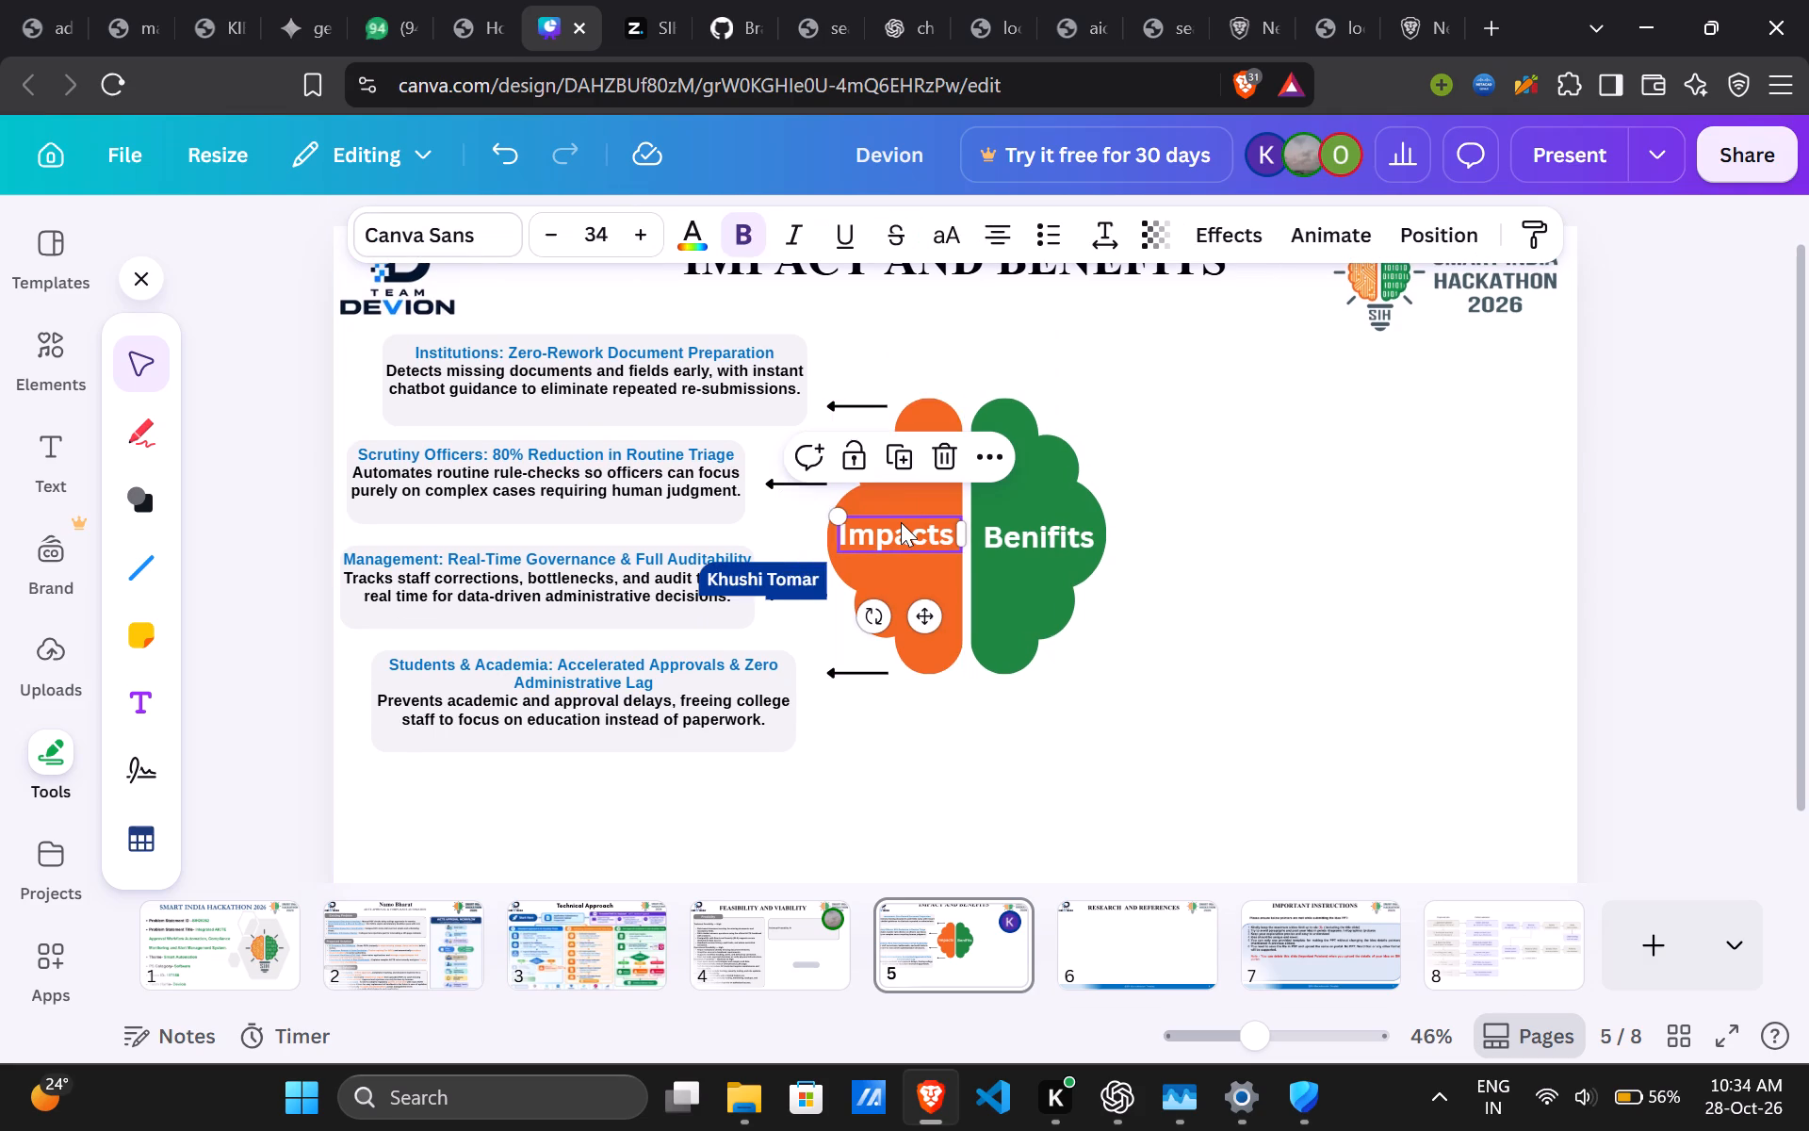
pyautogui.click(904, 486)
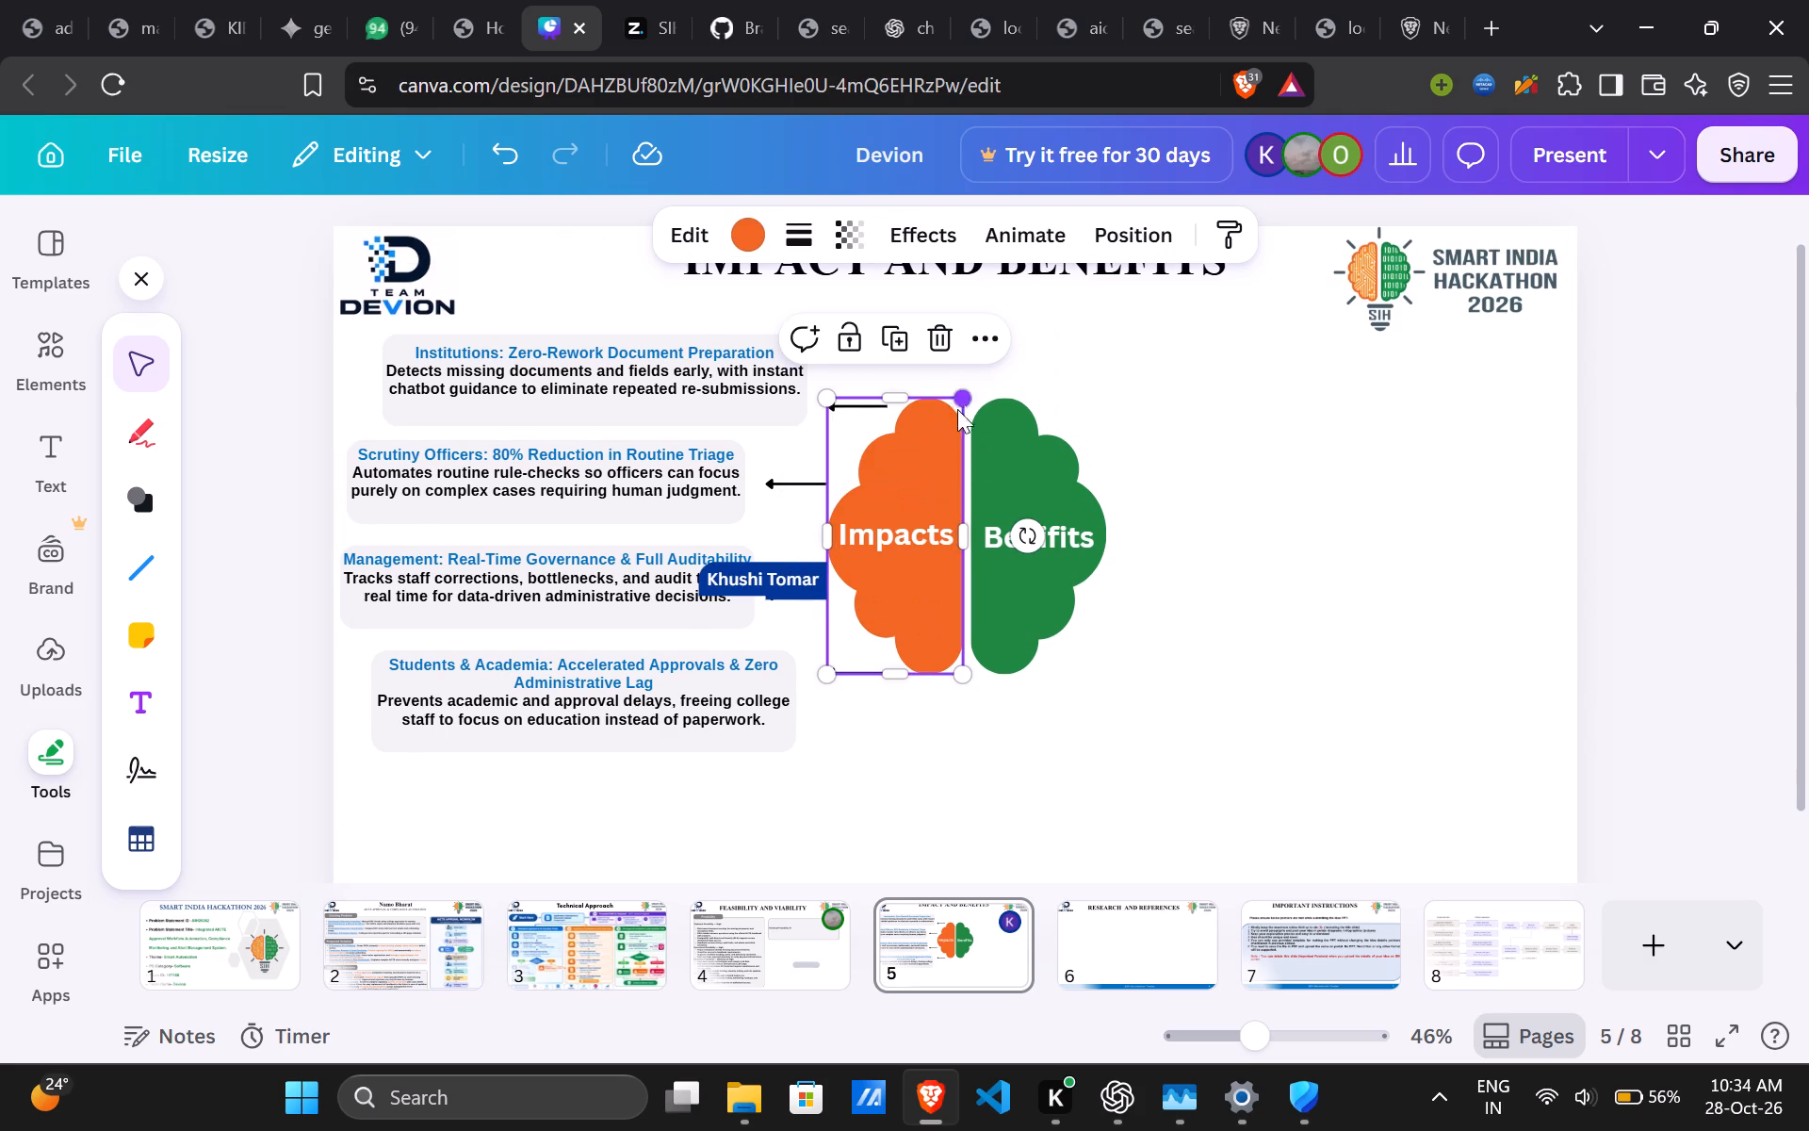
pyautogui.moveTo(970, 405); pyautogui.dragTo(1009, 337)
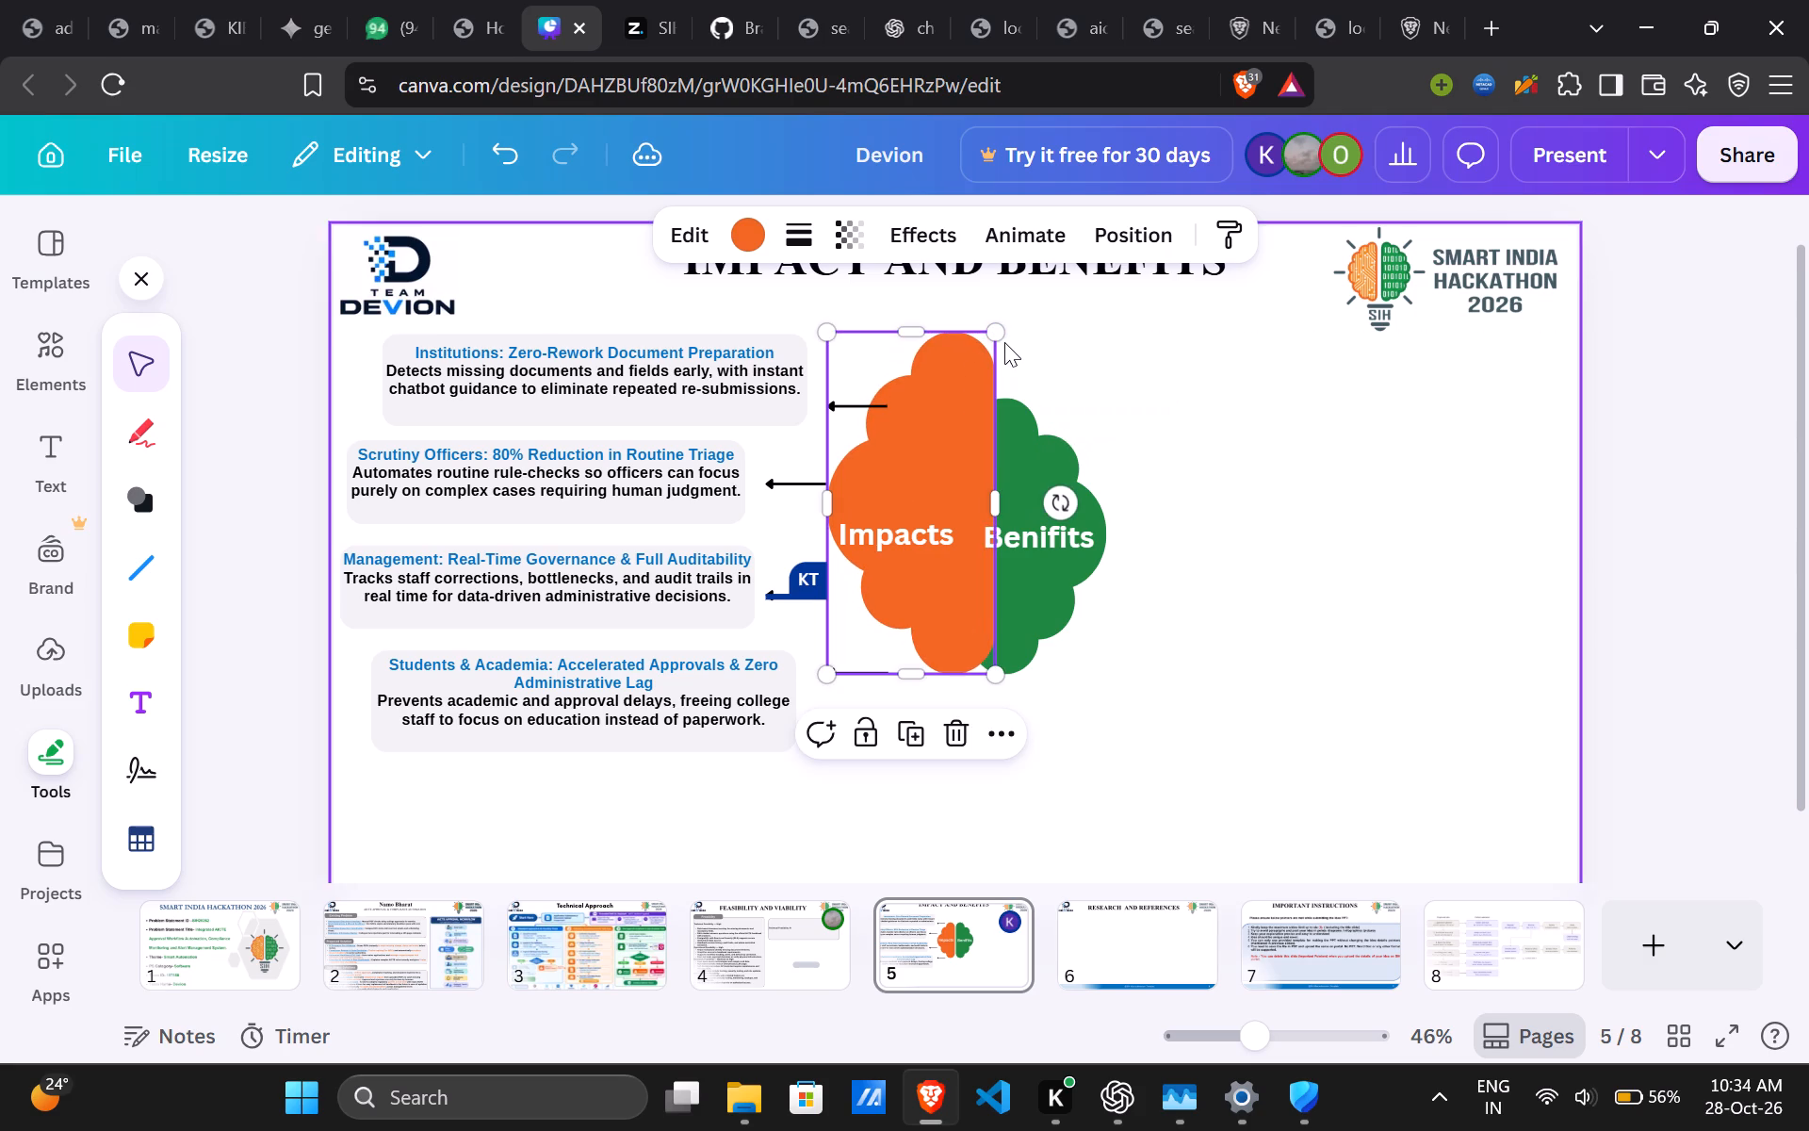
pyautogui.moveTo(929, 456); pyautogui.dragTo(901, 490)
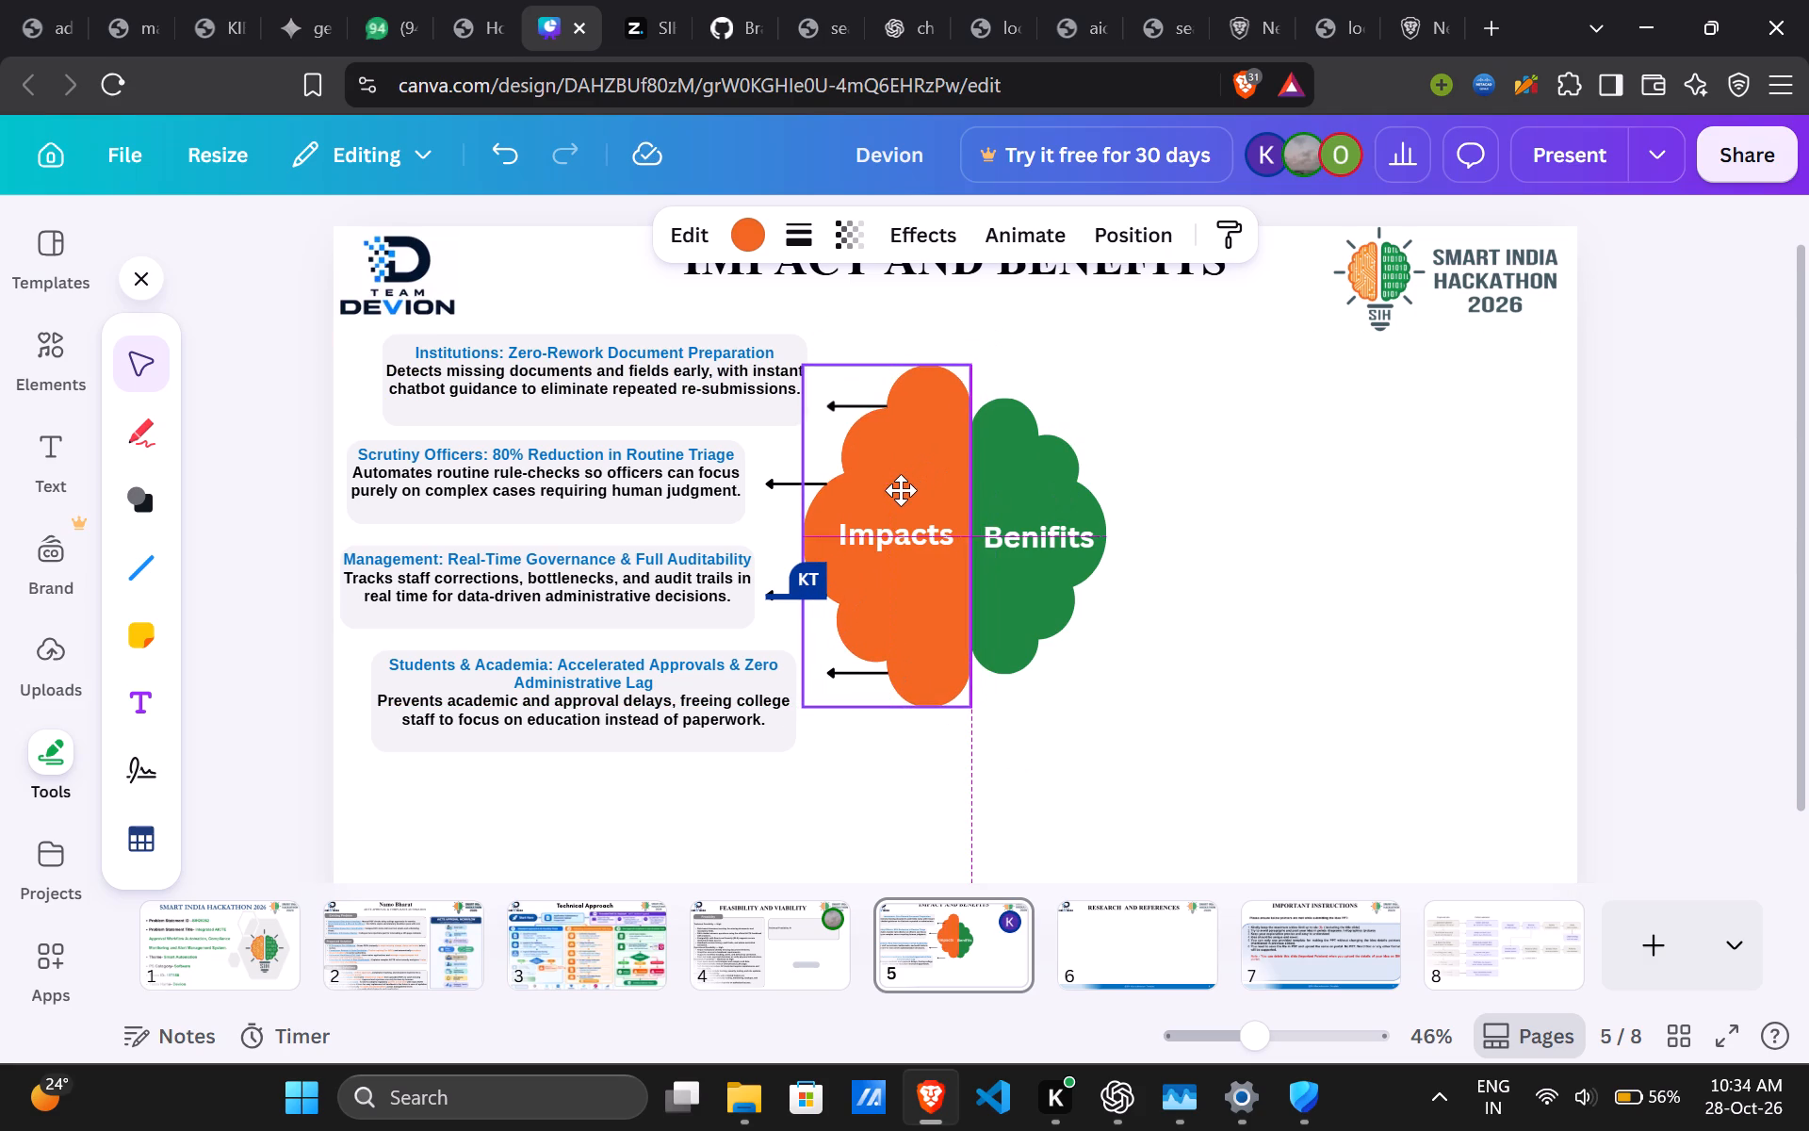
pyautogui.moveTo(901, 490); pyautogui.dragTo(902, 494)
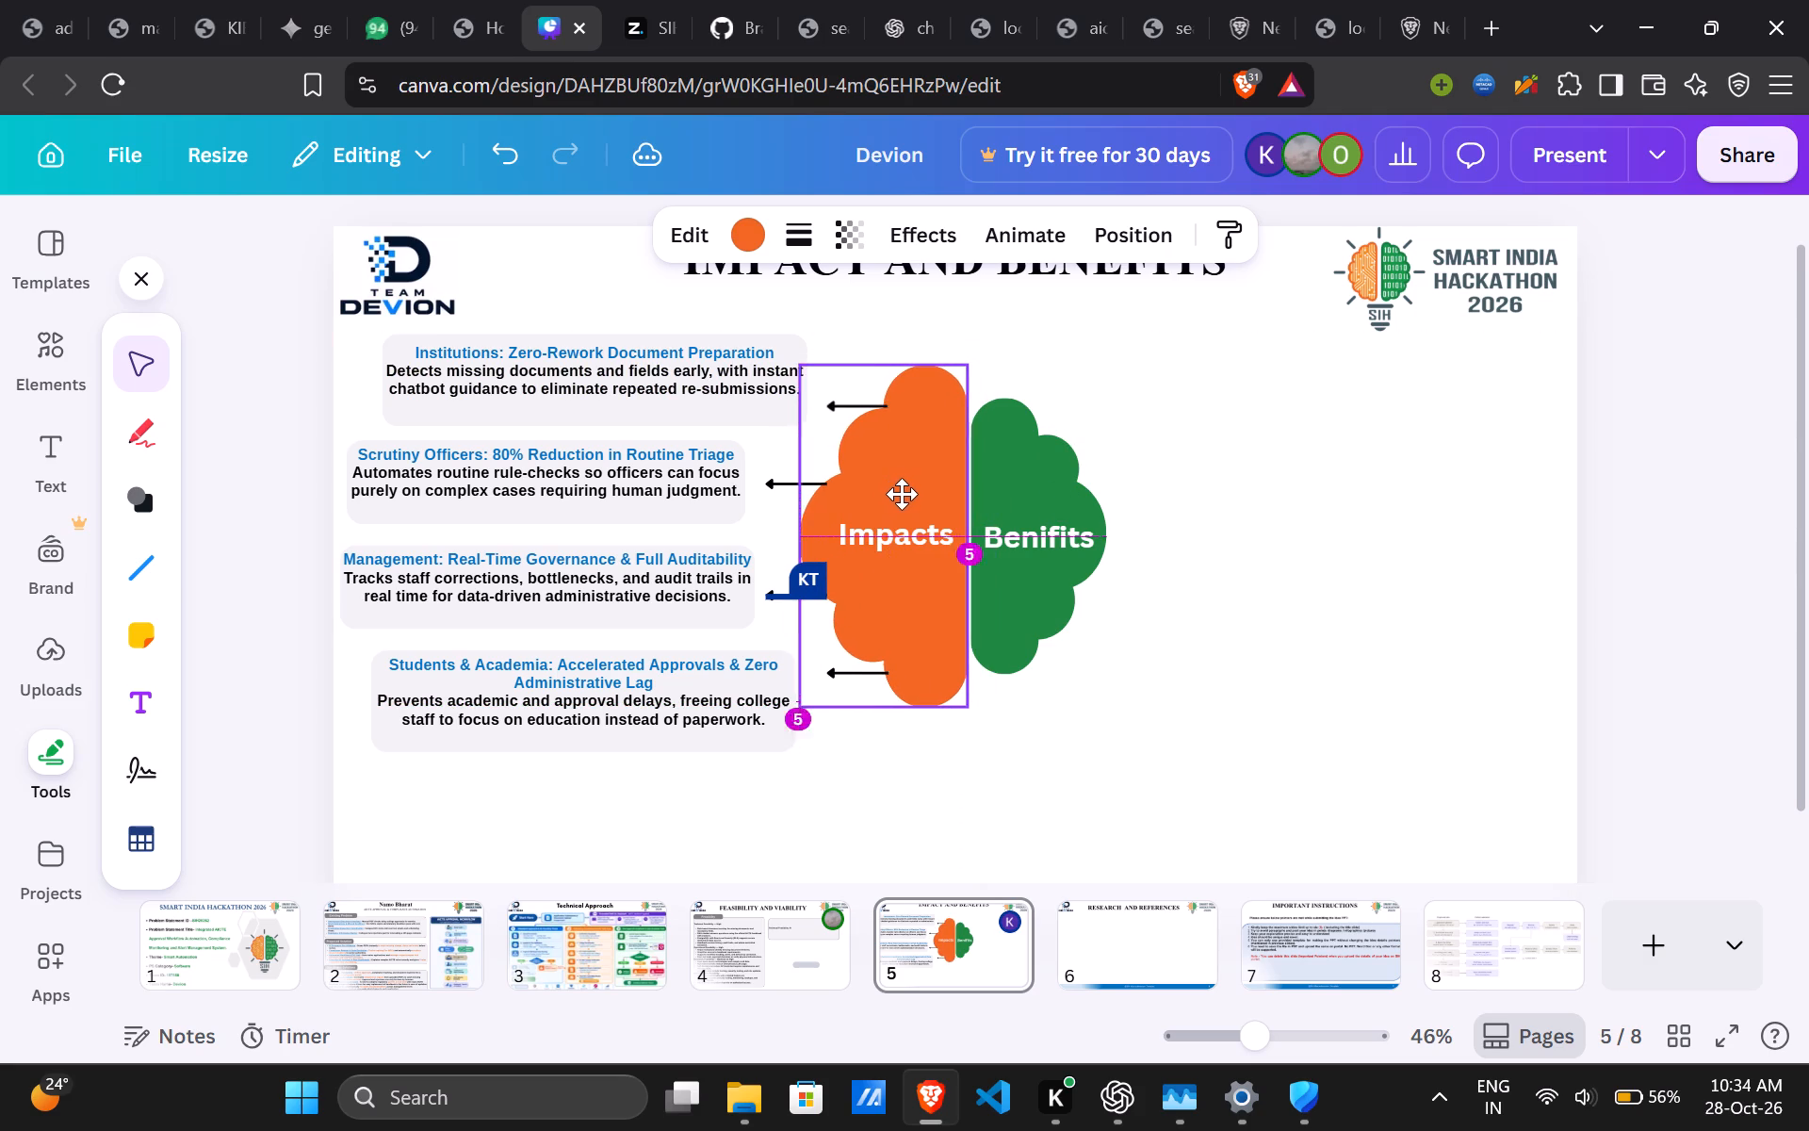
pyautogui.moveTo(902, 494); pyautogui.dragTo(898, 488)
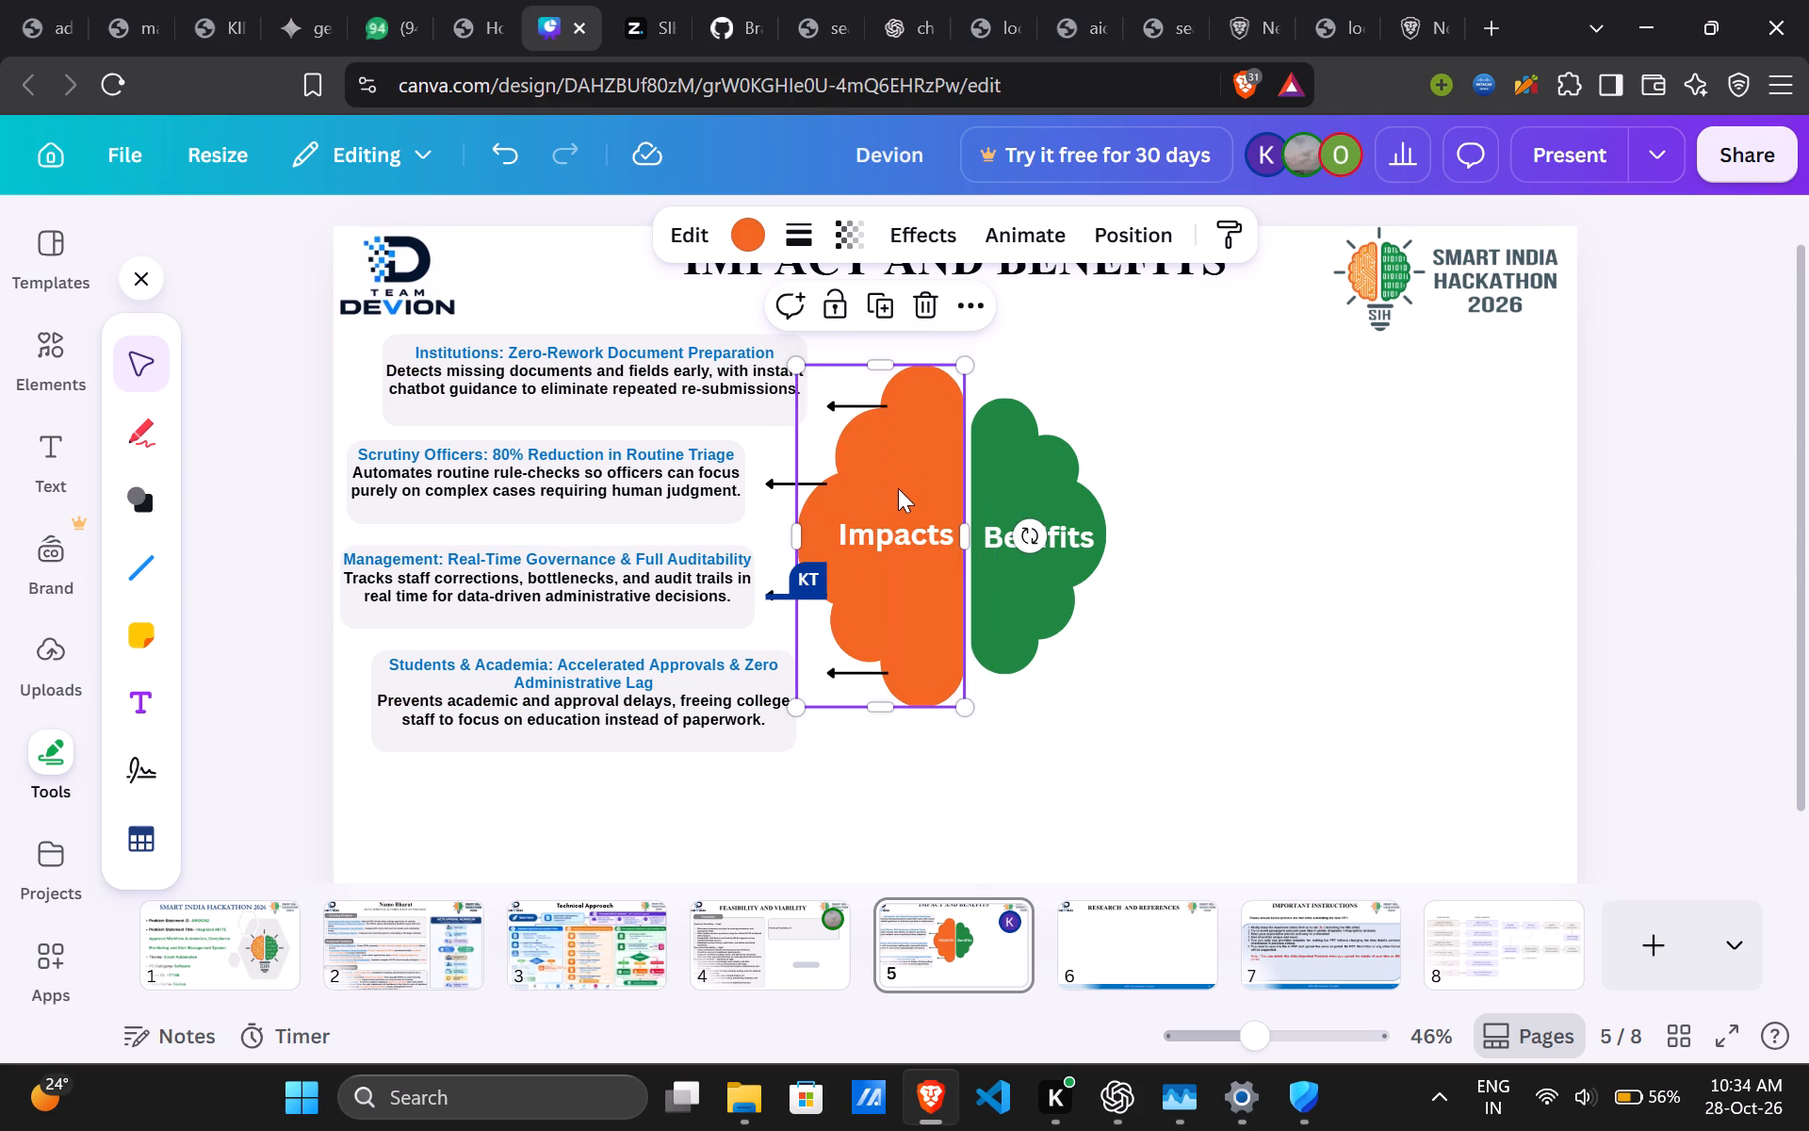
pyautogui.click(1172, 766)
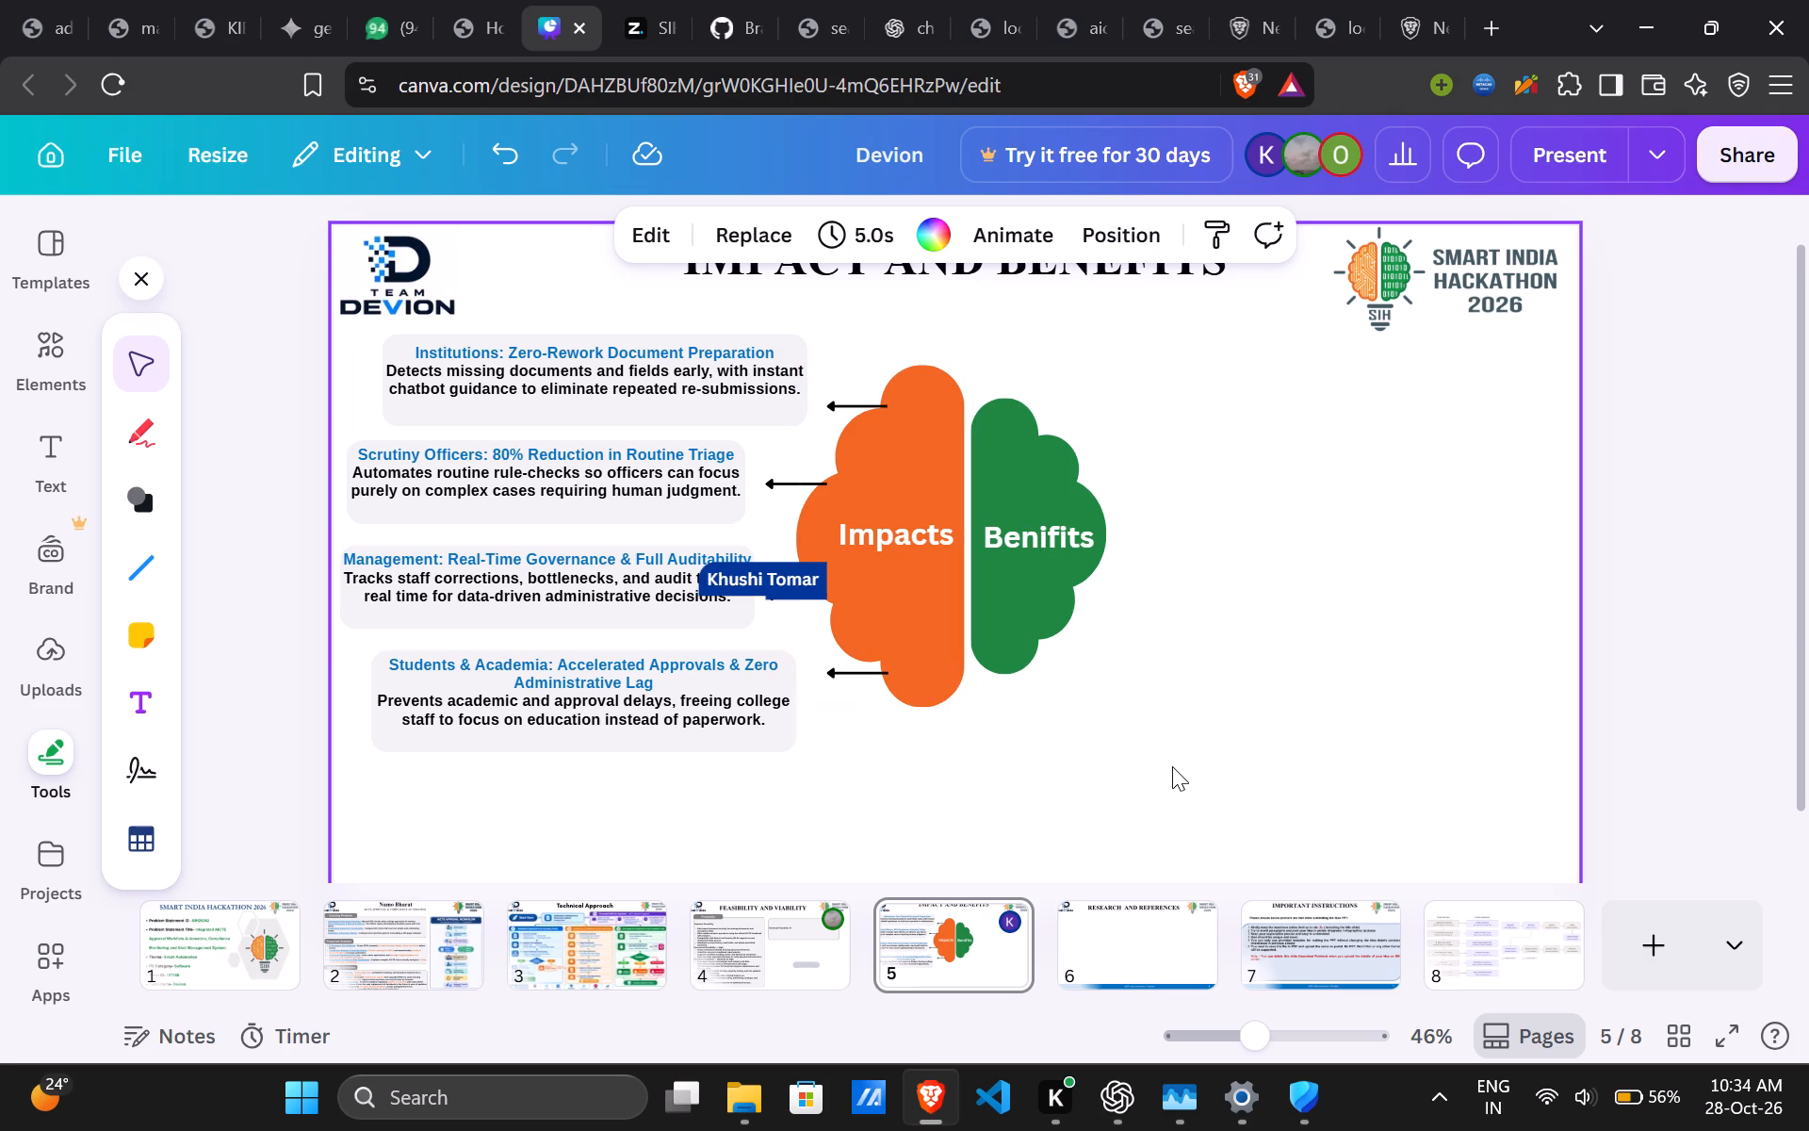
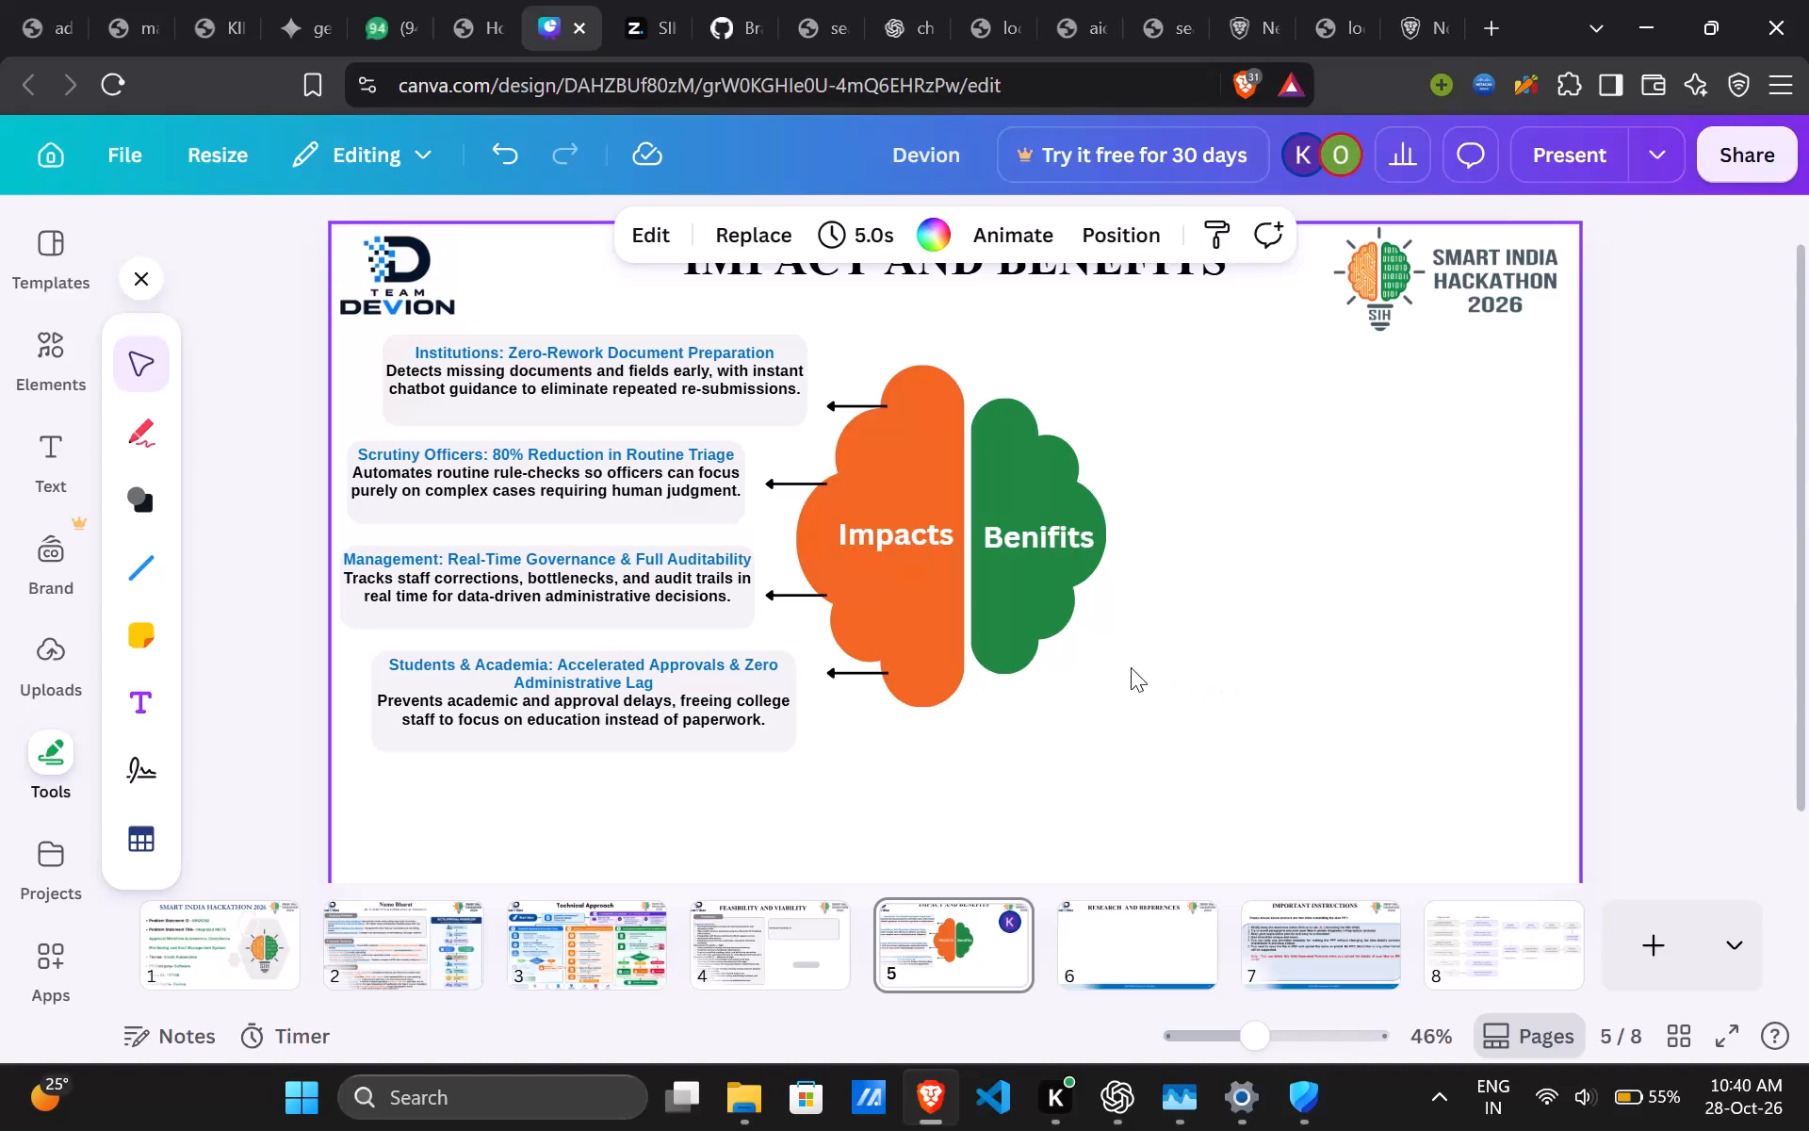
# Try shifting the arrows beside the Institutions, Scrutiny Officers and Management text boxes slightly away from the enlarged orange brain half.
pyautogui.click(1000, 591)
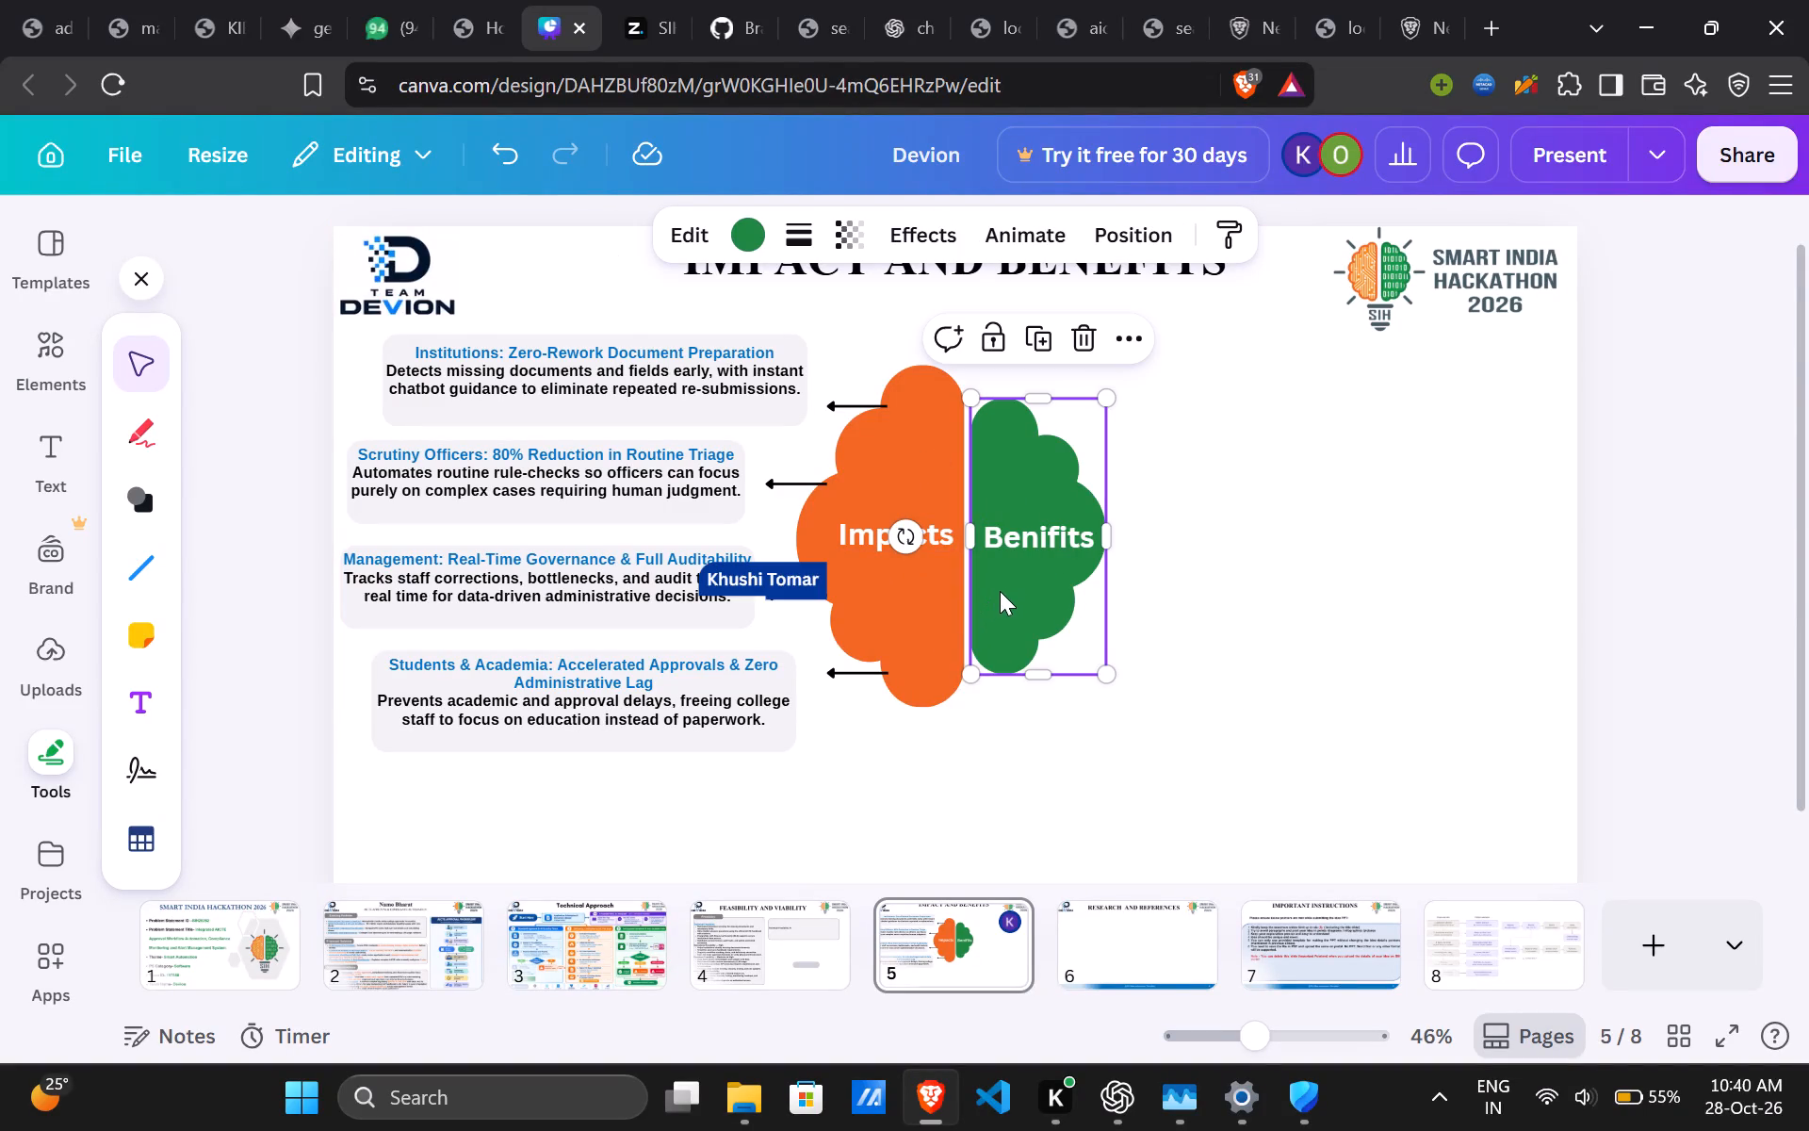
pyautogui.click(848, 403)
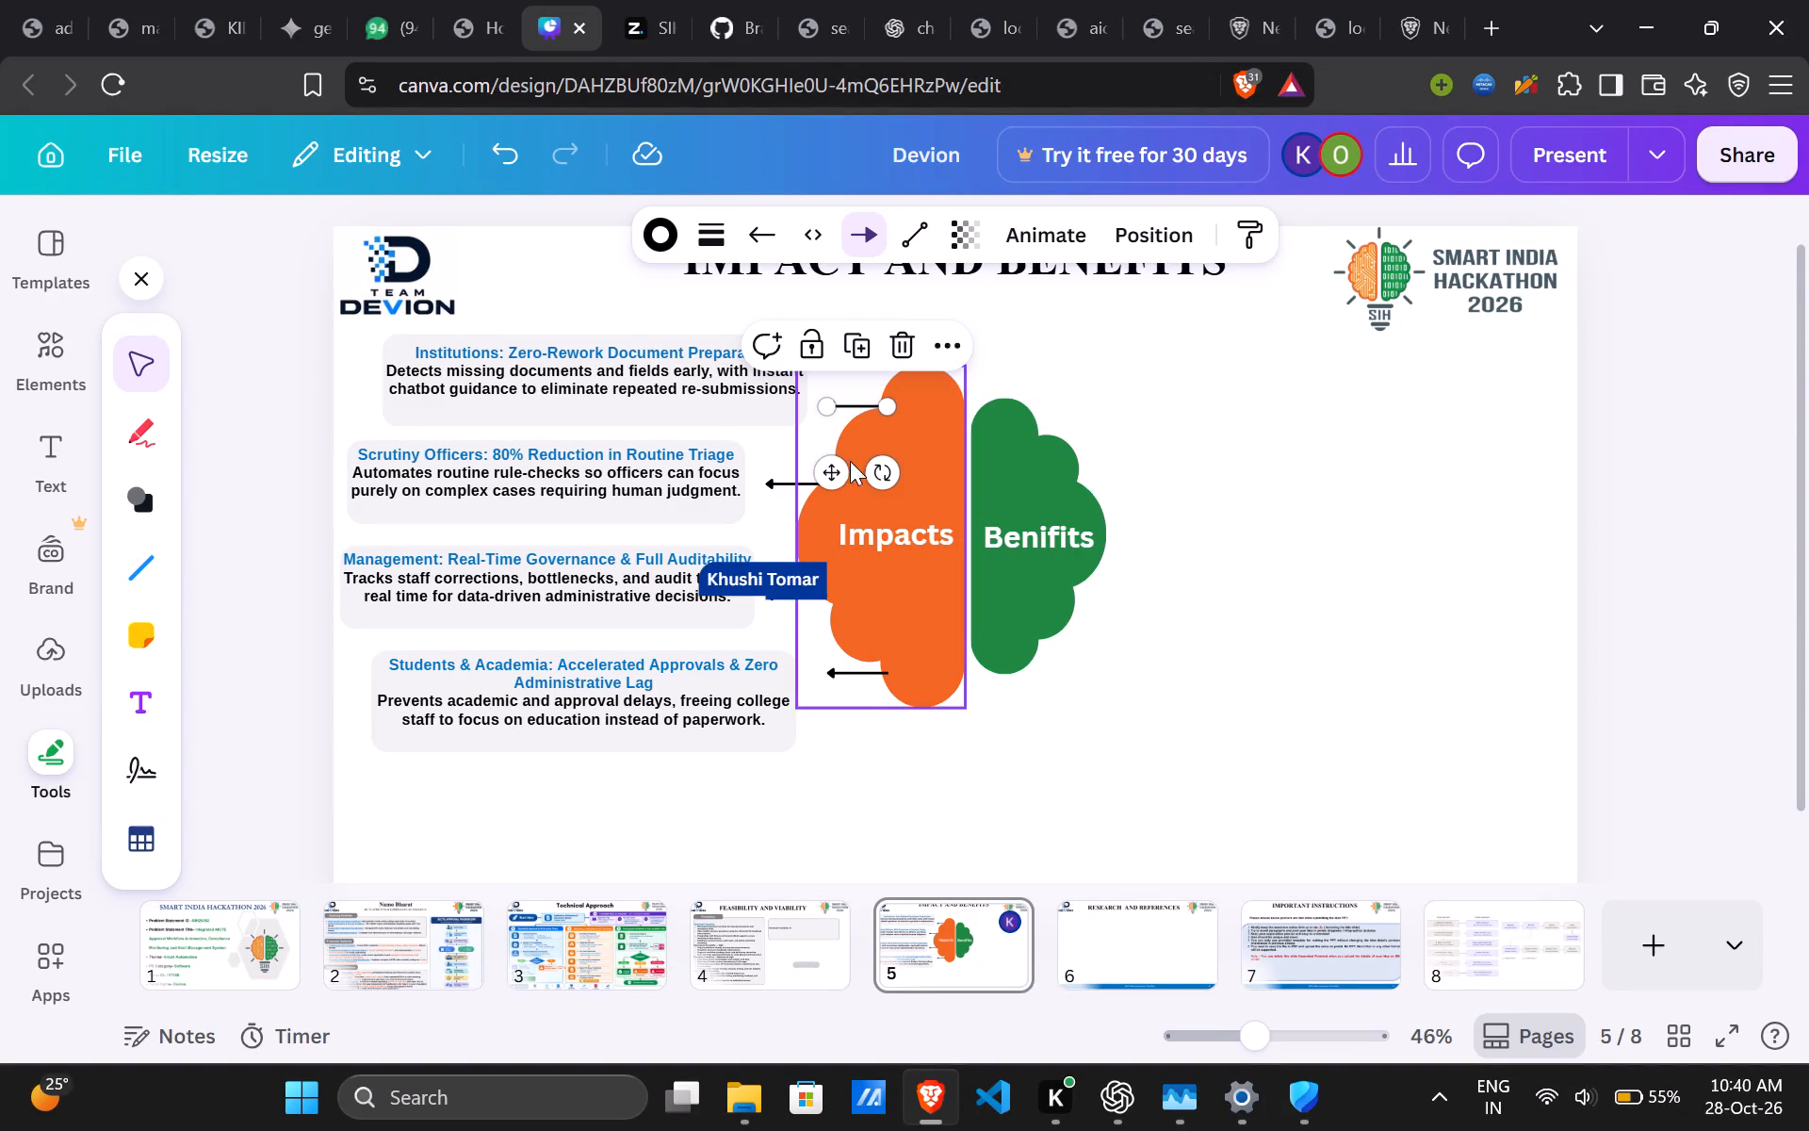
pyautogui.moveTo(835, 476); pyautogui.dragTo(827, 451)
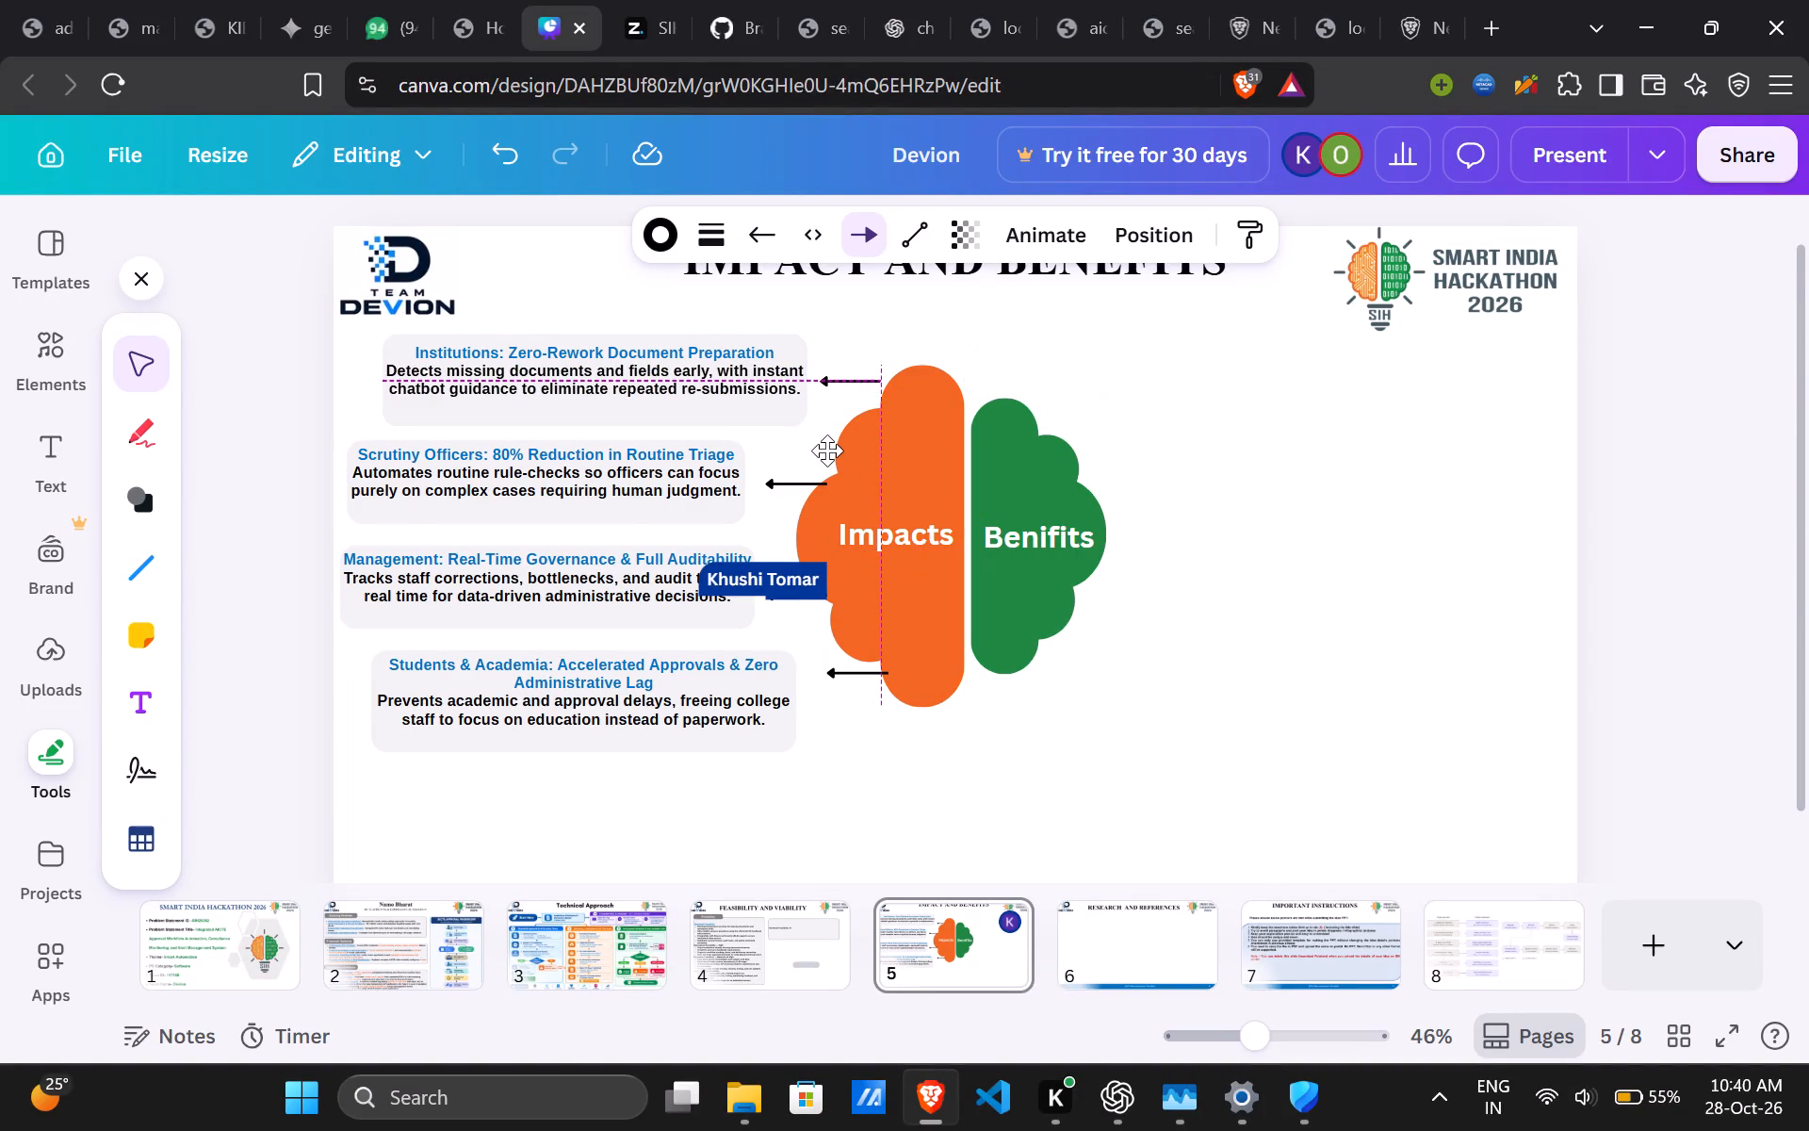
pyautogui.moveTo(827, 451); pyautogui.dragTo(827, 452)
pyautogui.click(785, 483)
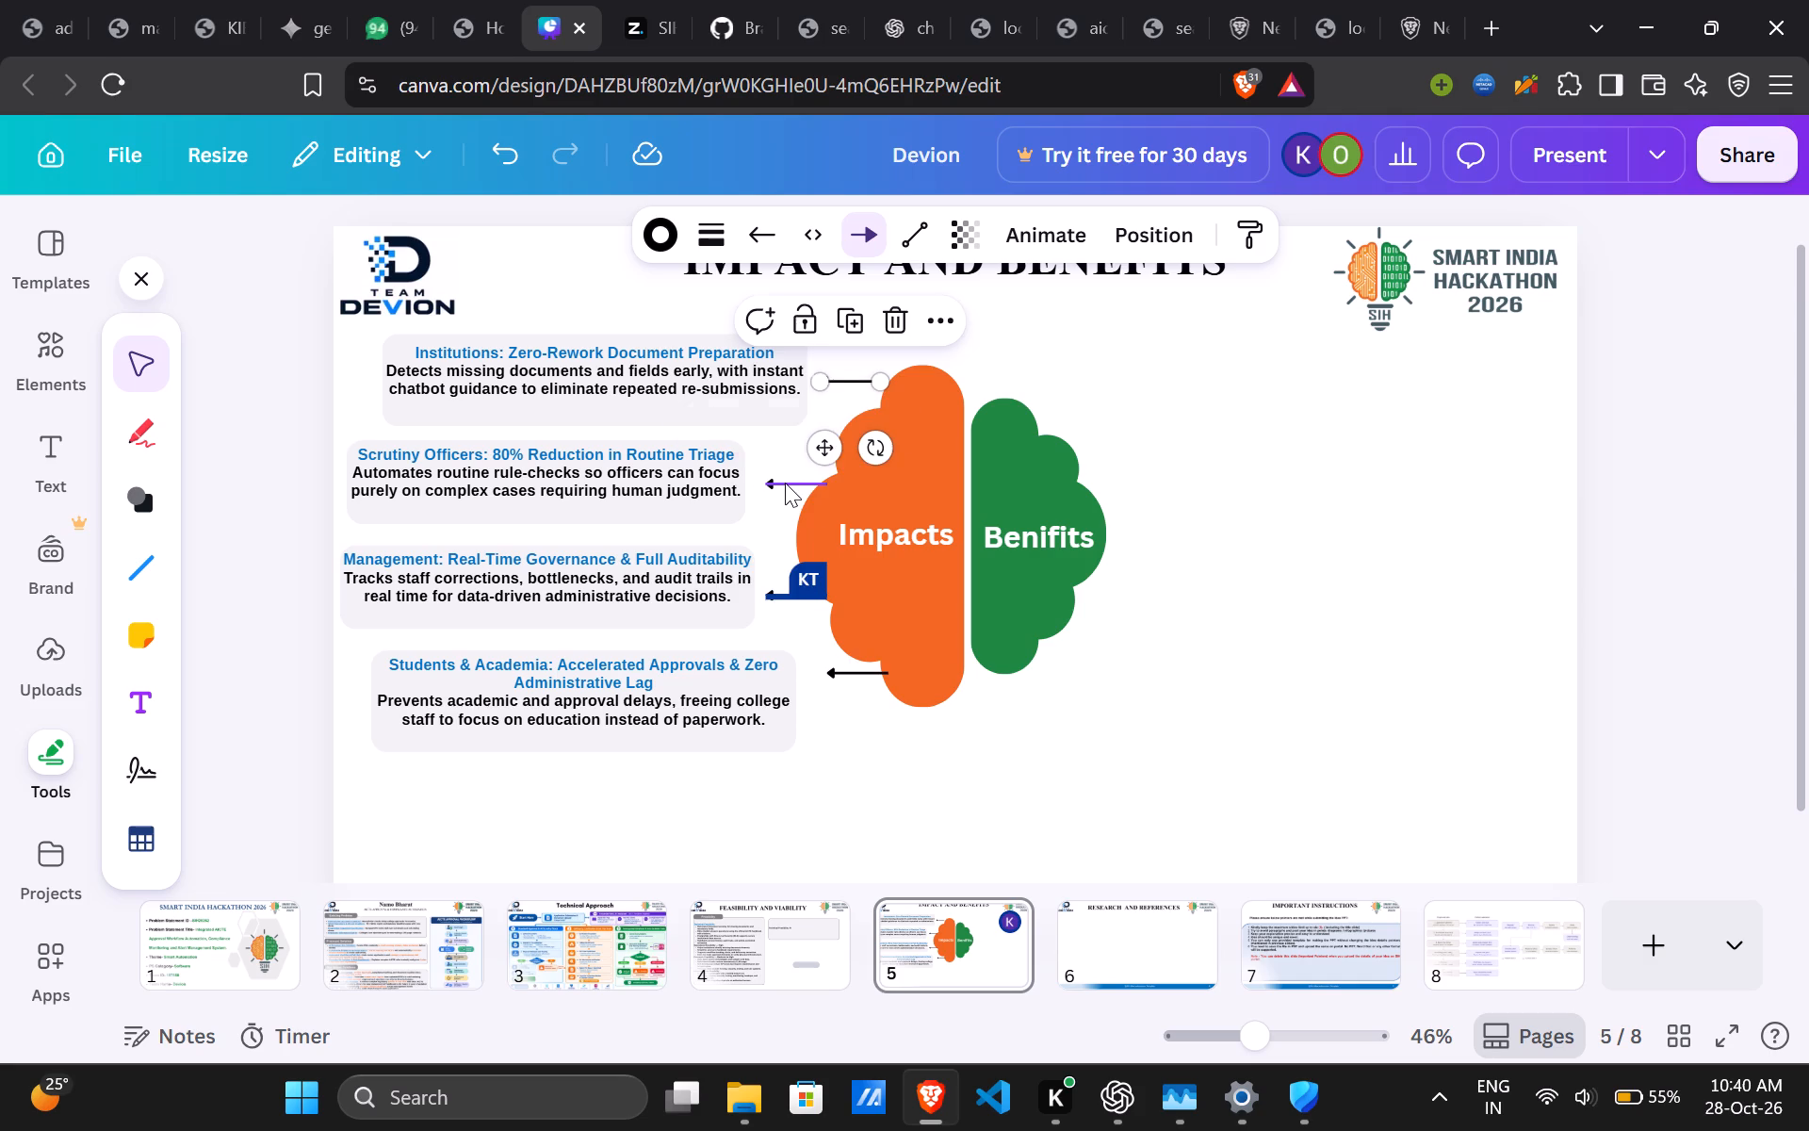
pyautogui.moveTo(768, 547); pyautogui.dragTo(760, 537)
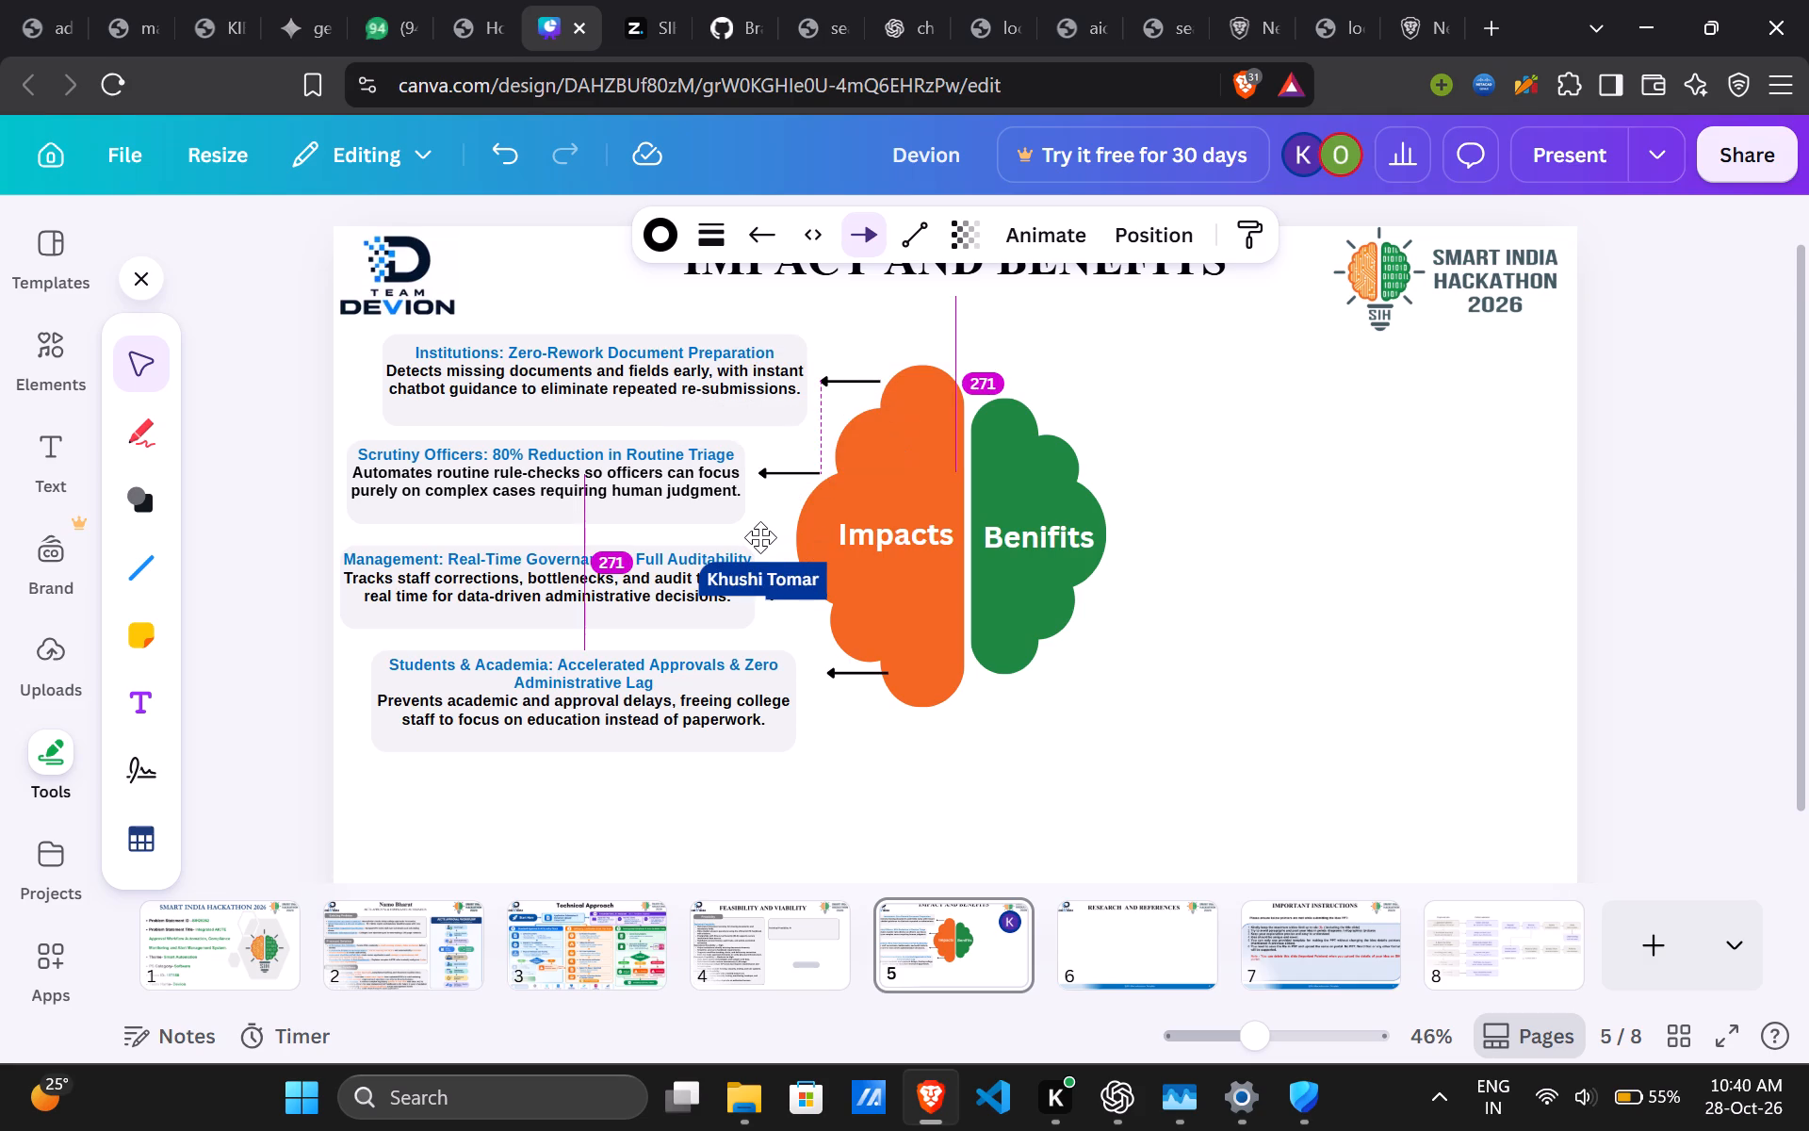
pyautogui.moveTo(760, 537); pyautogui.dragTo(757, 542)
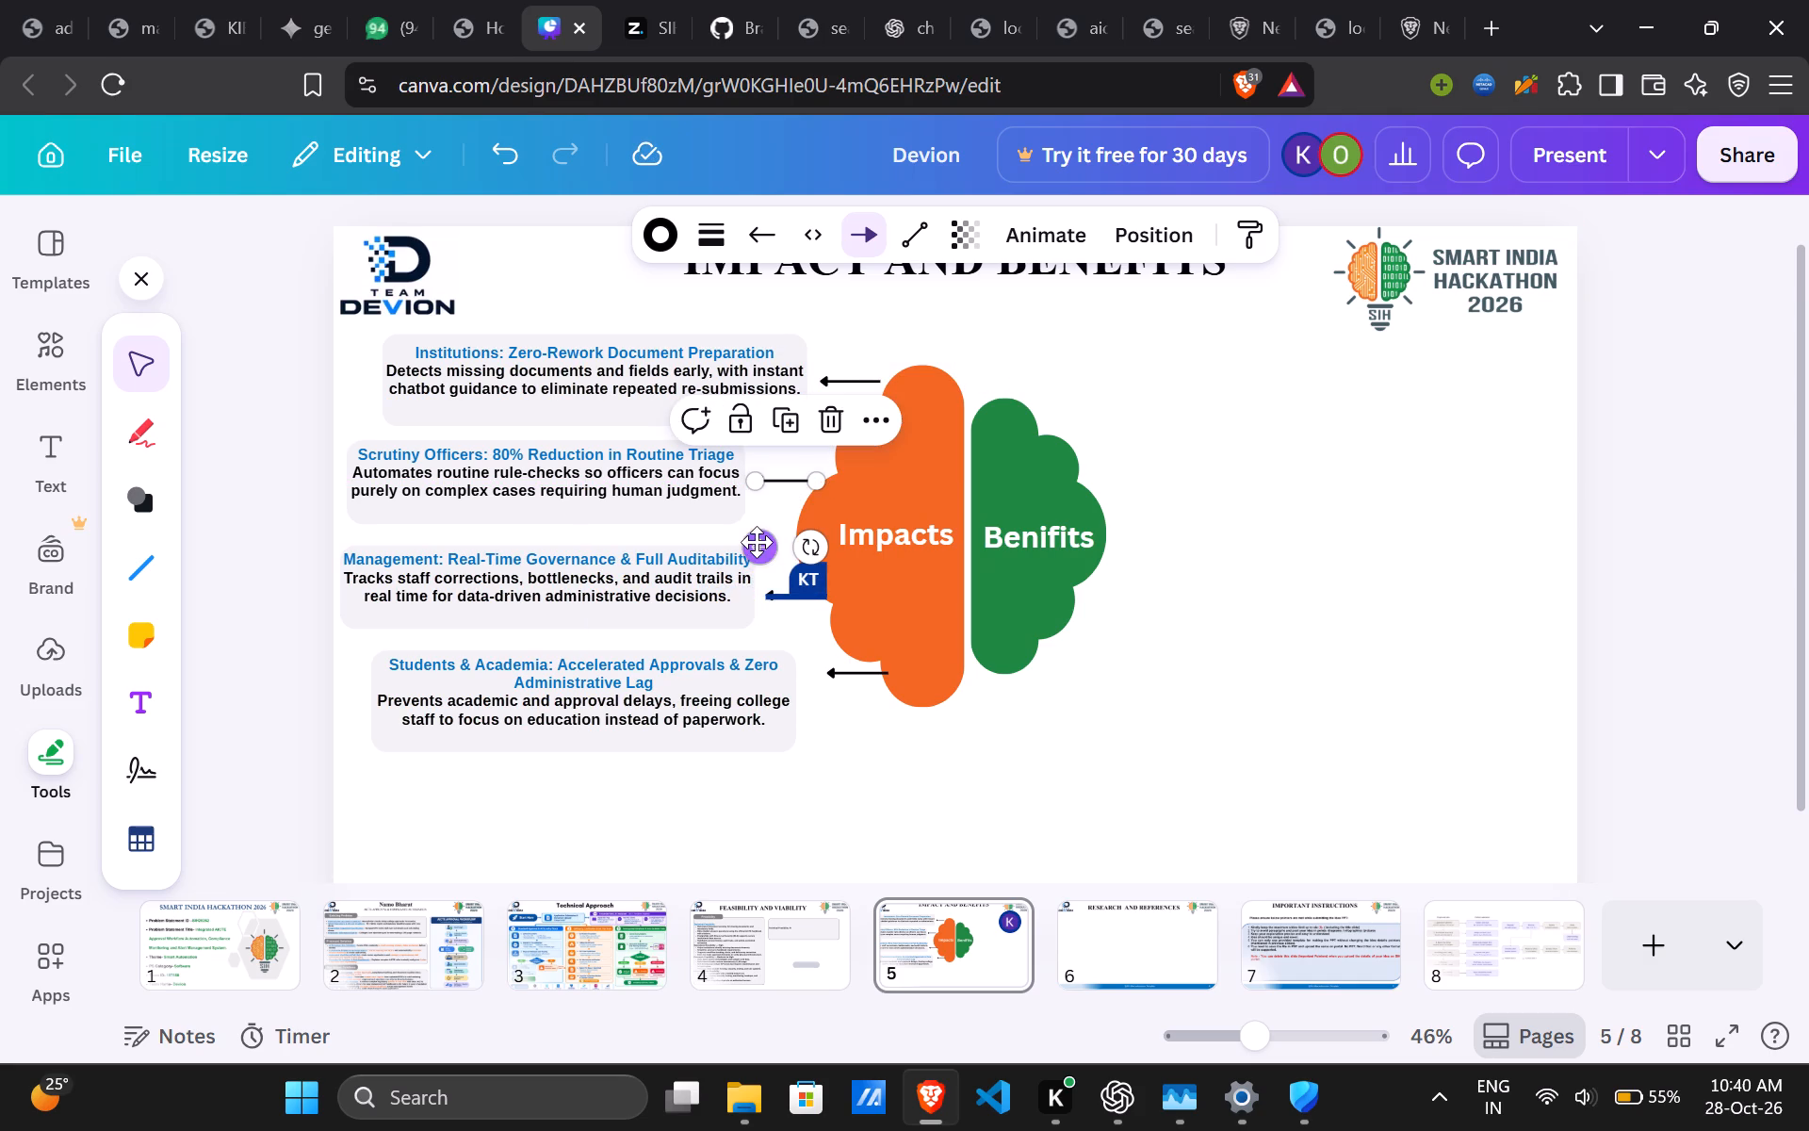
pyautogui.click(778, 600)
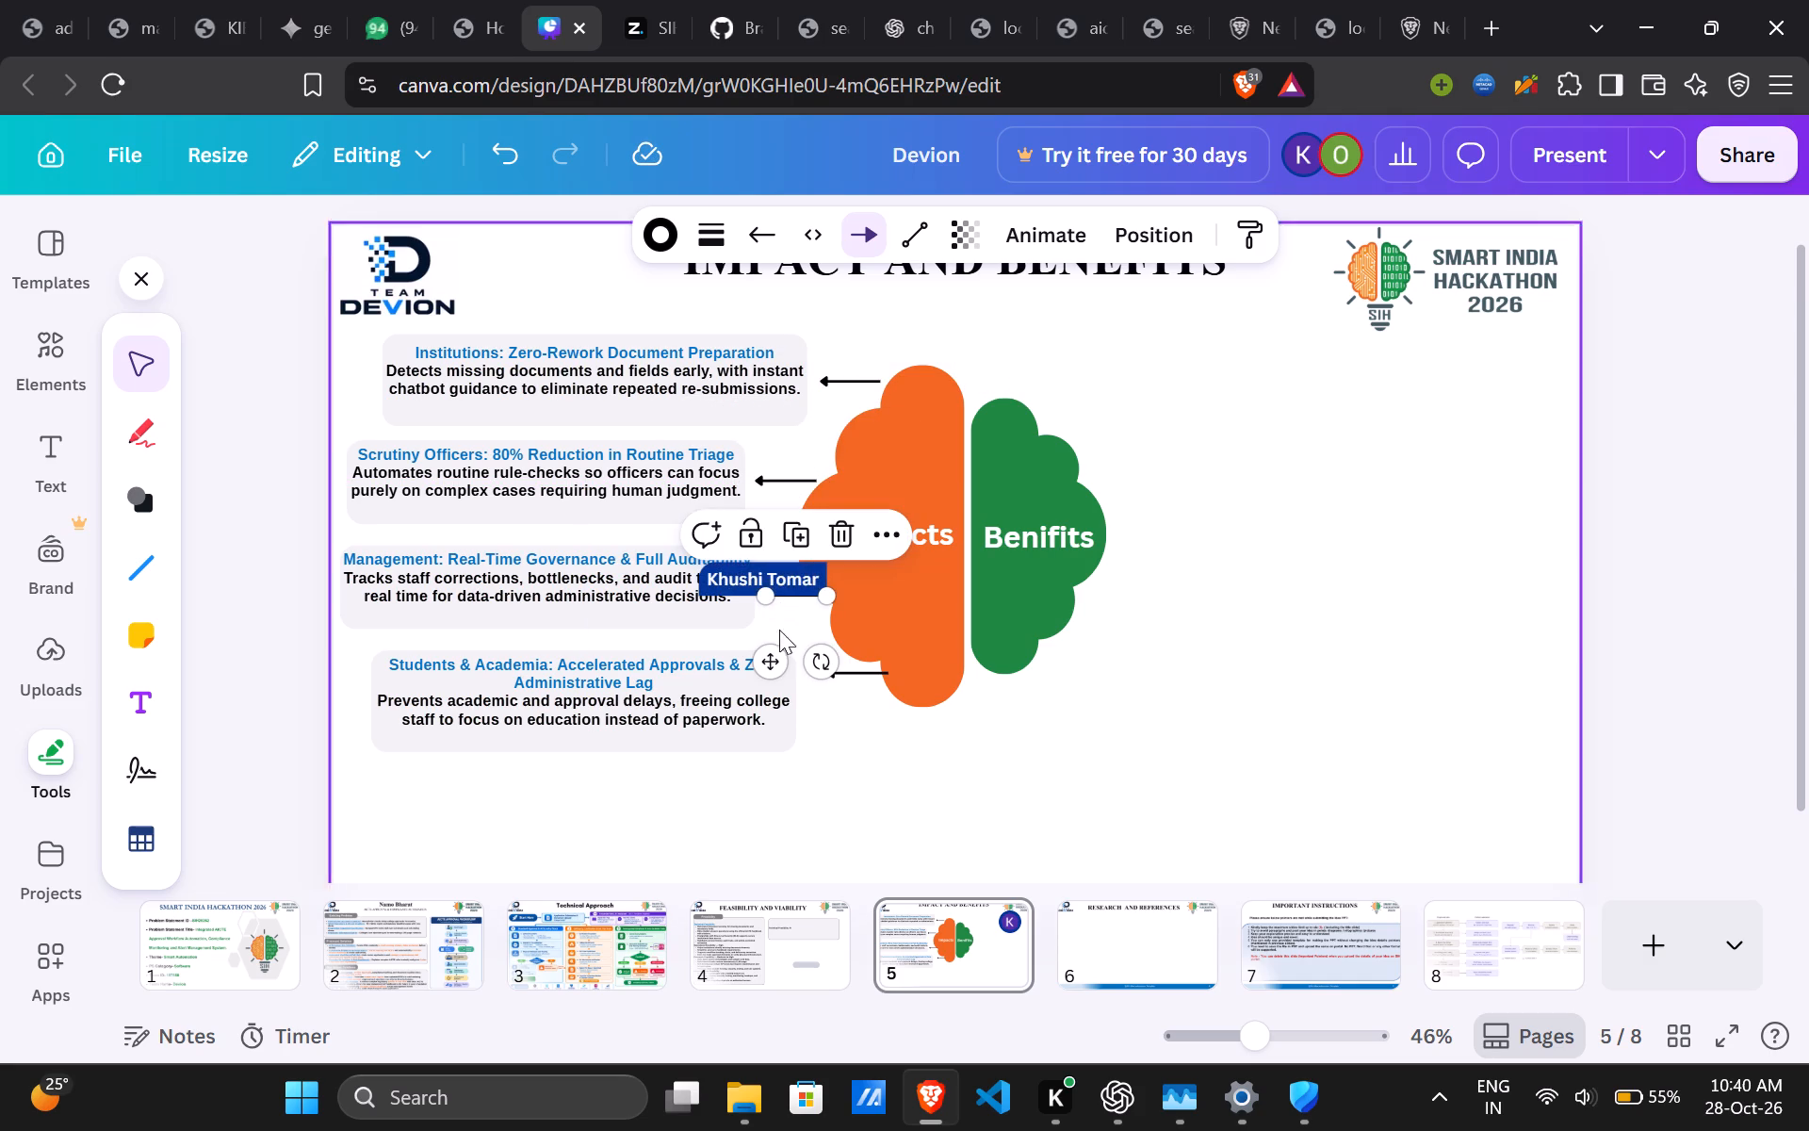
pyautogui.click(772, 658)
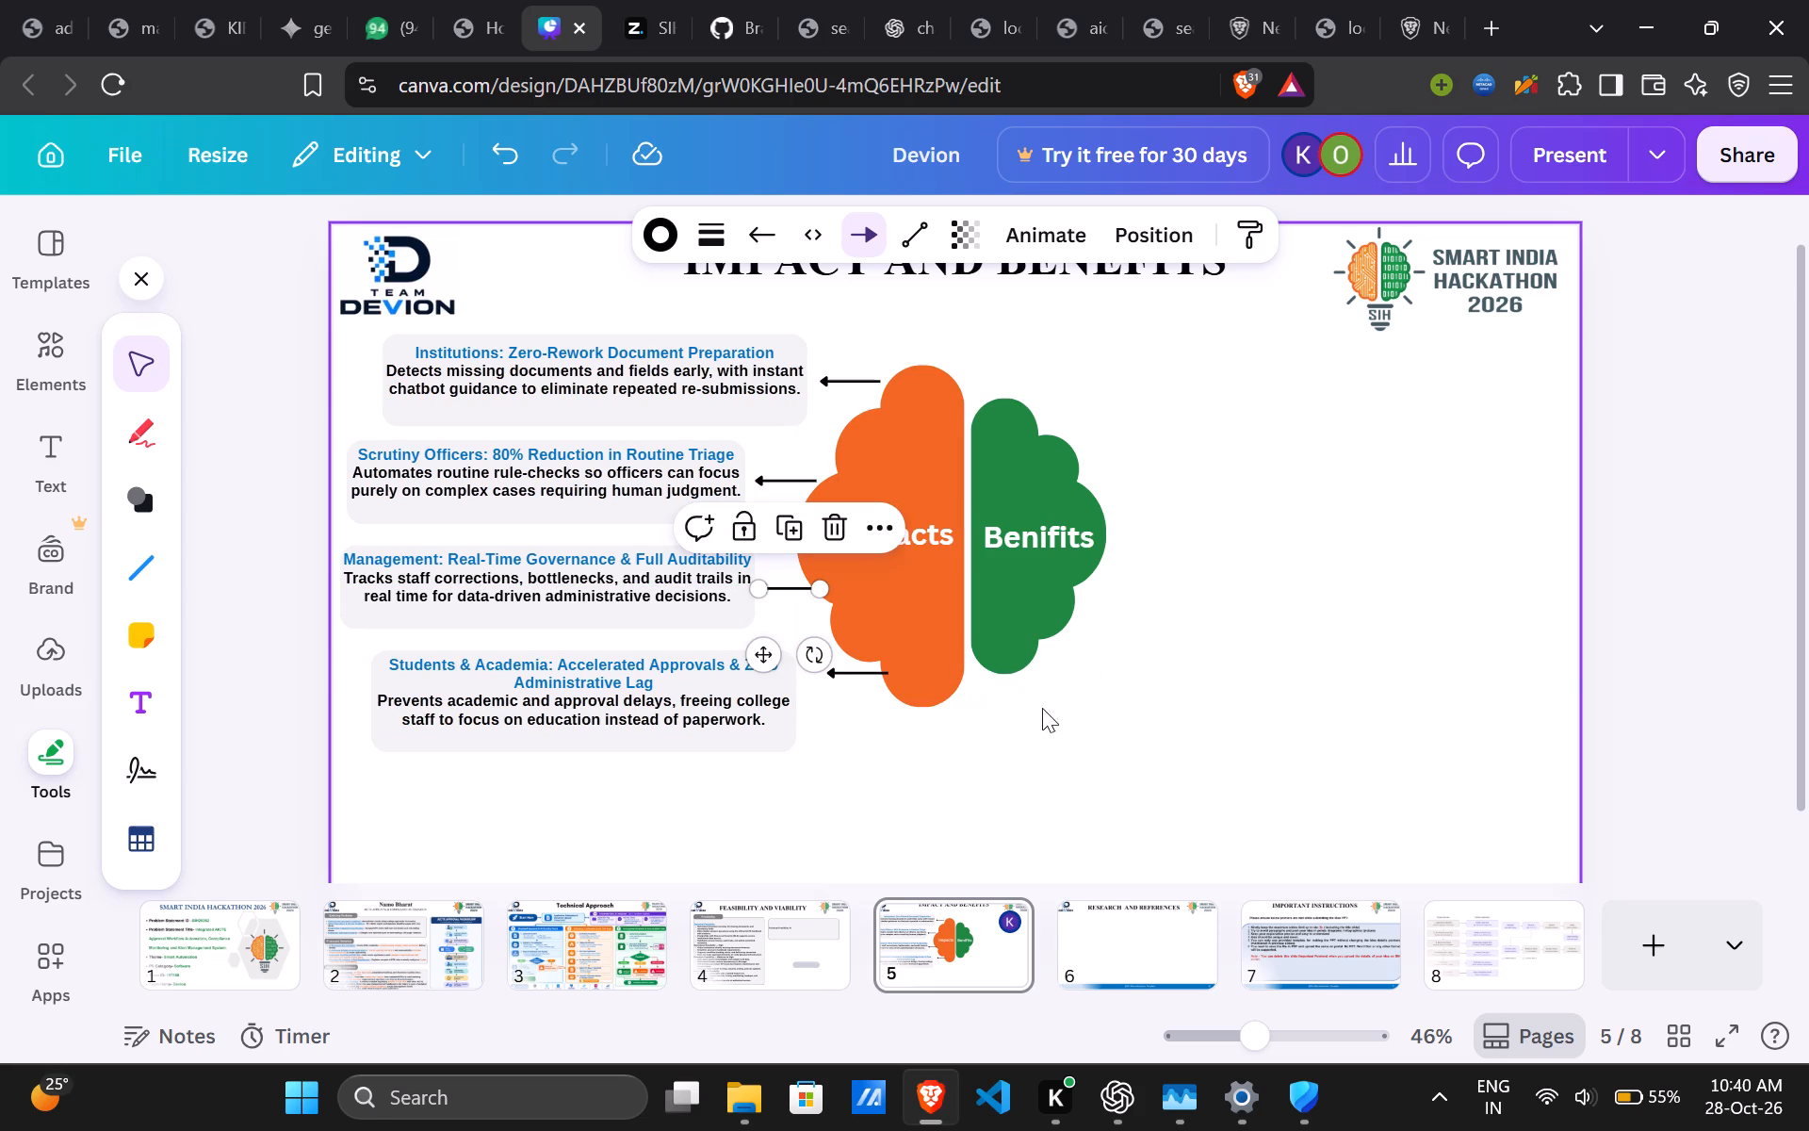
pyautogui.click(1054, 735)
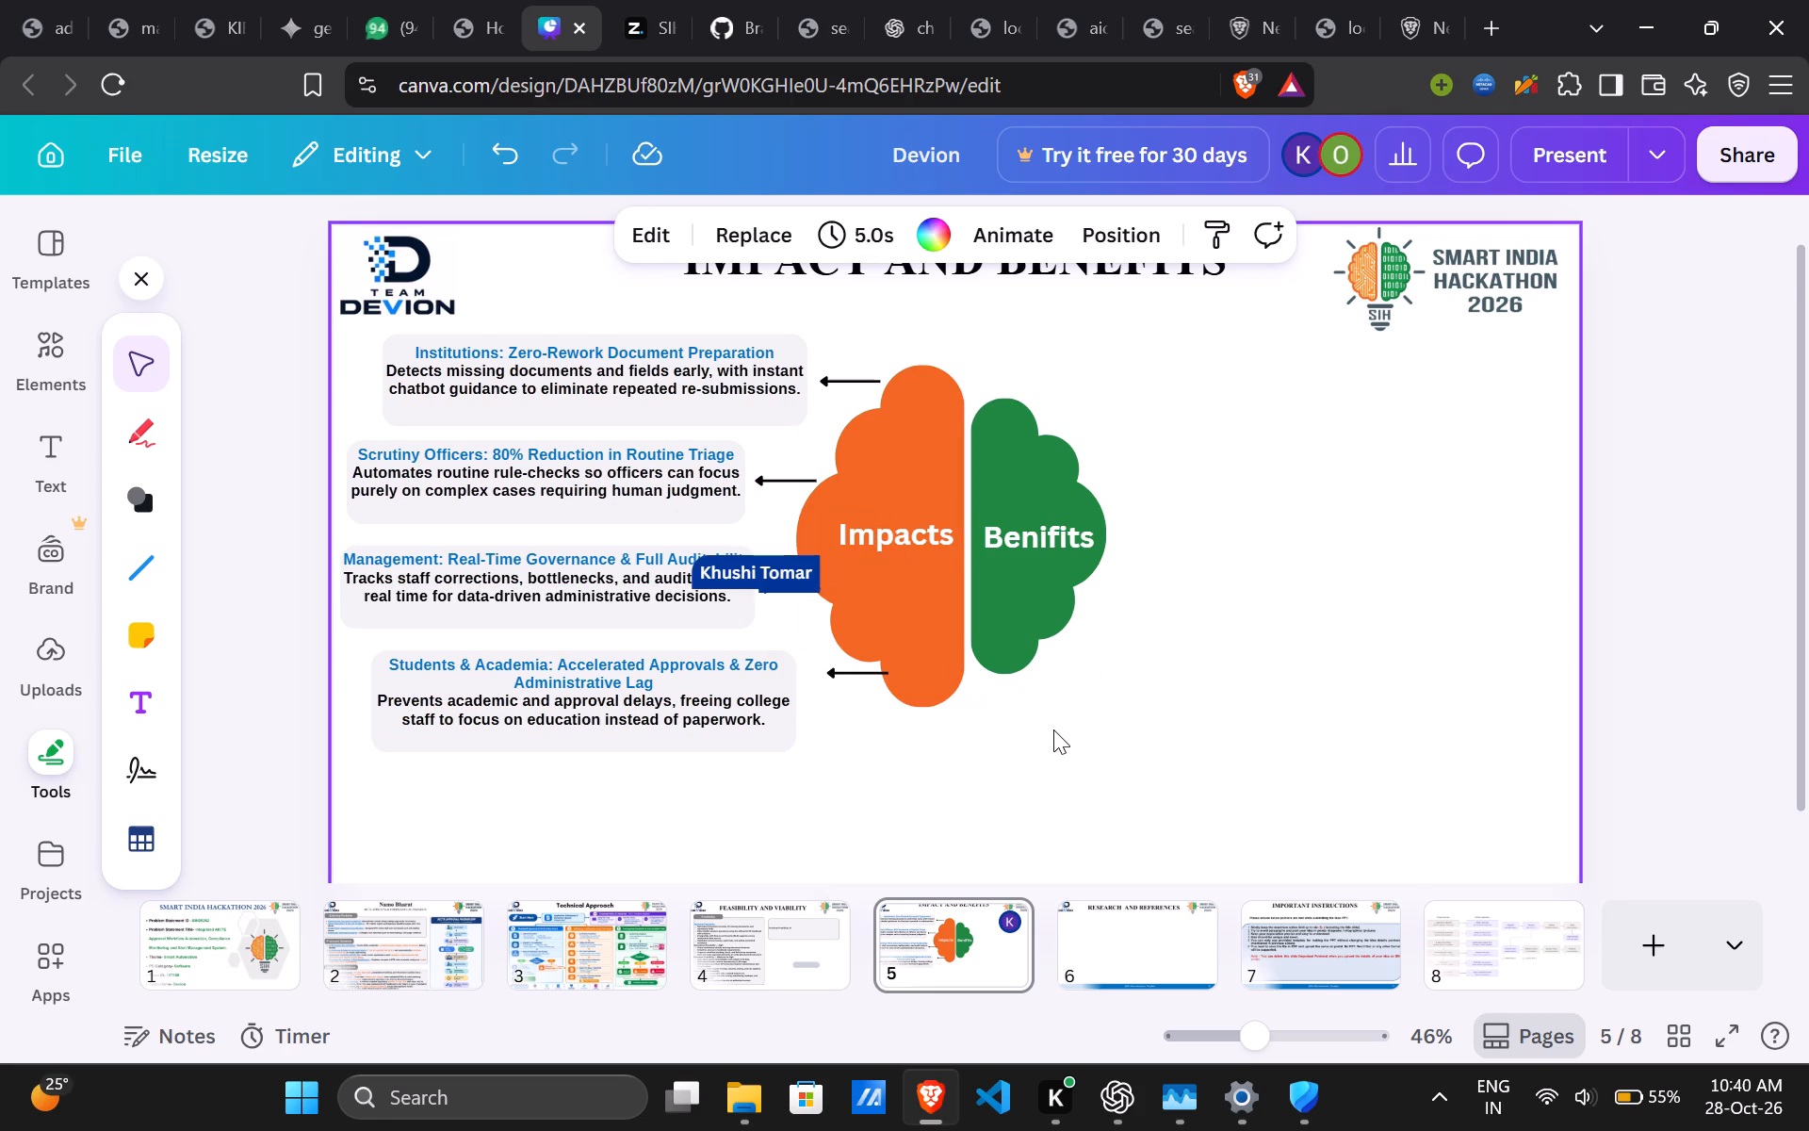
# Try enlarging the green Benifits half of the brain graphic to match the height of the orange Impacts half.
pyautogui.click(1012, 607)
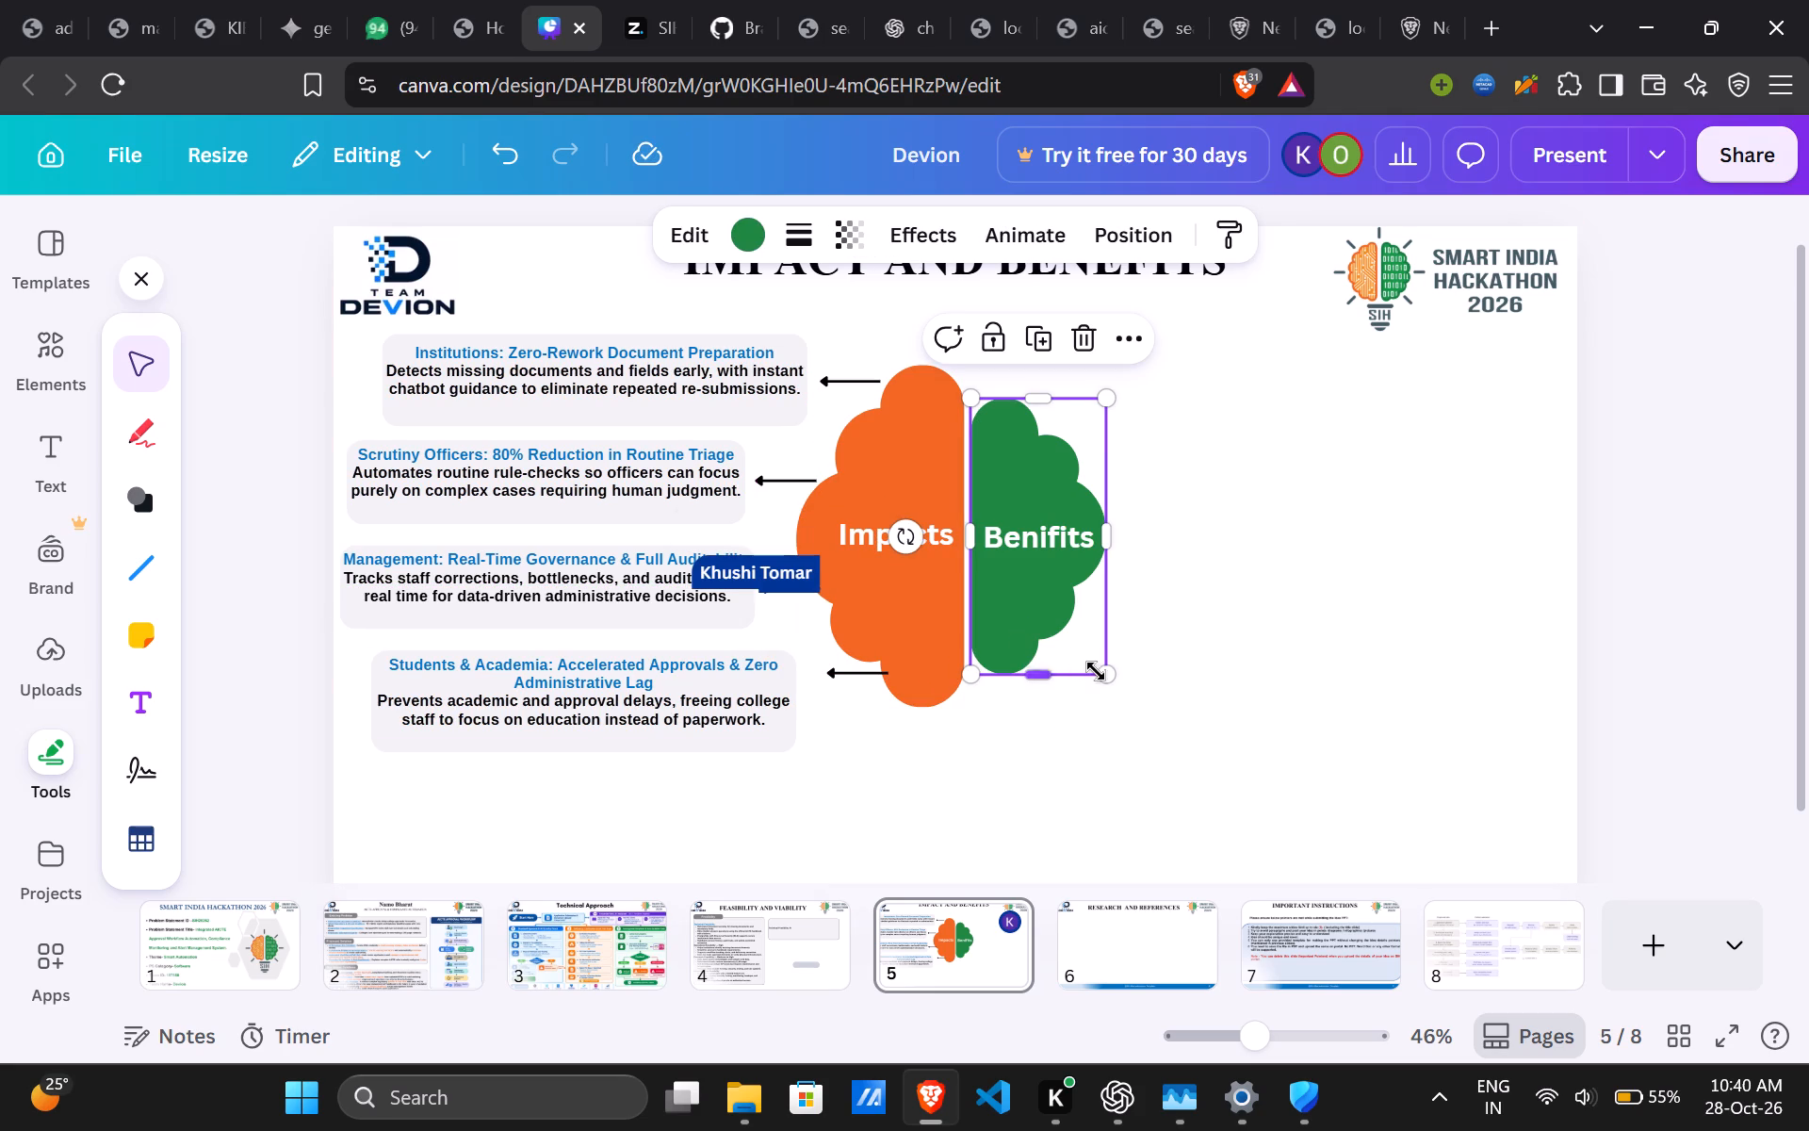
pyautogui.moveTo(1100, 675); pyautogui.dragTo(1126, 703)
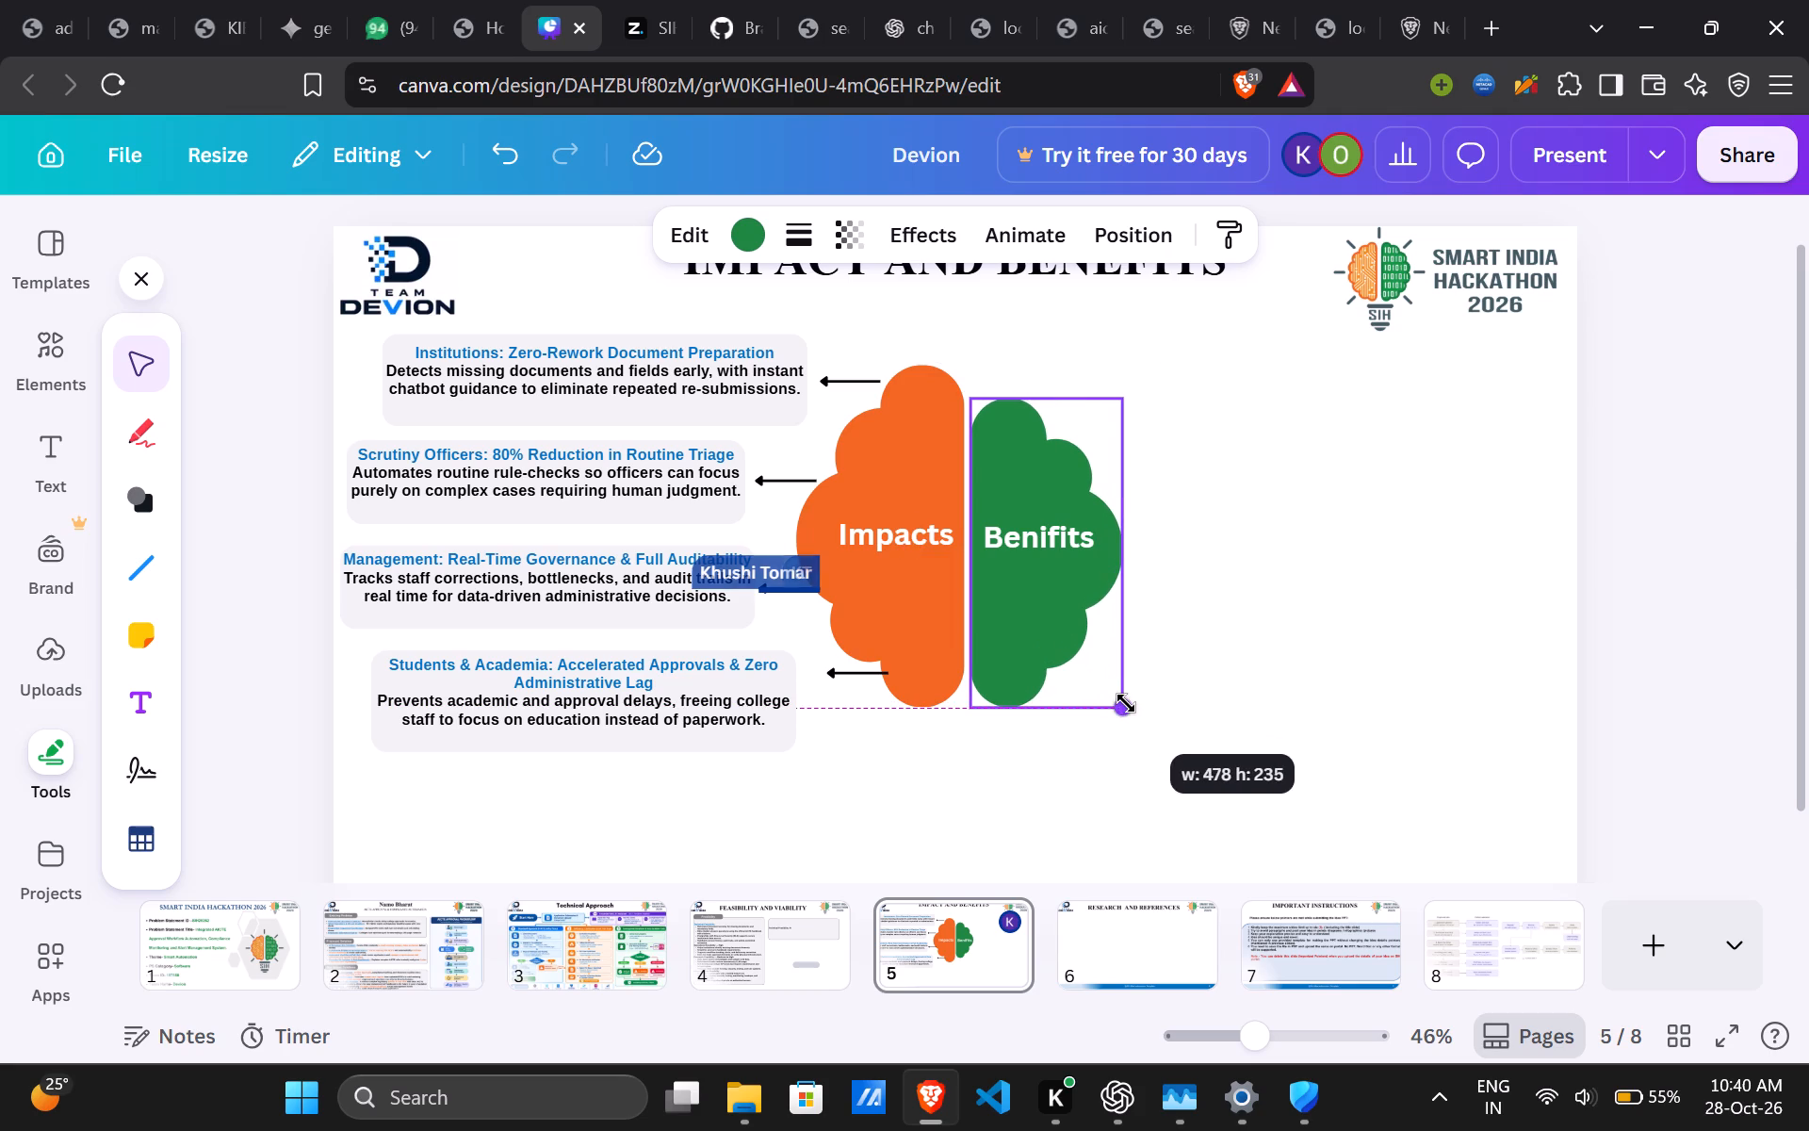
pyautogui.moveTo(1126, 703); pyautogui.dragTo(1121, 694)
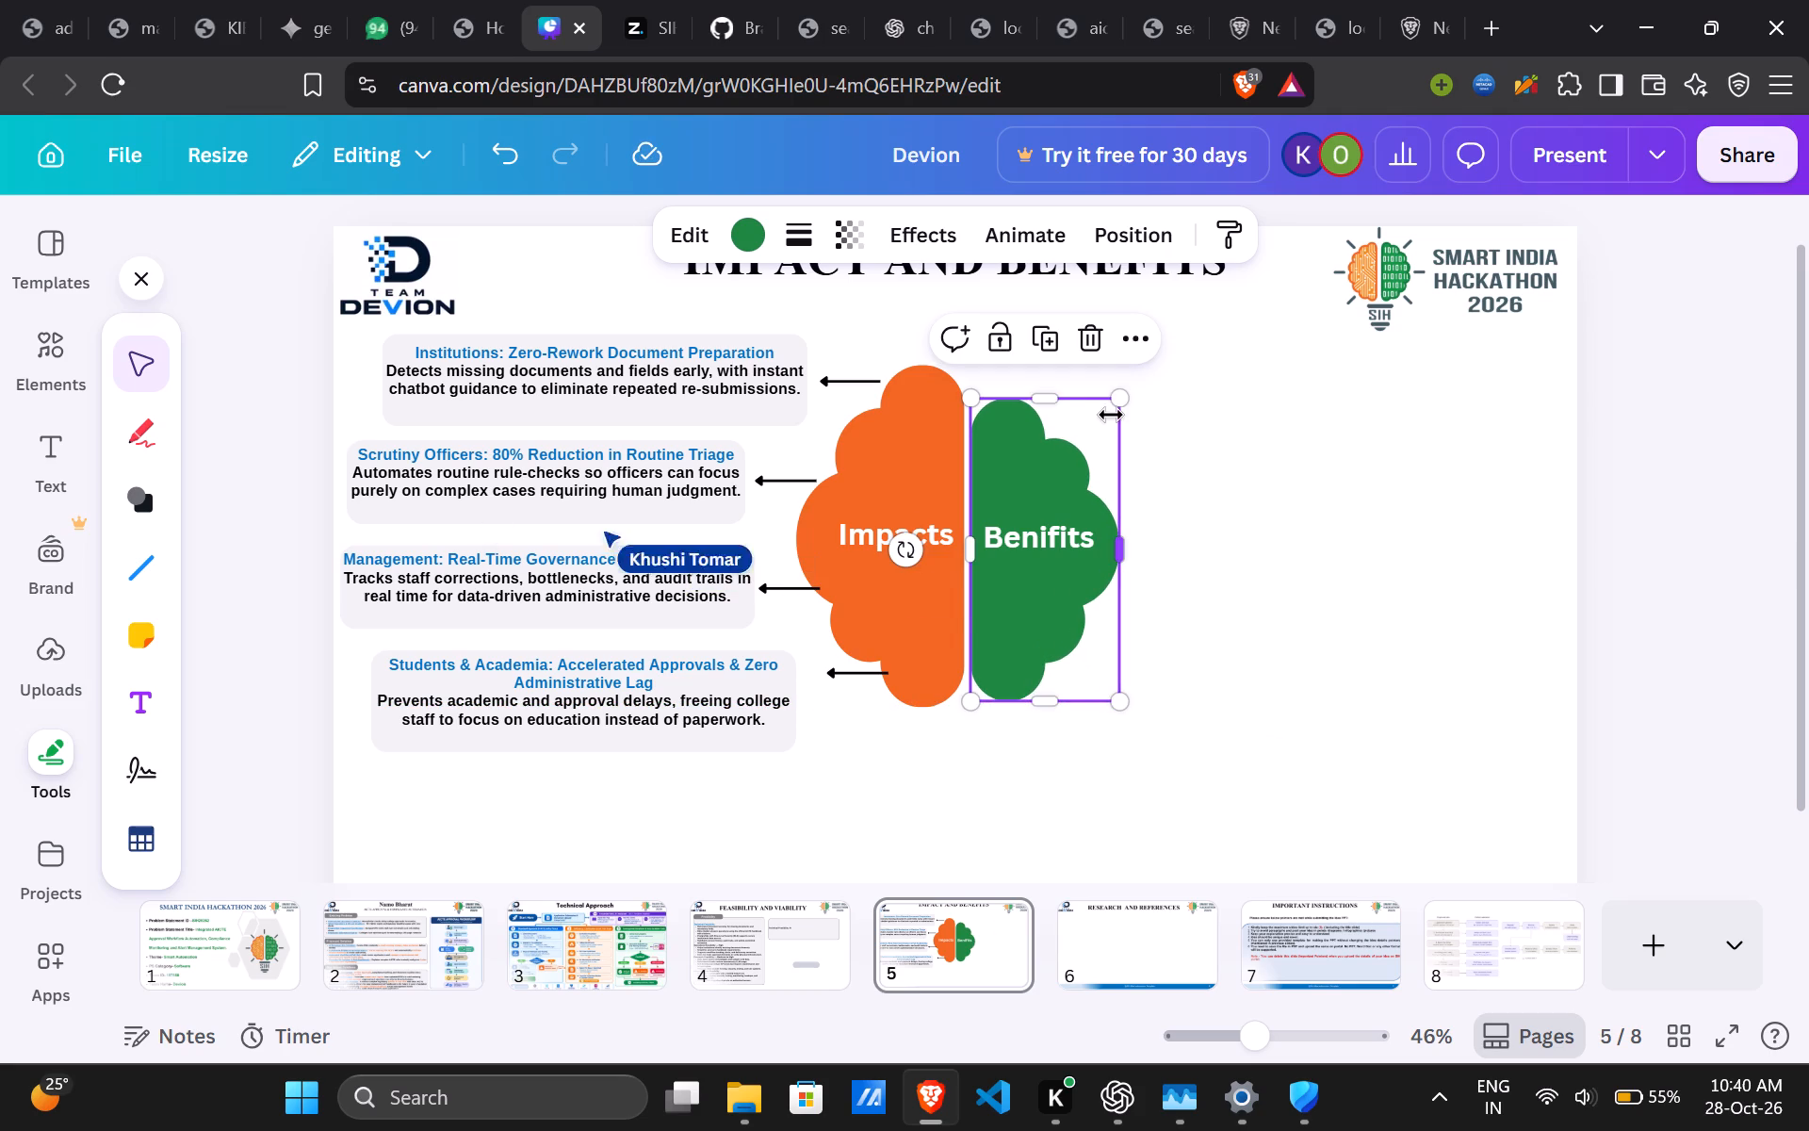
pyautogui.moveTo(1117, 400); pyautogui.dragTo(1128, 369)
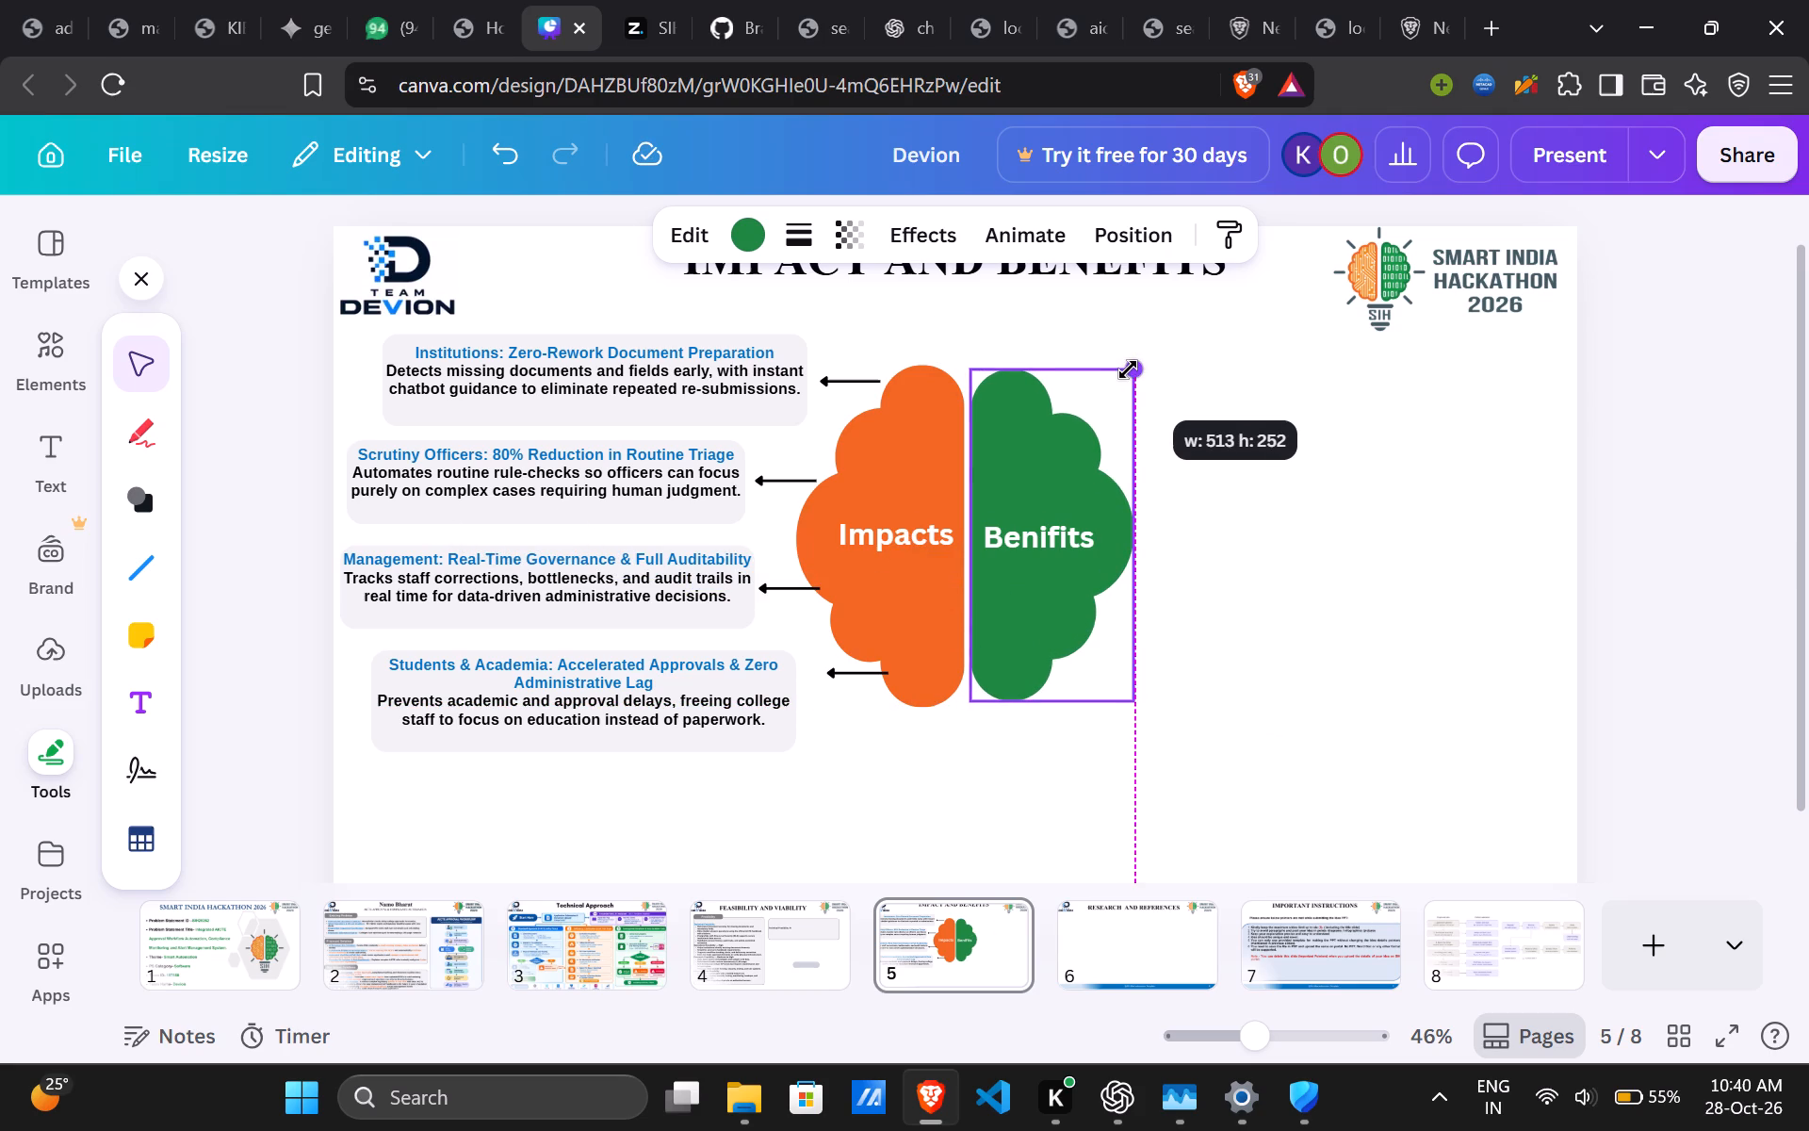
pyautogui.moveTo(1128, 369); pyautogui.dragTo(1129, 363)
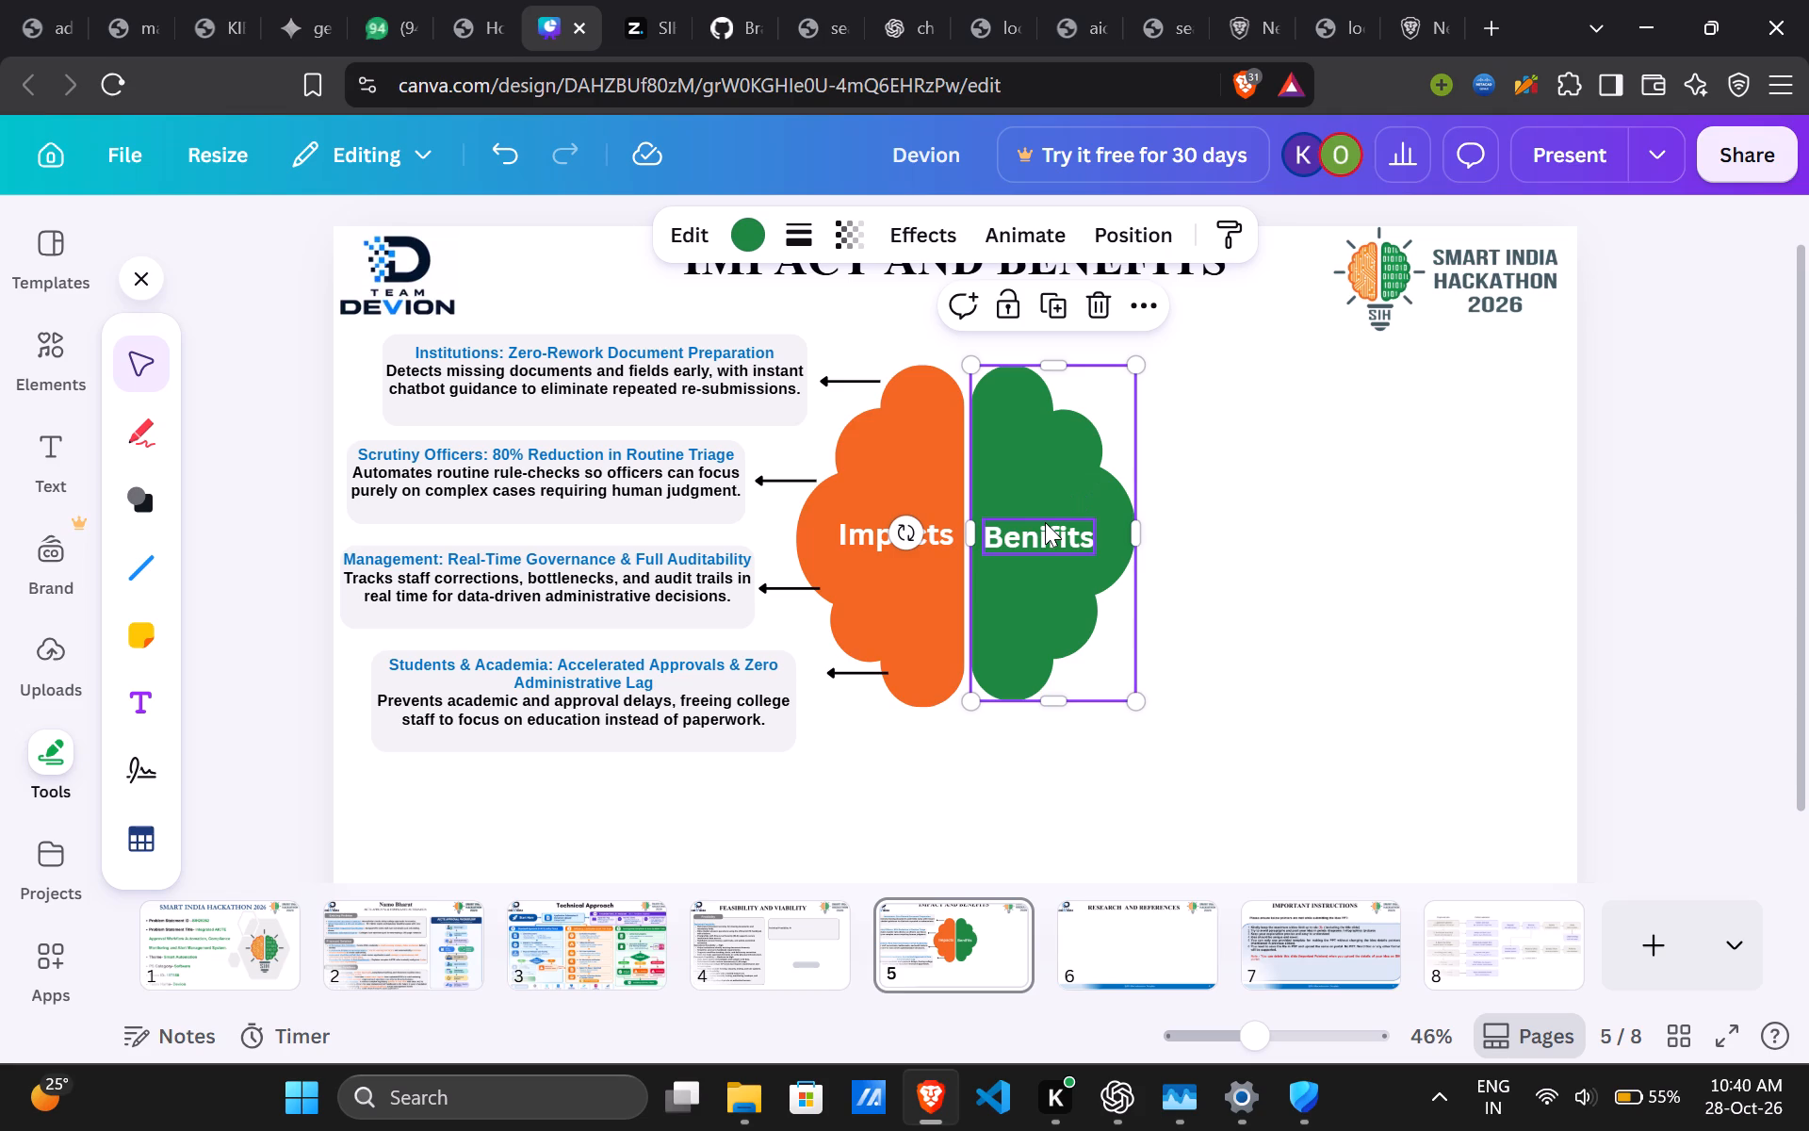
# Undo the enlargement of both brain halves and the arrow moves, back to before the Institutions arrow was lowered.
pyautogui.hotkey('ctrl', 'z')
pyautogui.hotkey('ctrl', 'z')
pyautogui.hotkey('ctrl', 'z')
pyautogui.hotkey('ctrl', 'z')
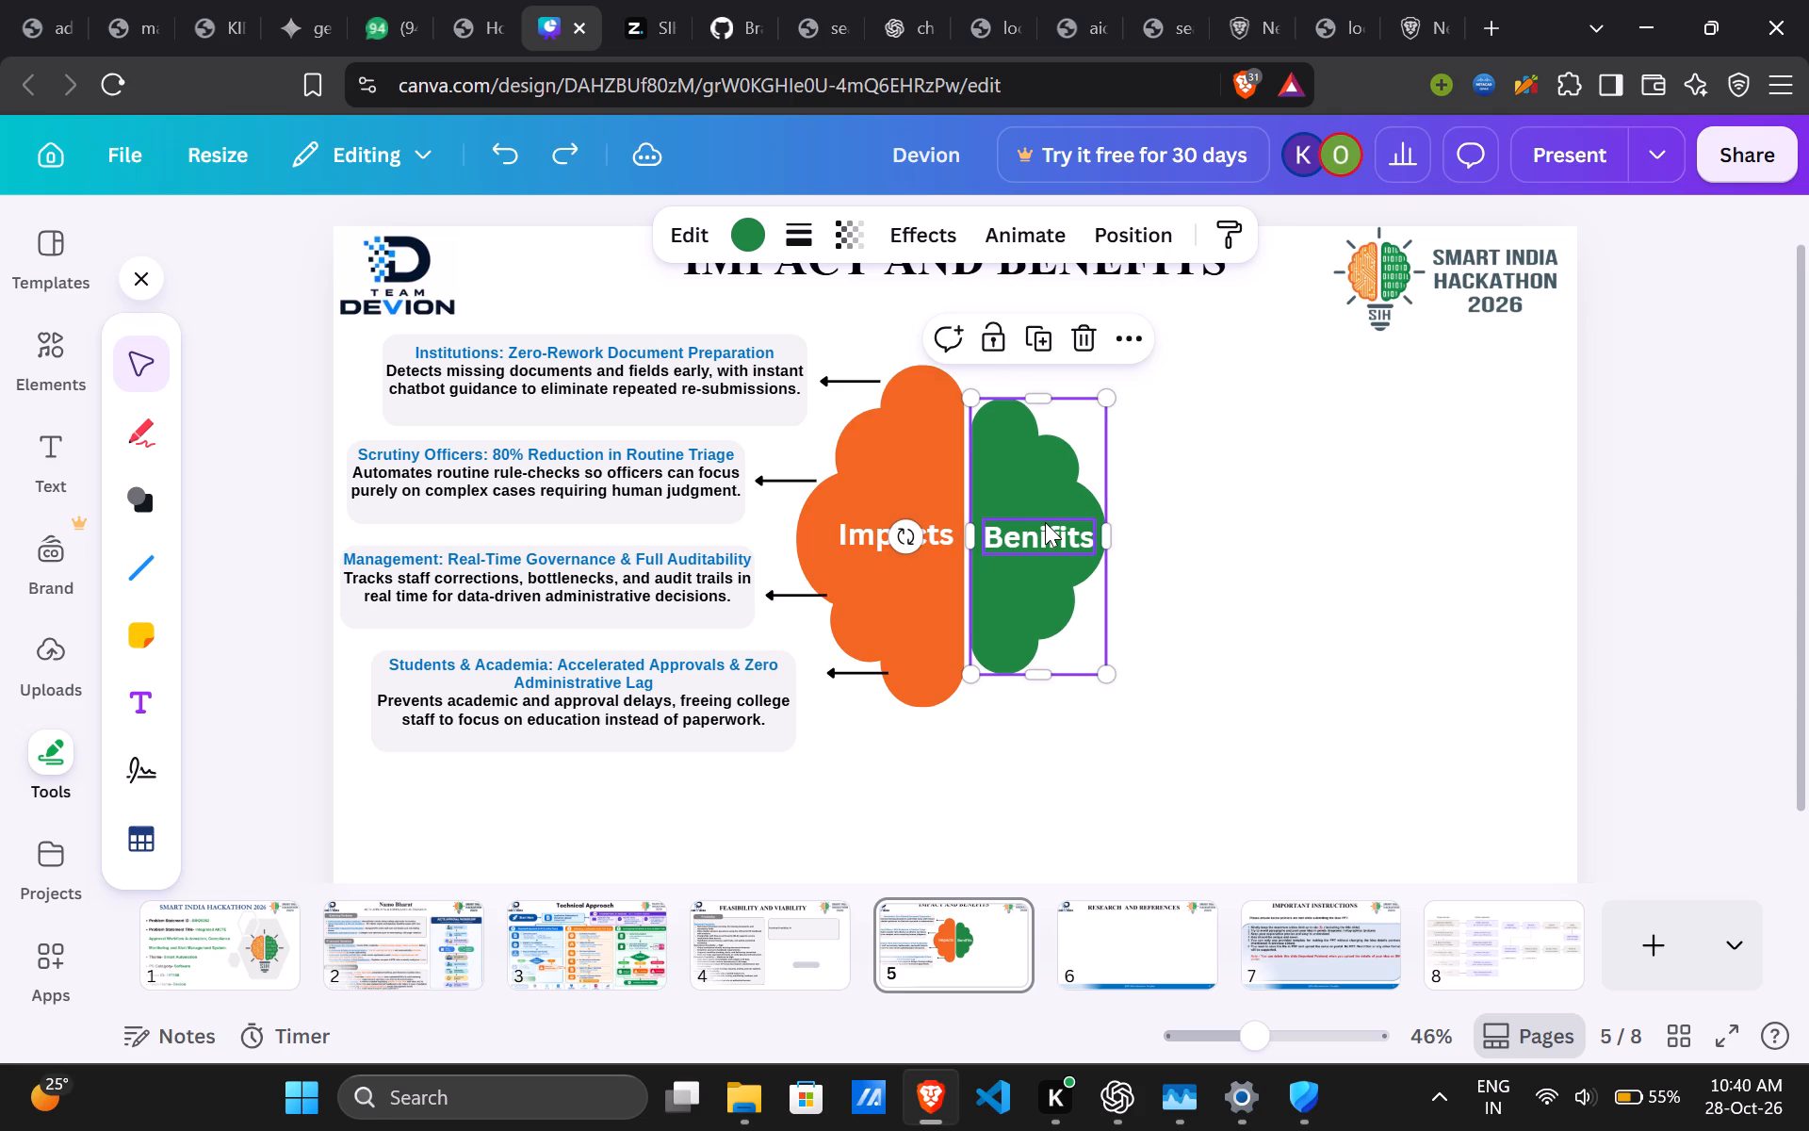
pyautogui.hotkey('ctrl', 'z')
pyautogui.hotkey('ctrl', 'z')
pyautogui.hotkey('ctrl', 'z')
pyautogui.hotkey('ctrl', 'z')
pyautogui.hotkey('ctrl', 'z')
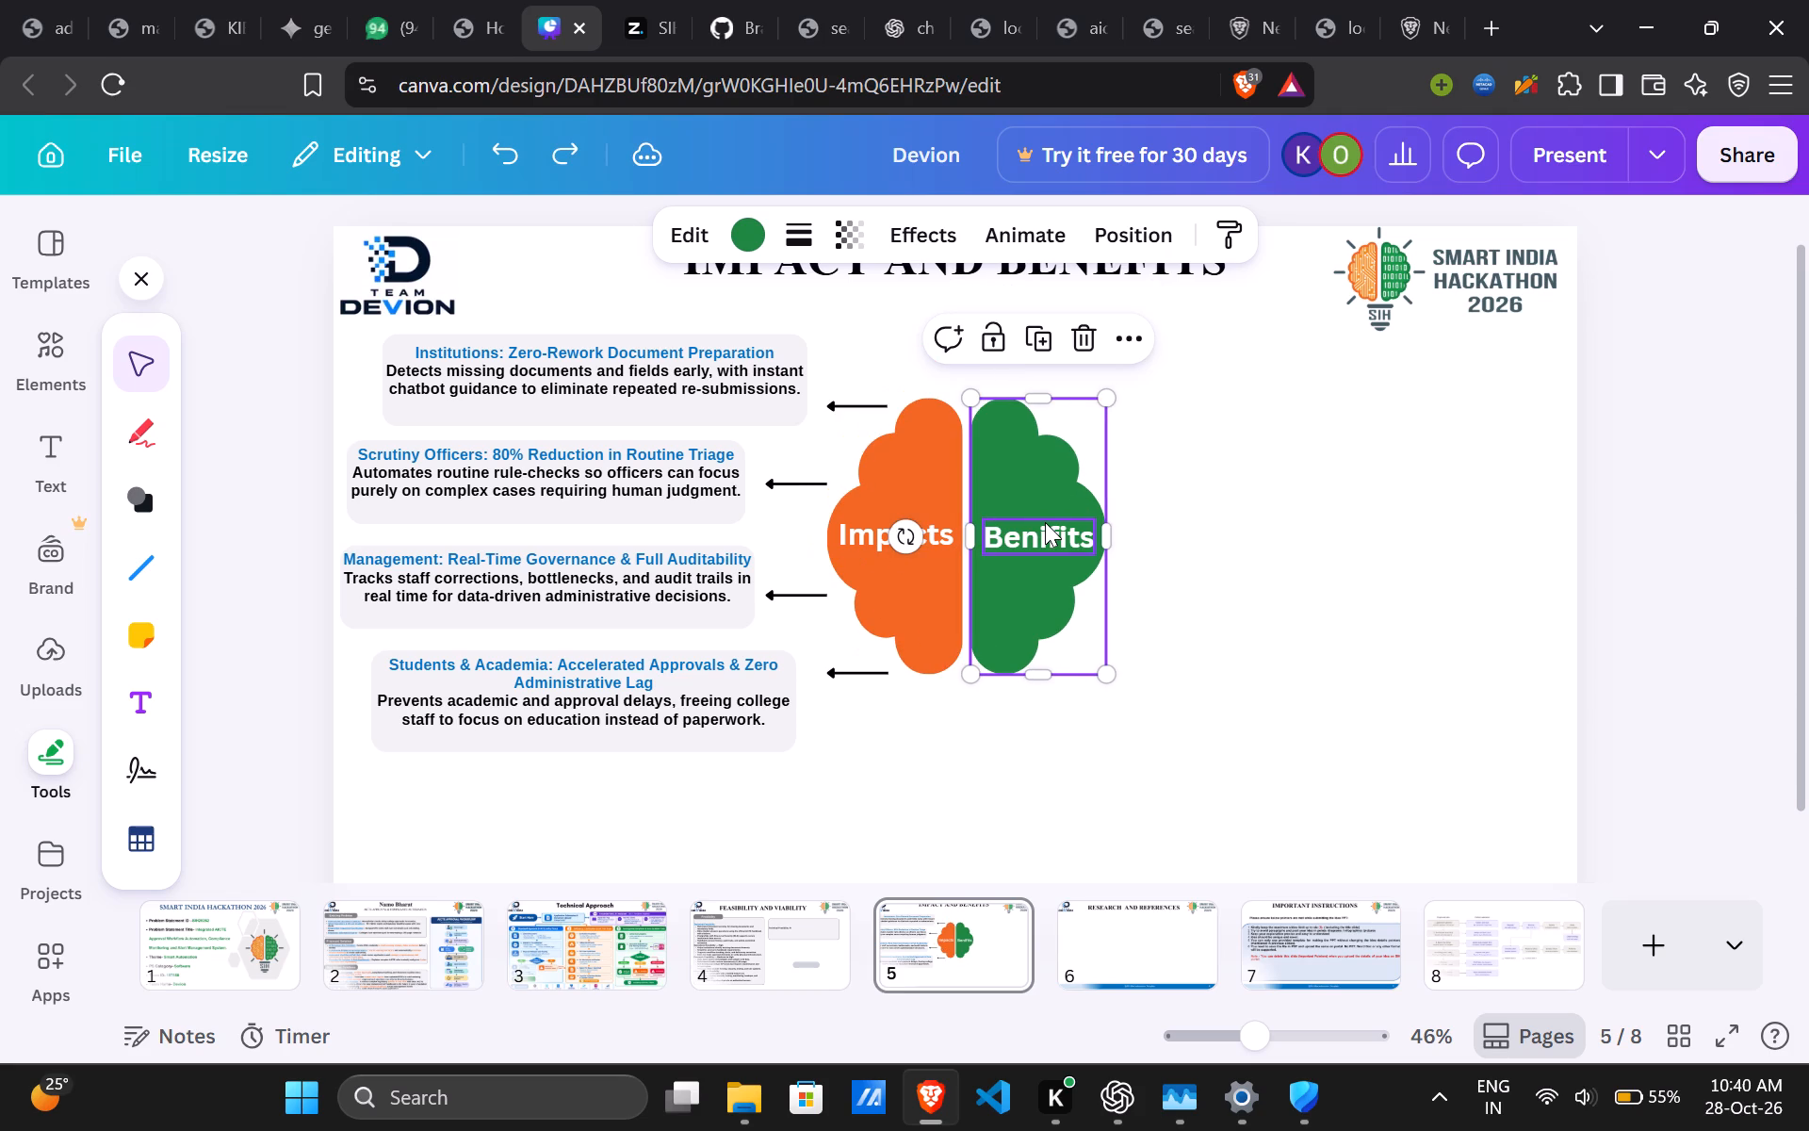
pyautogui.hotkey('ctrl', 'z')
pyautogui.hotkey('ctrl', 'z')
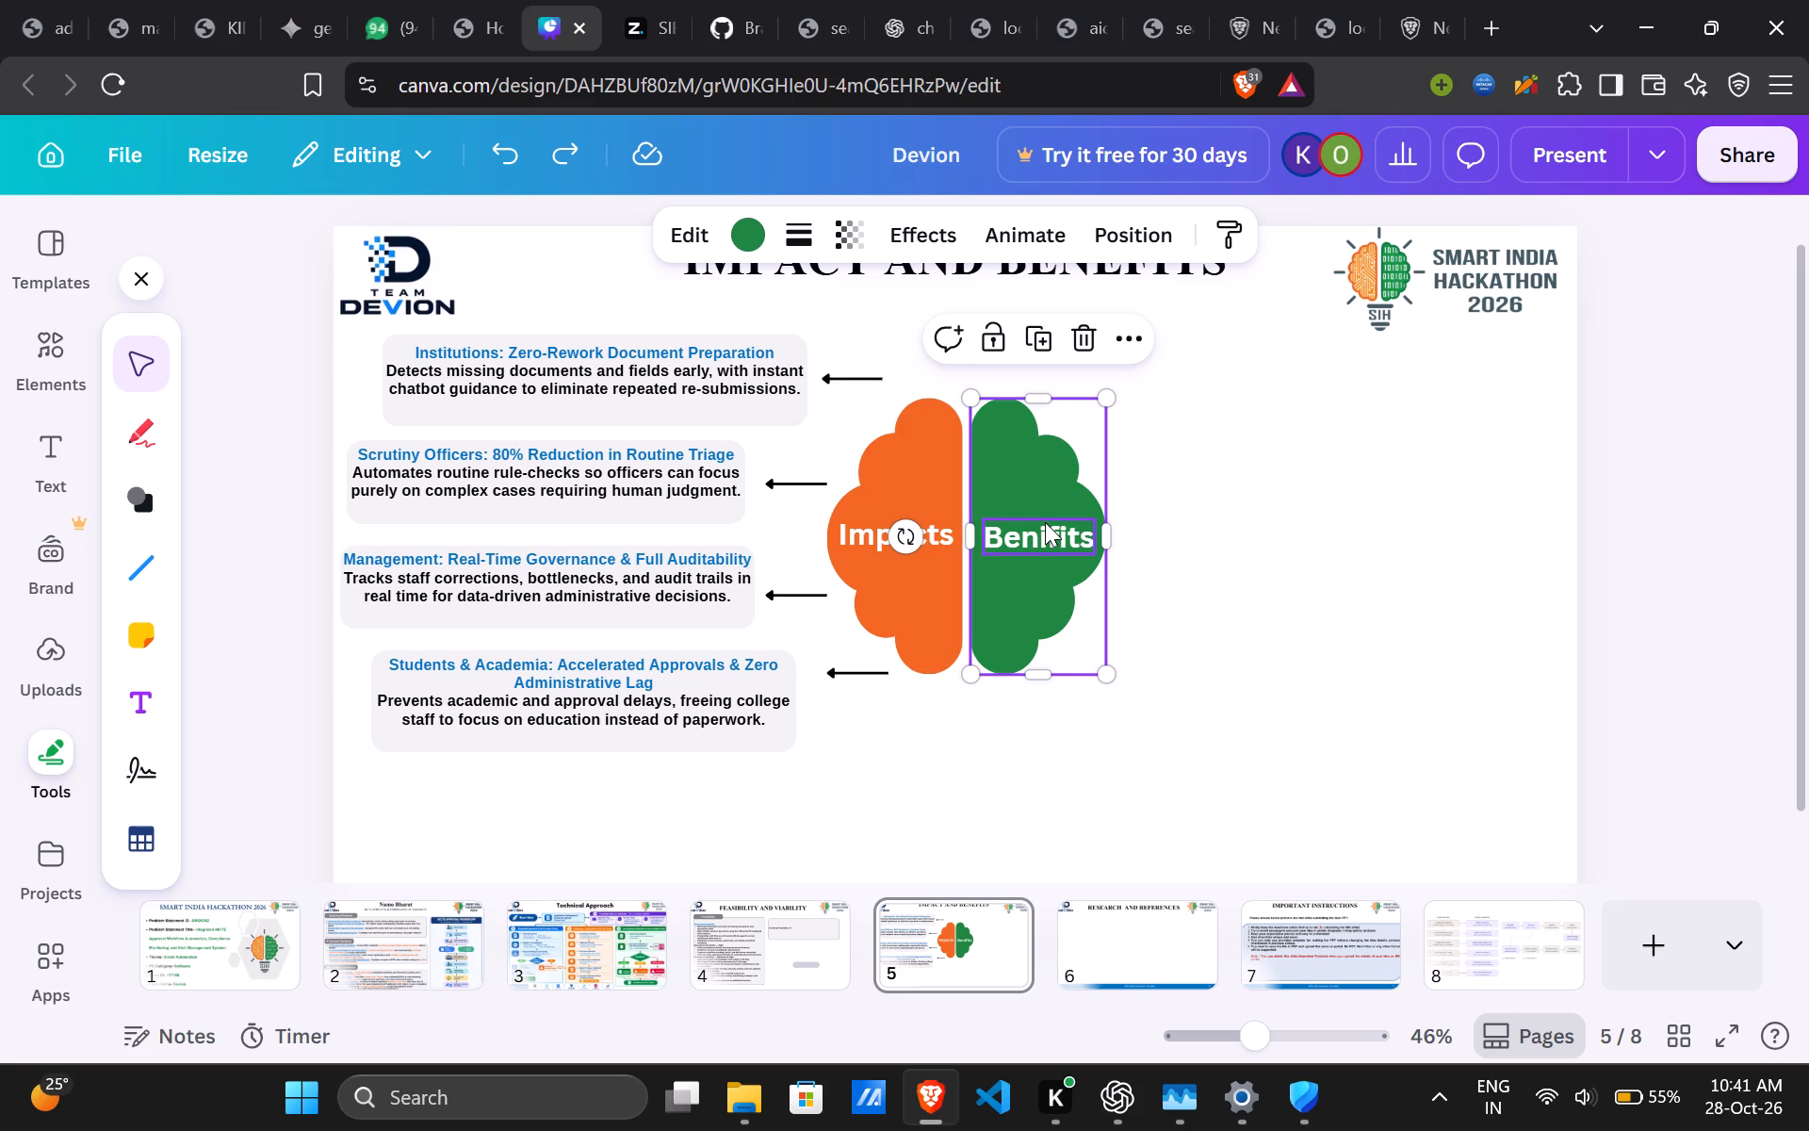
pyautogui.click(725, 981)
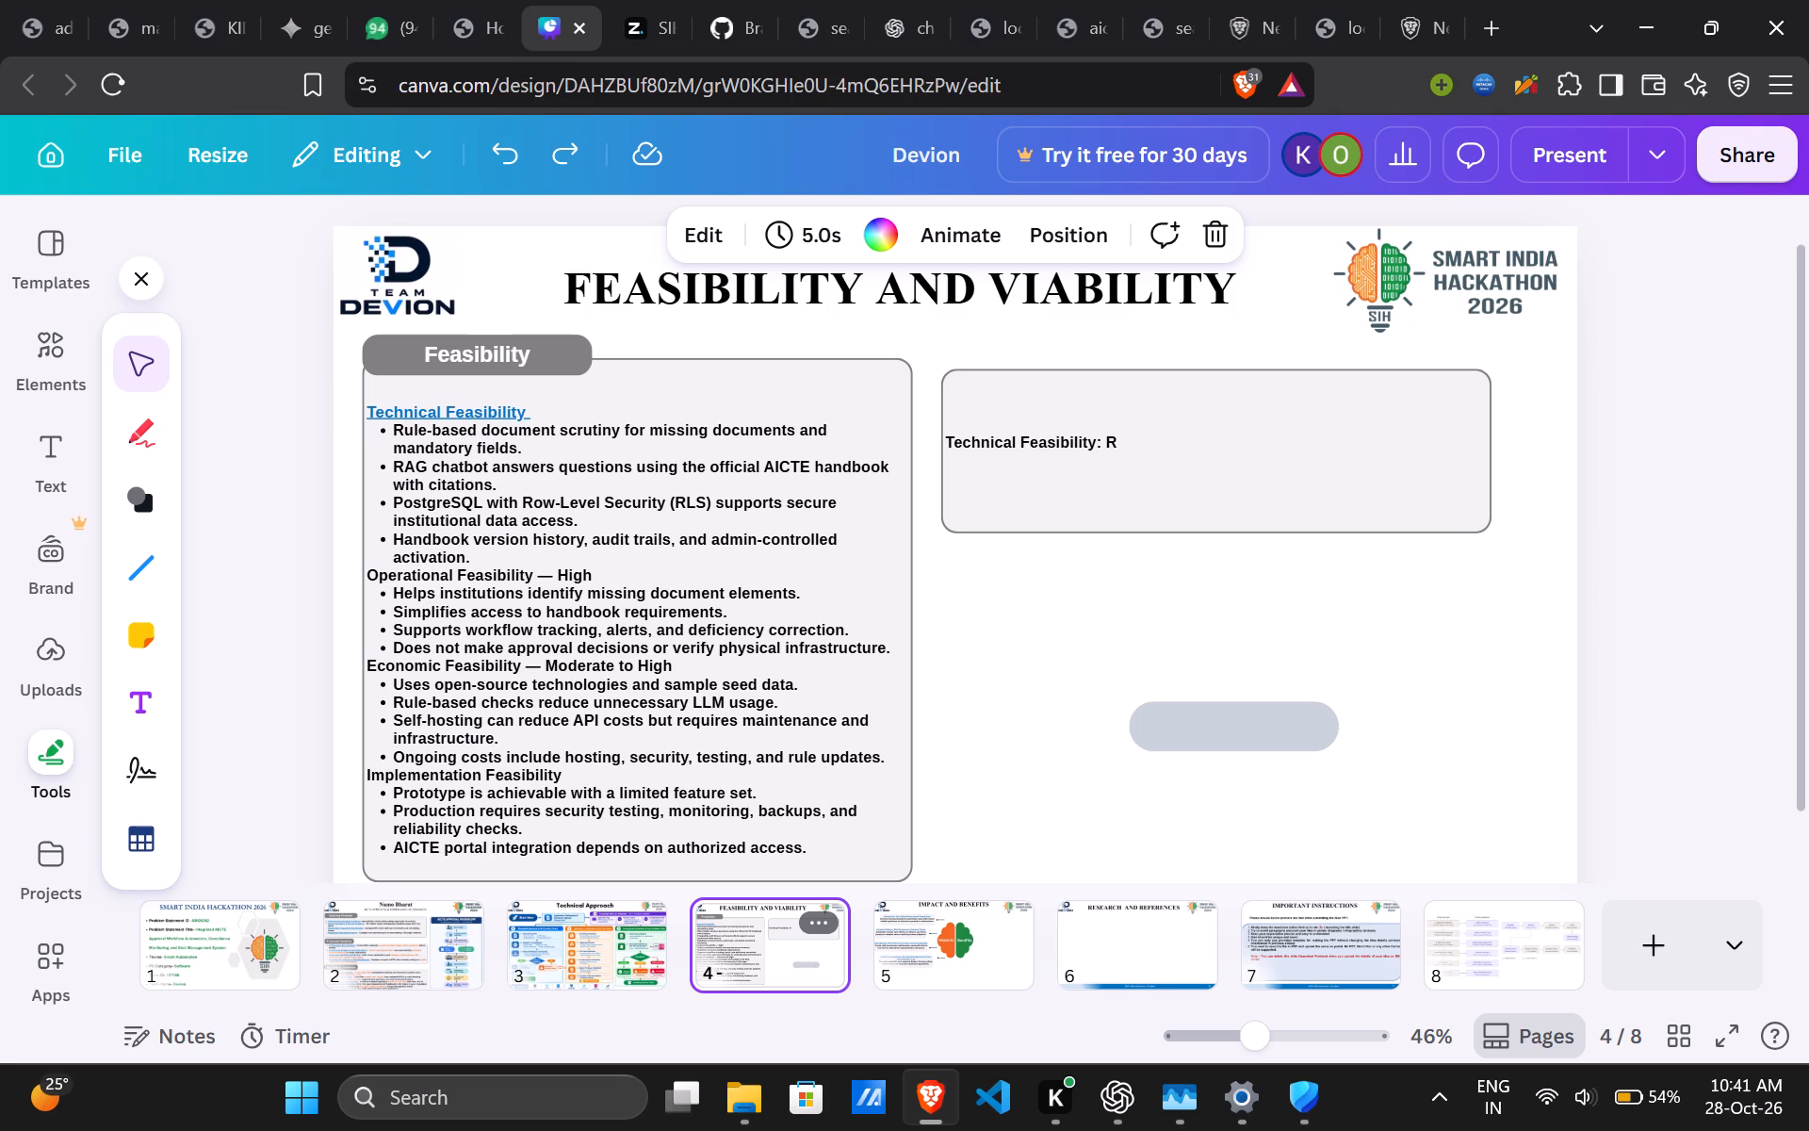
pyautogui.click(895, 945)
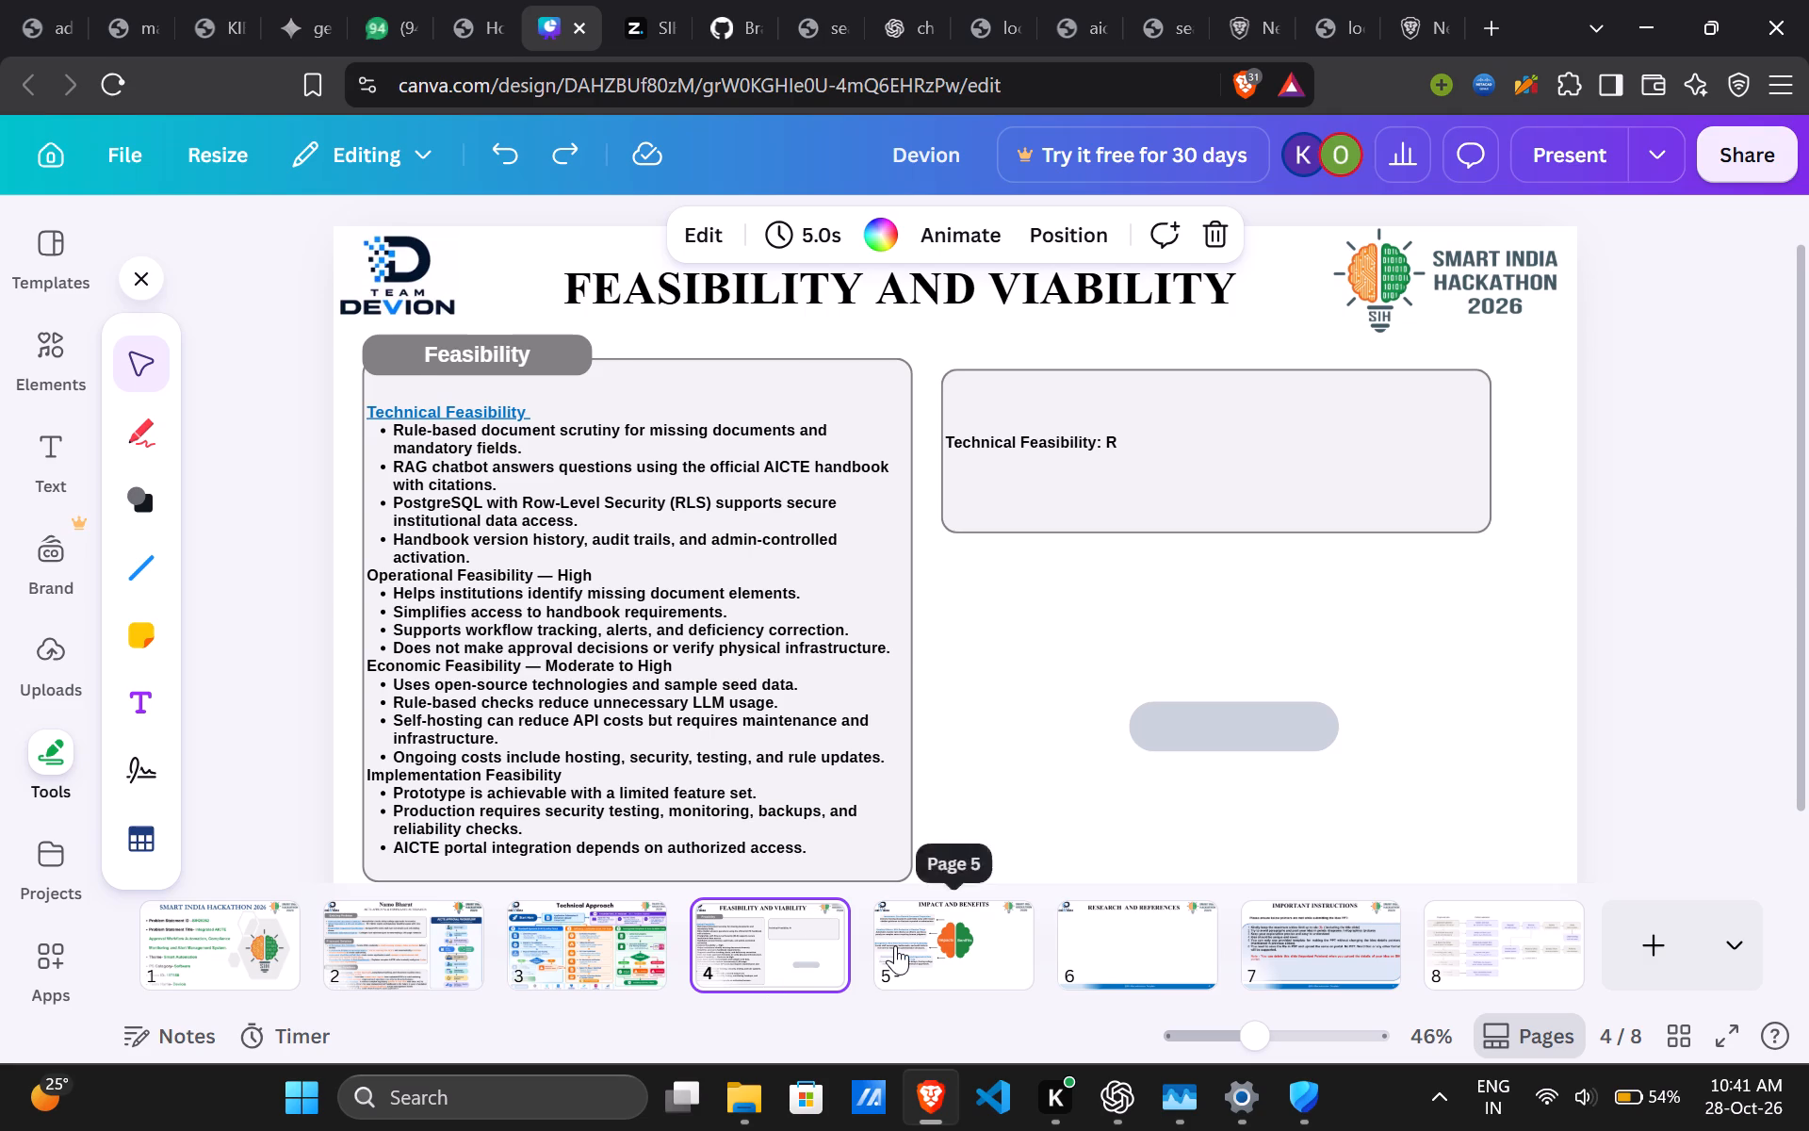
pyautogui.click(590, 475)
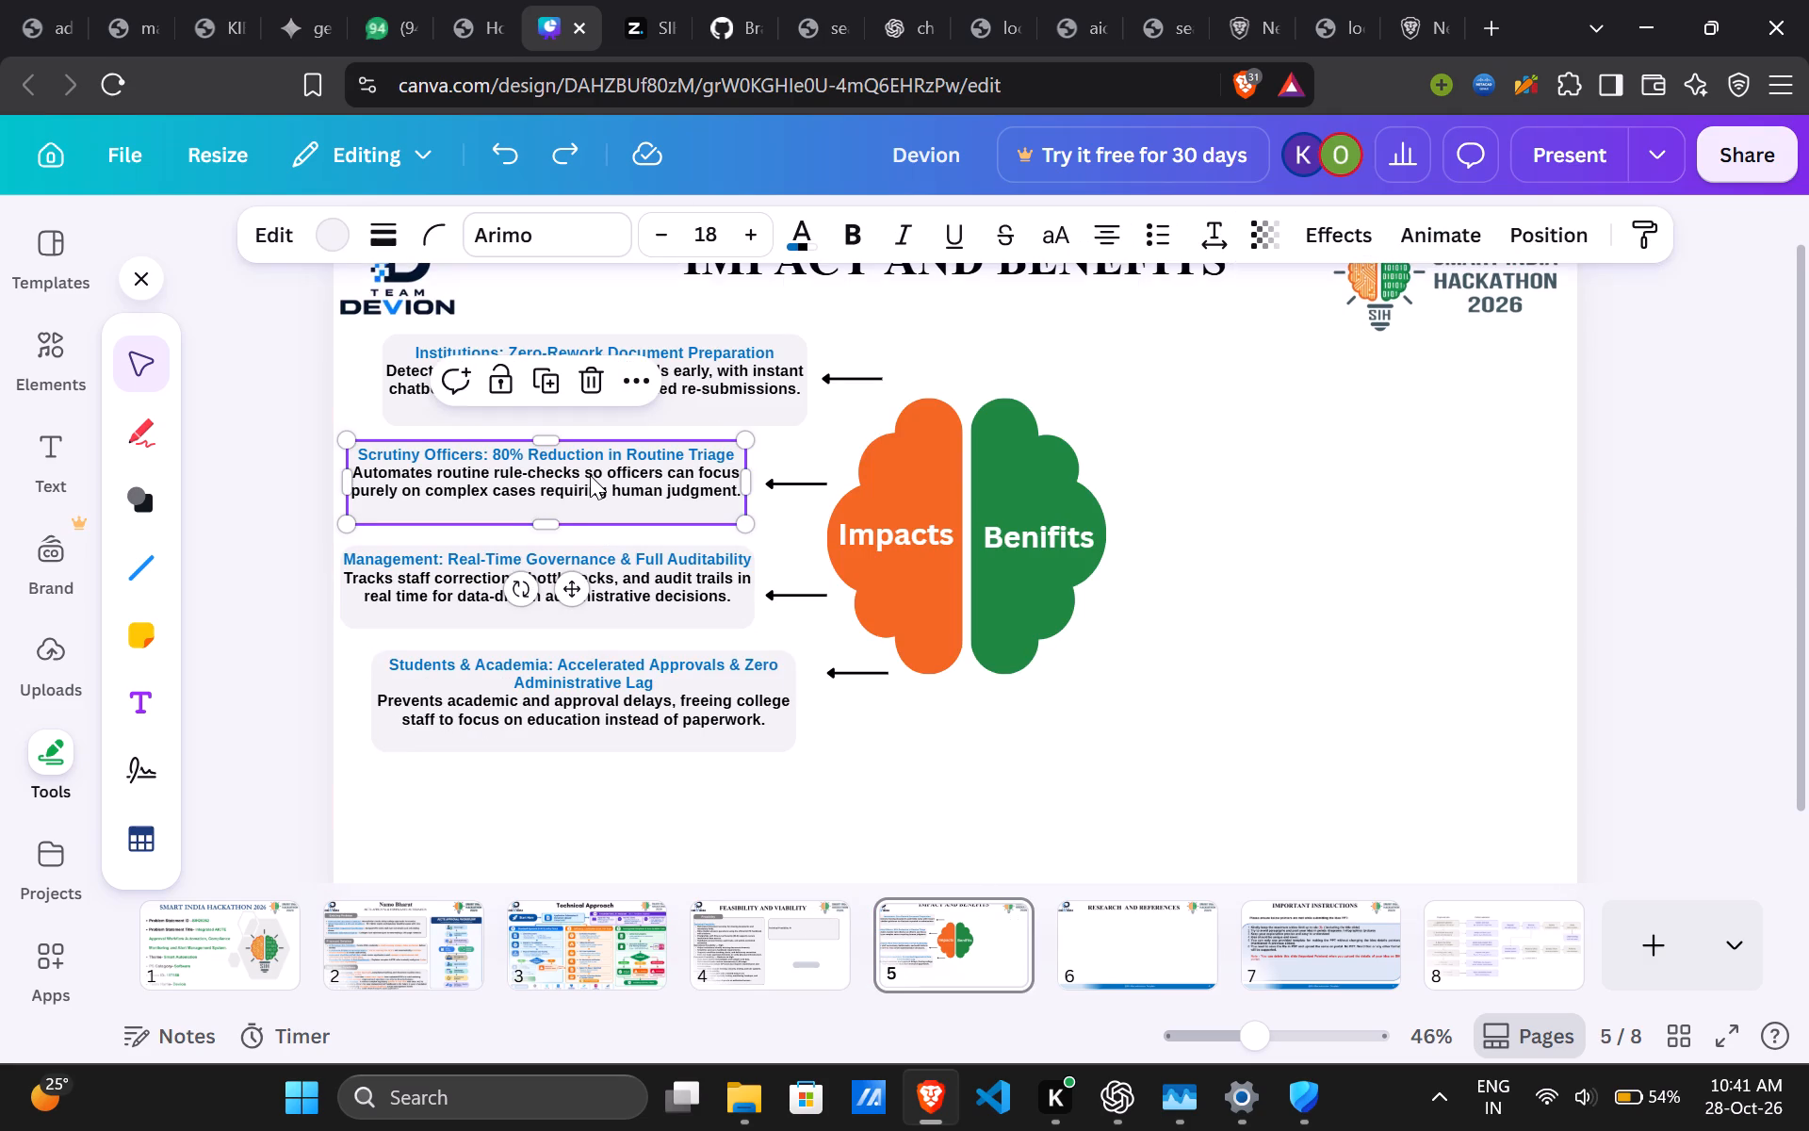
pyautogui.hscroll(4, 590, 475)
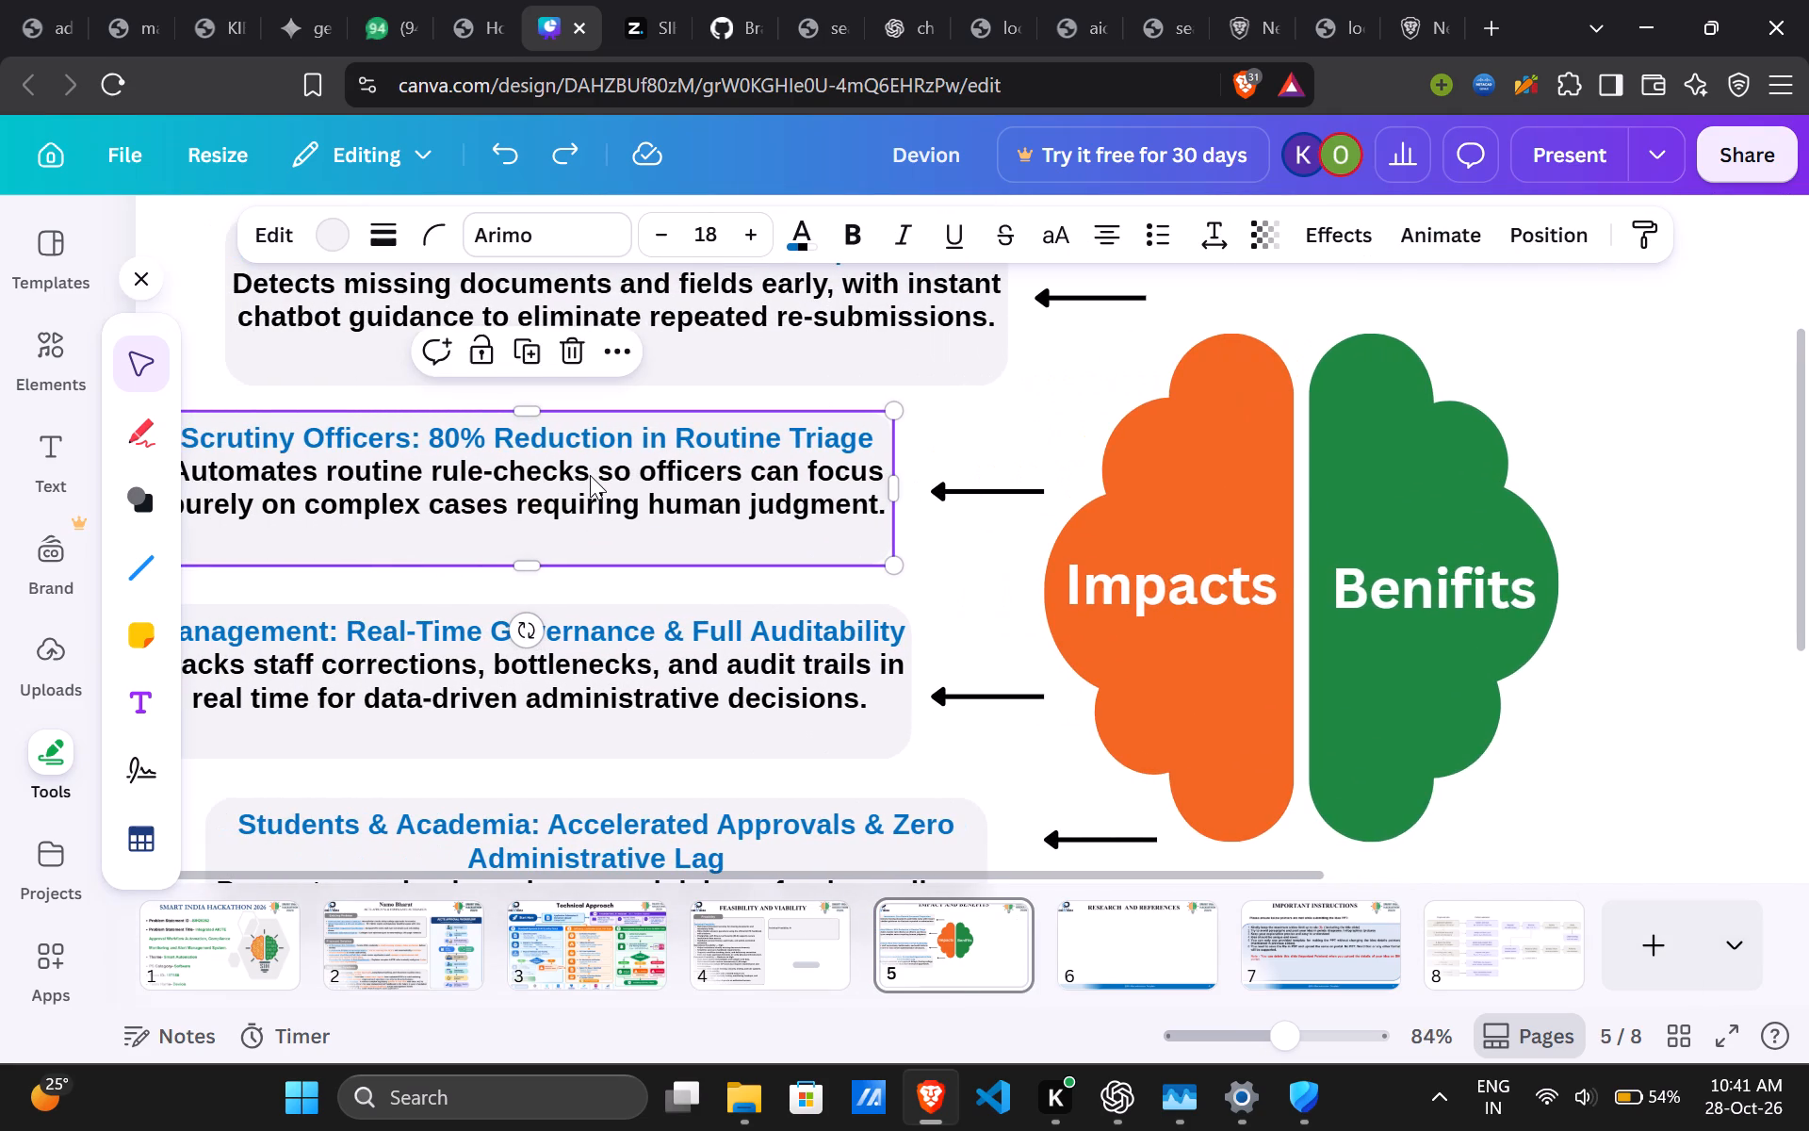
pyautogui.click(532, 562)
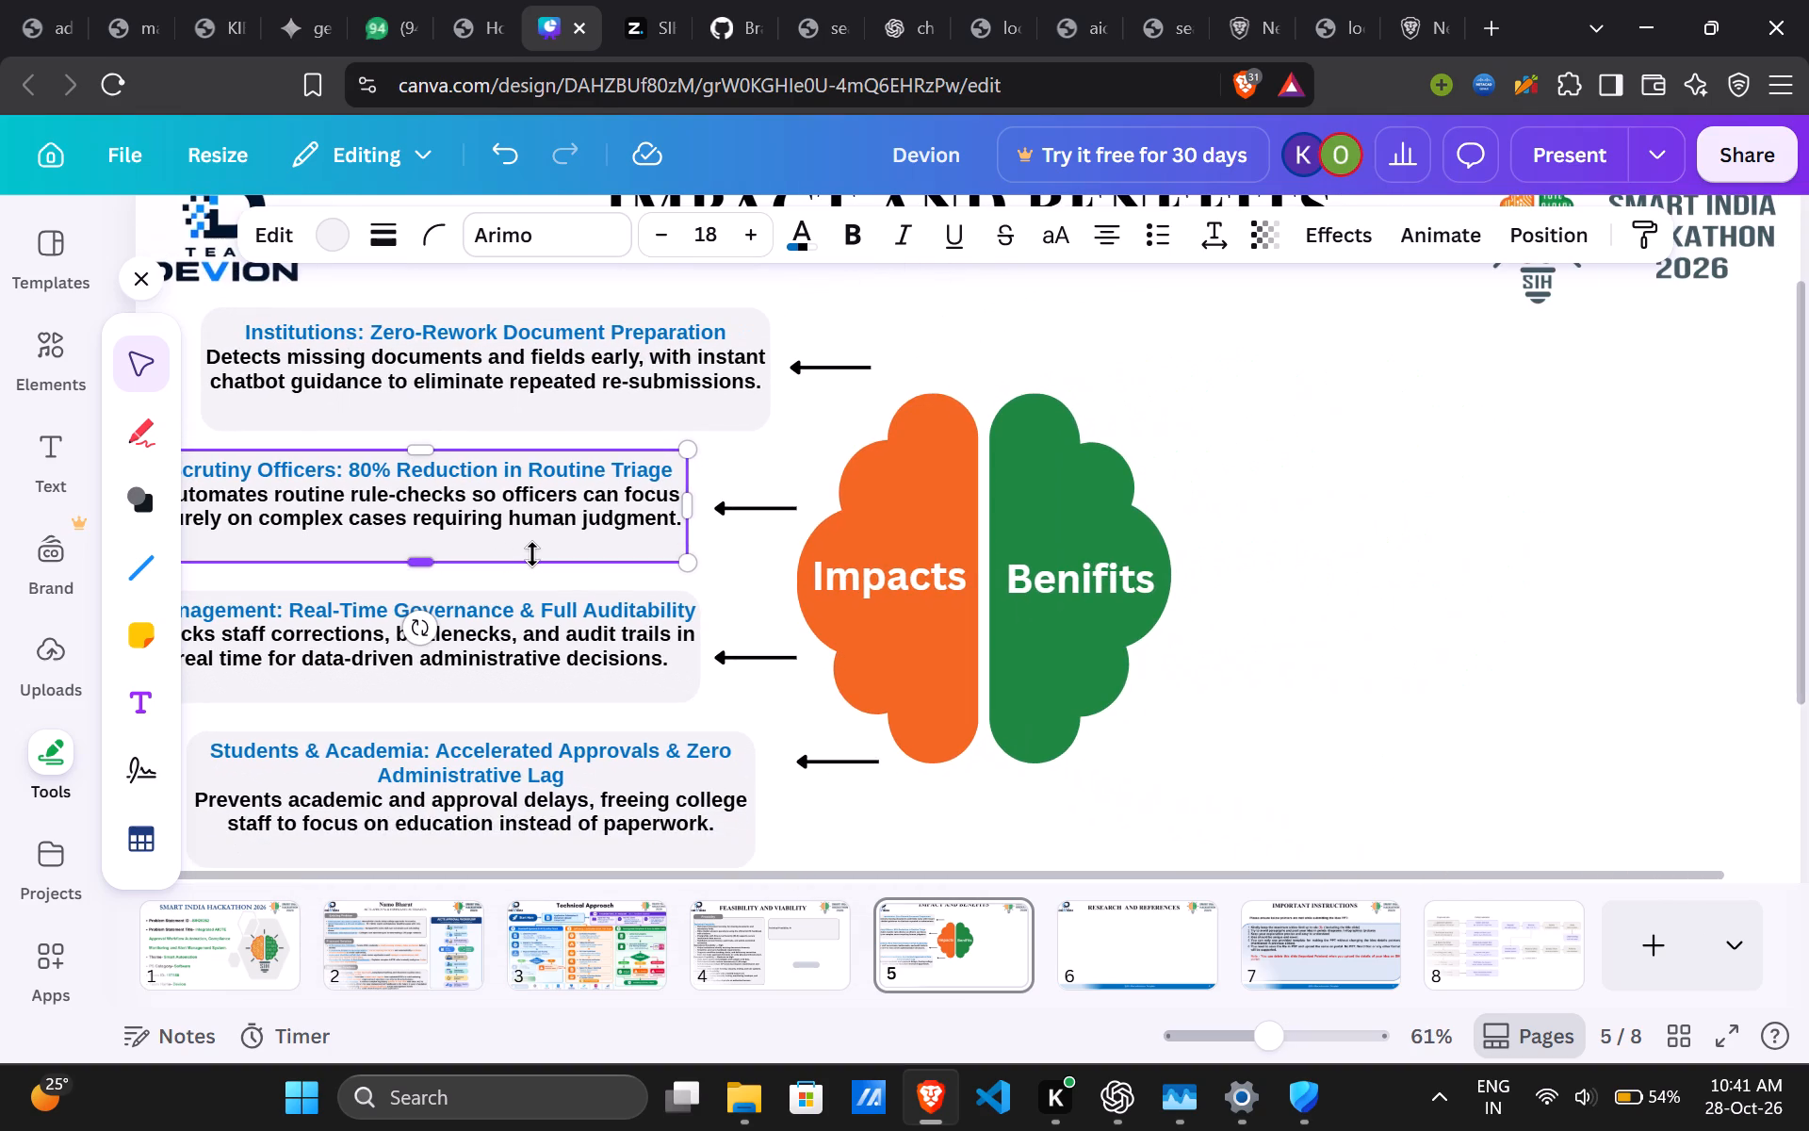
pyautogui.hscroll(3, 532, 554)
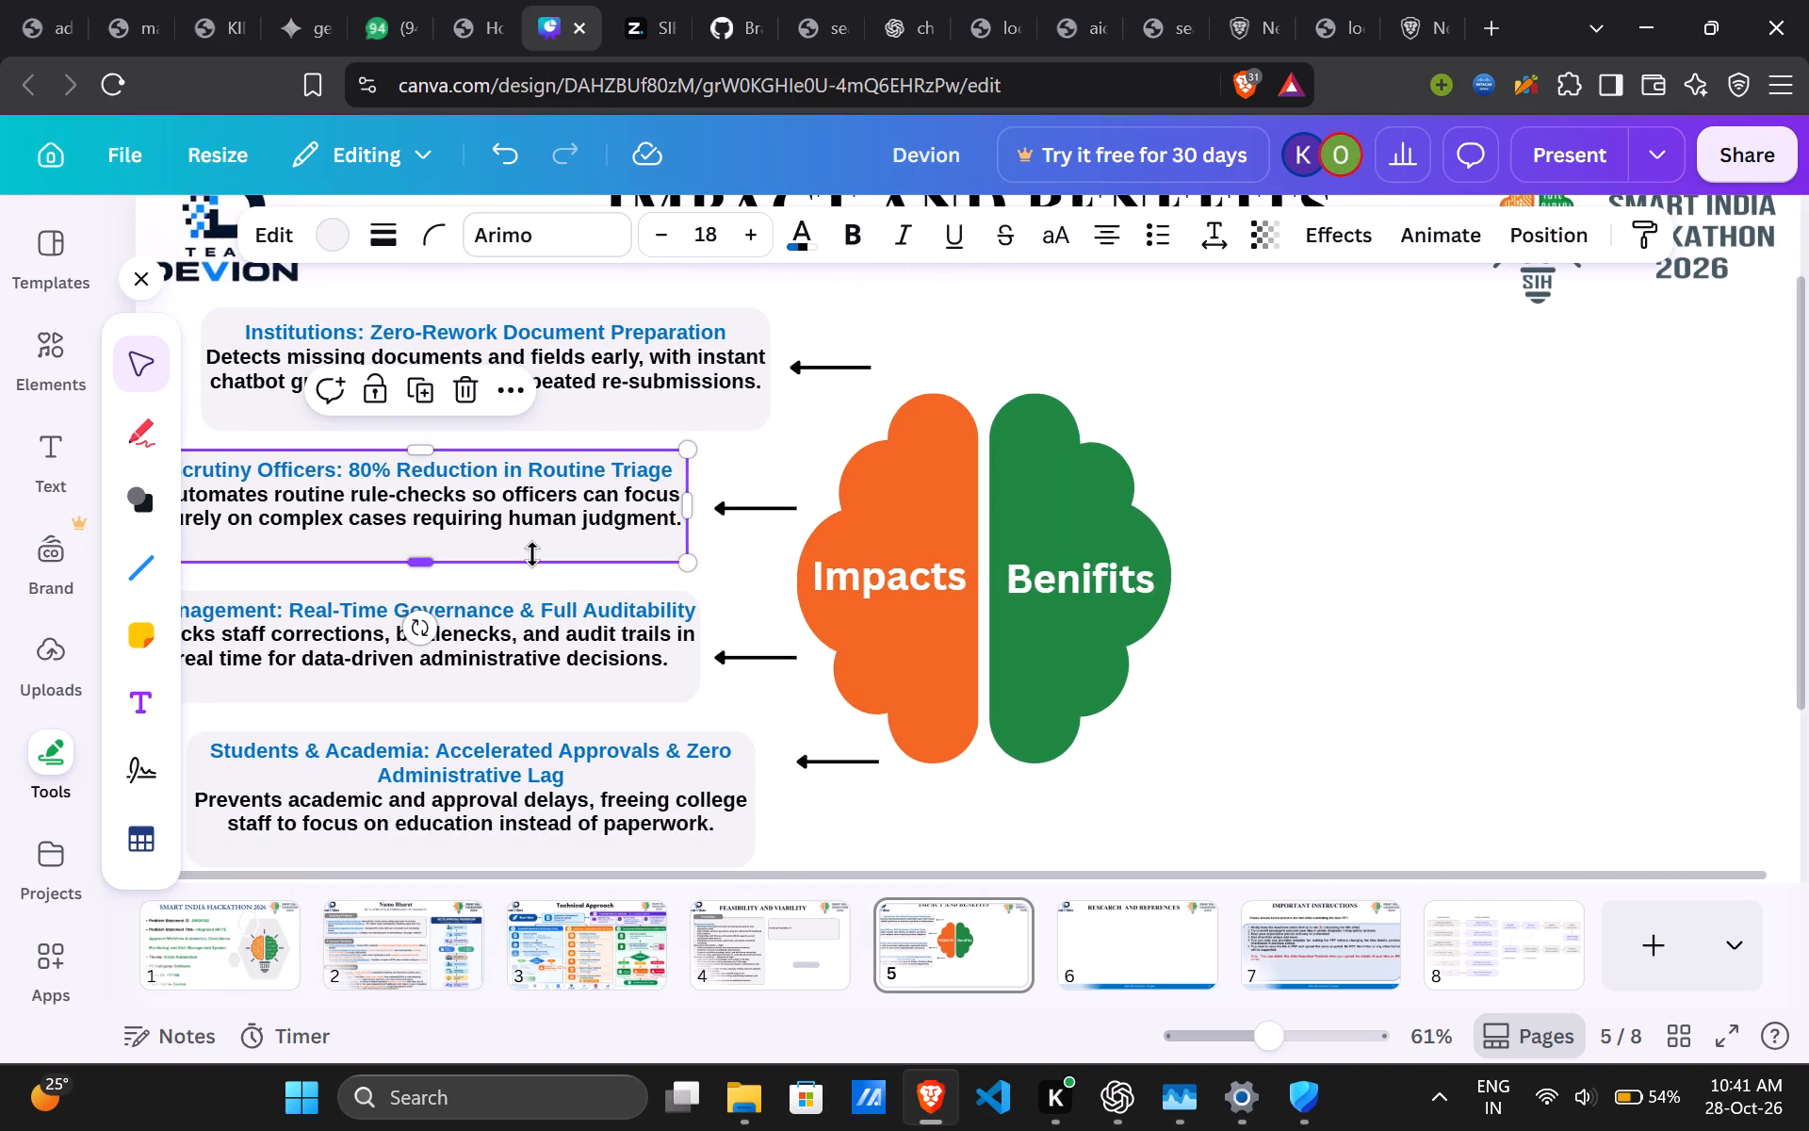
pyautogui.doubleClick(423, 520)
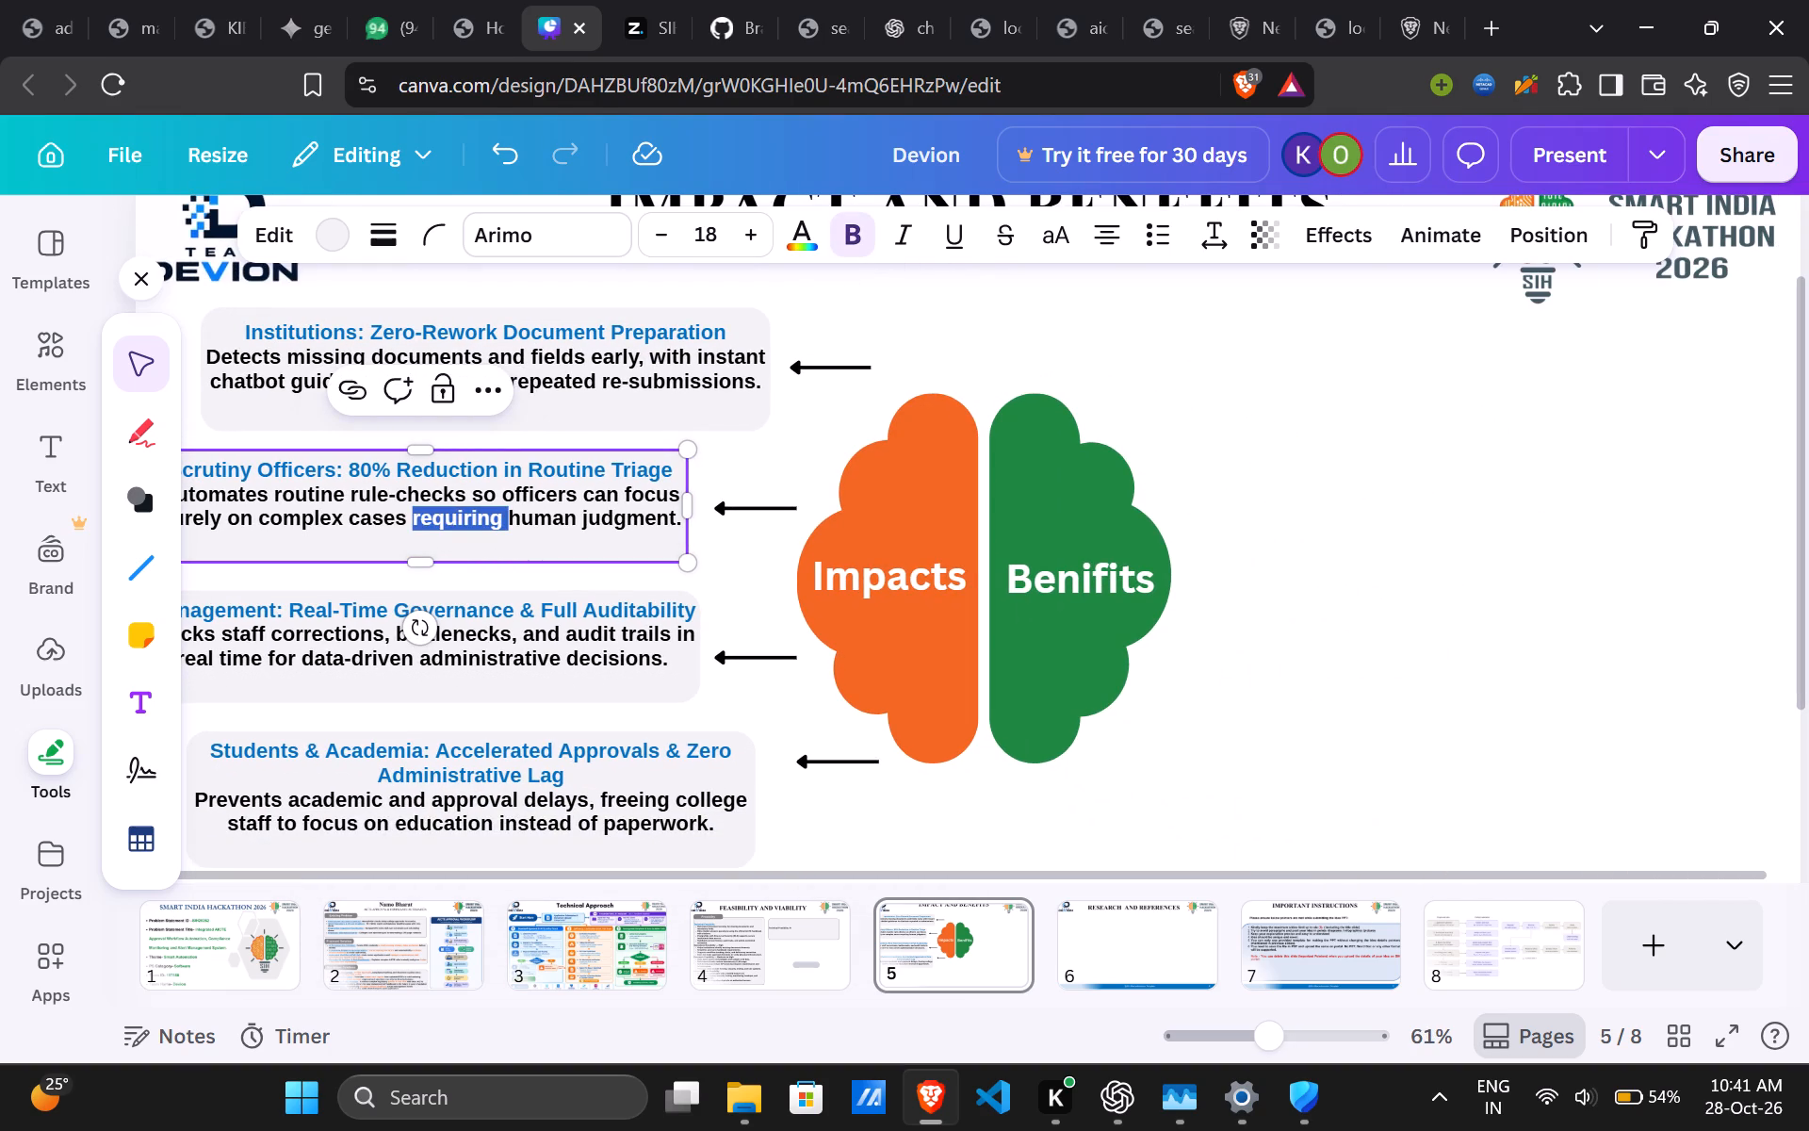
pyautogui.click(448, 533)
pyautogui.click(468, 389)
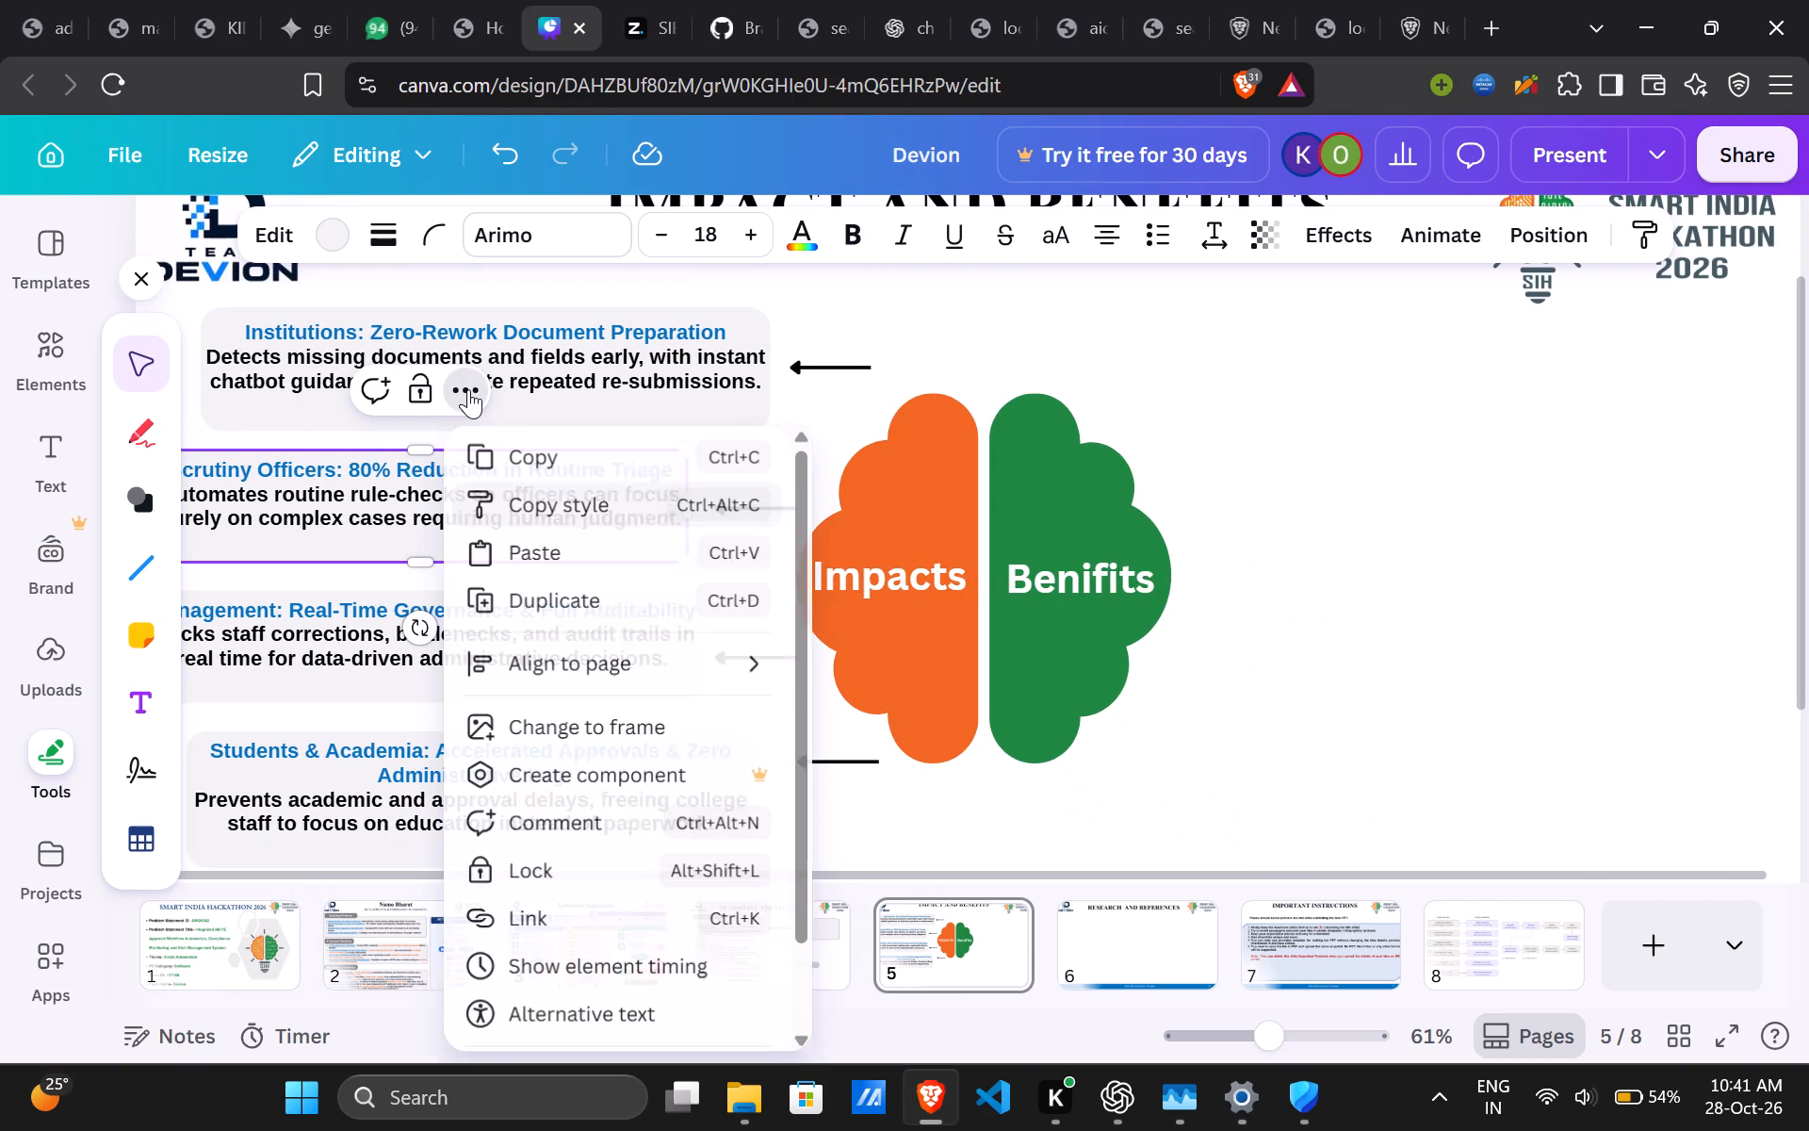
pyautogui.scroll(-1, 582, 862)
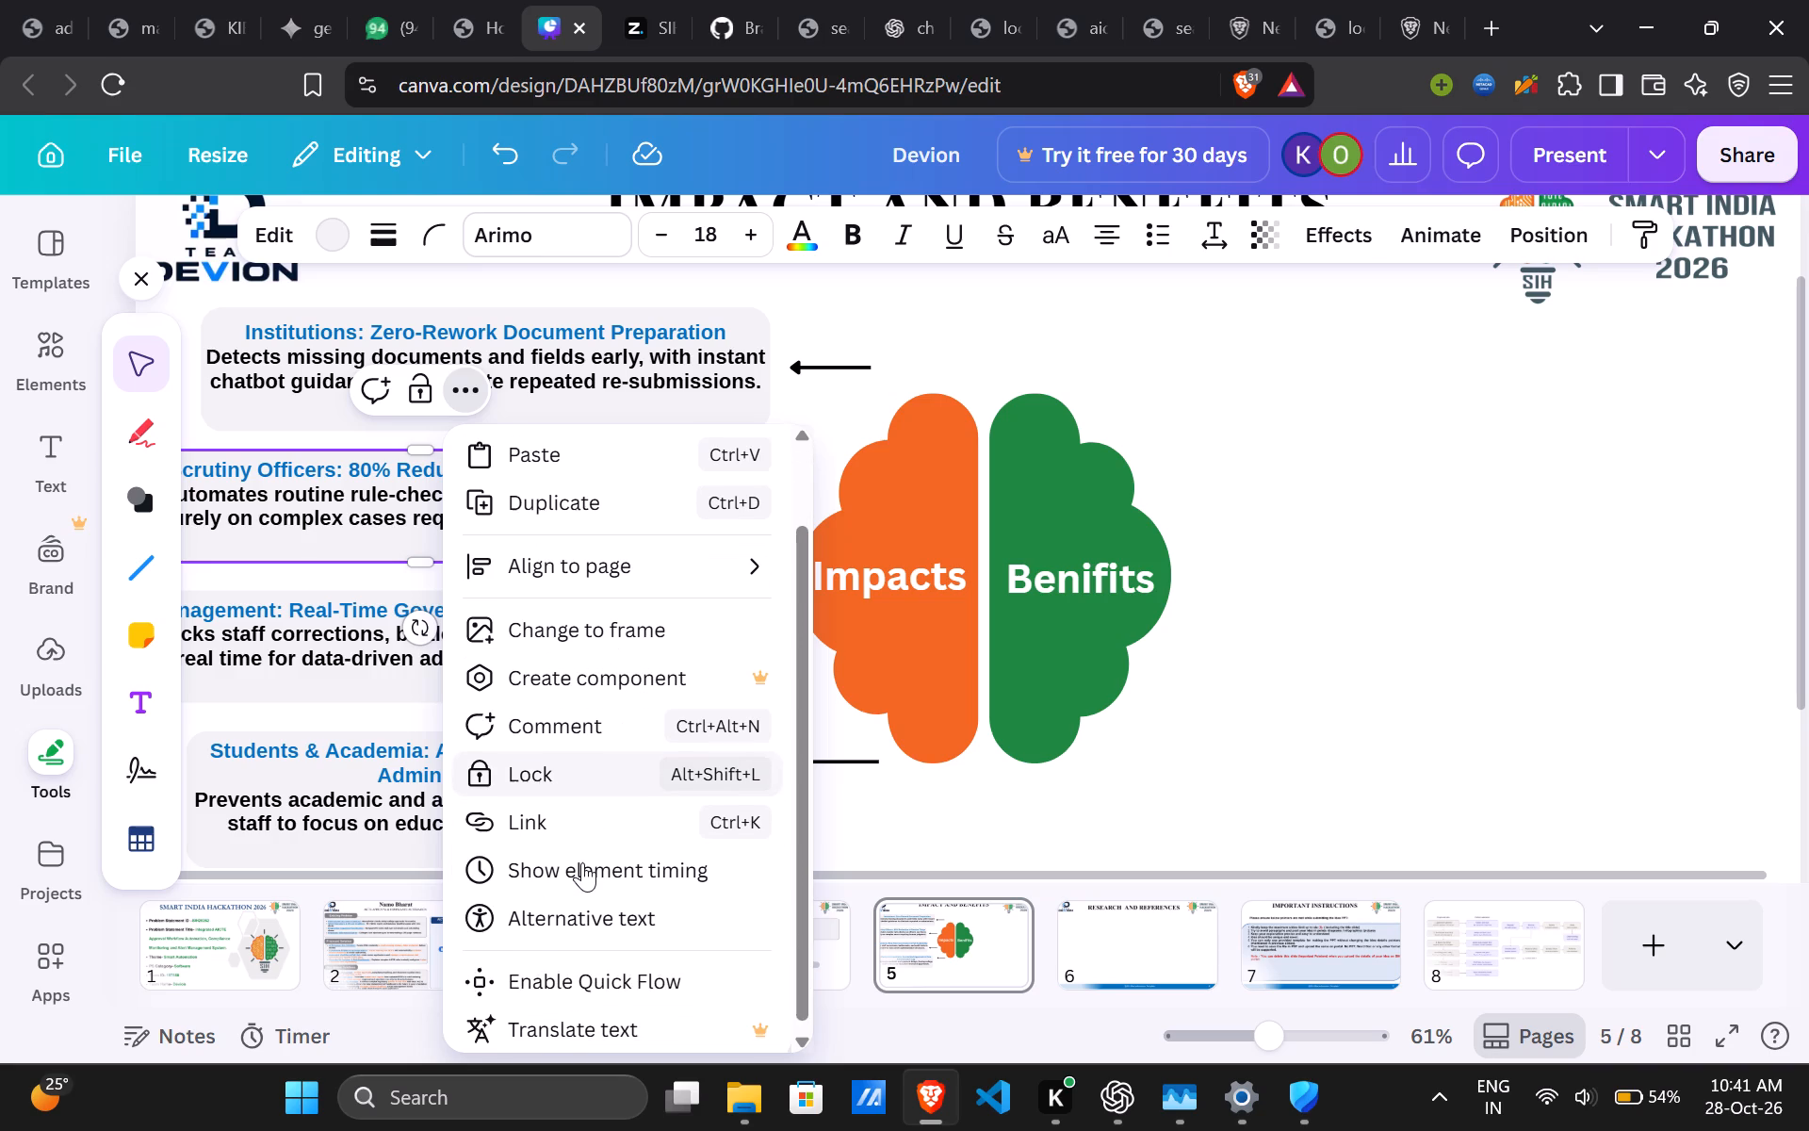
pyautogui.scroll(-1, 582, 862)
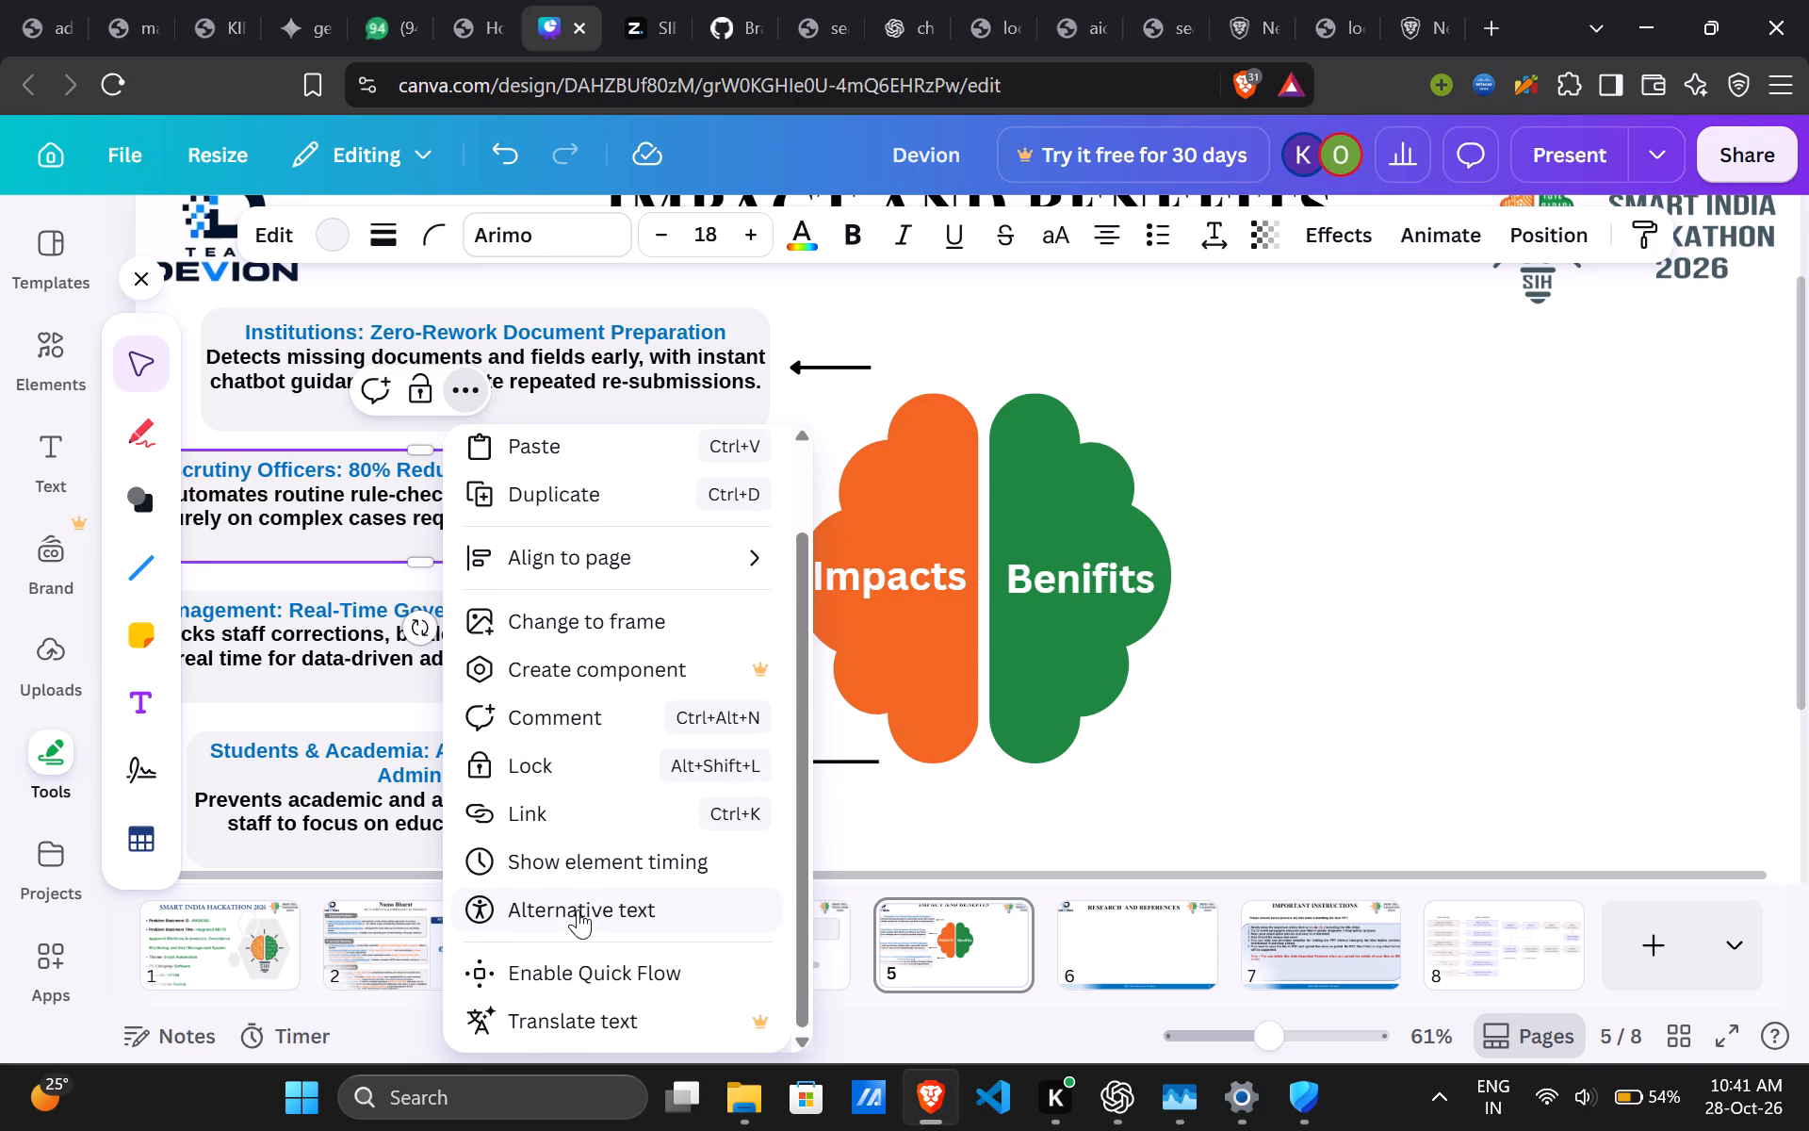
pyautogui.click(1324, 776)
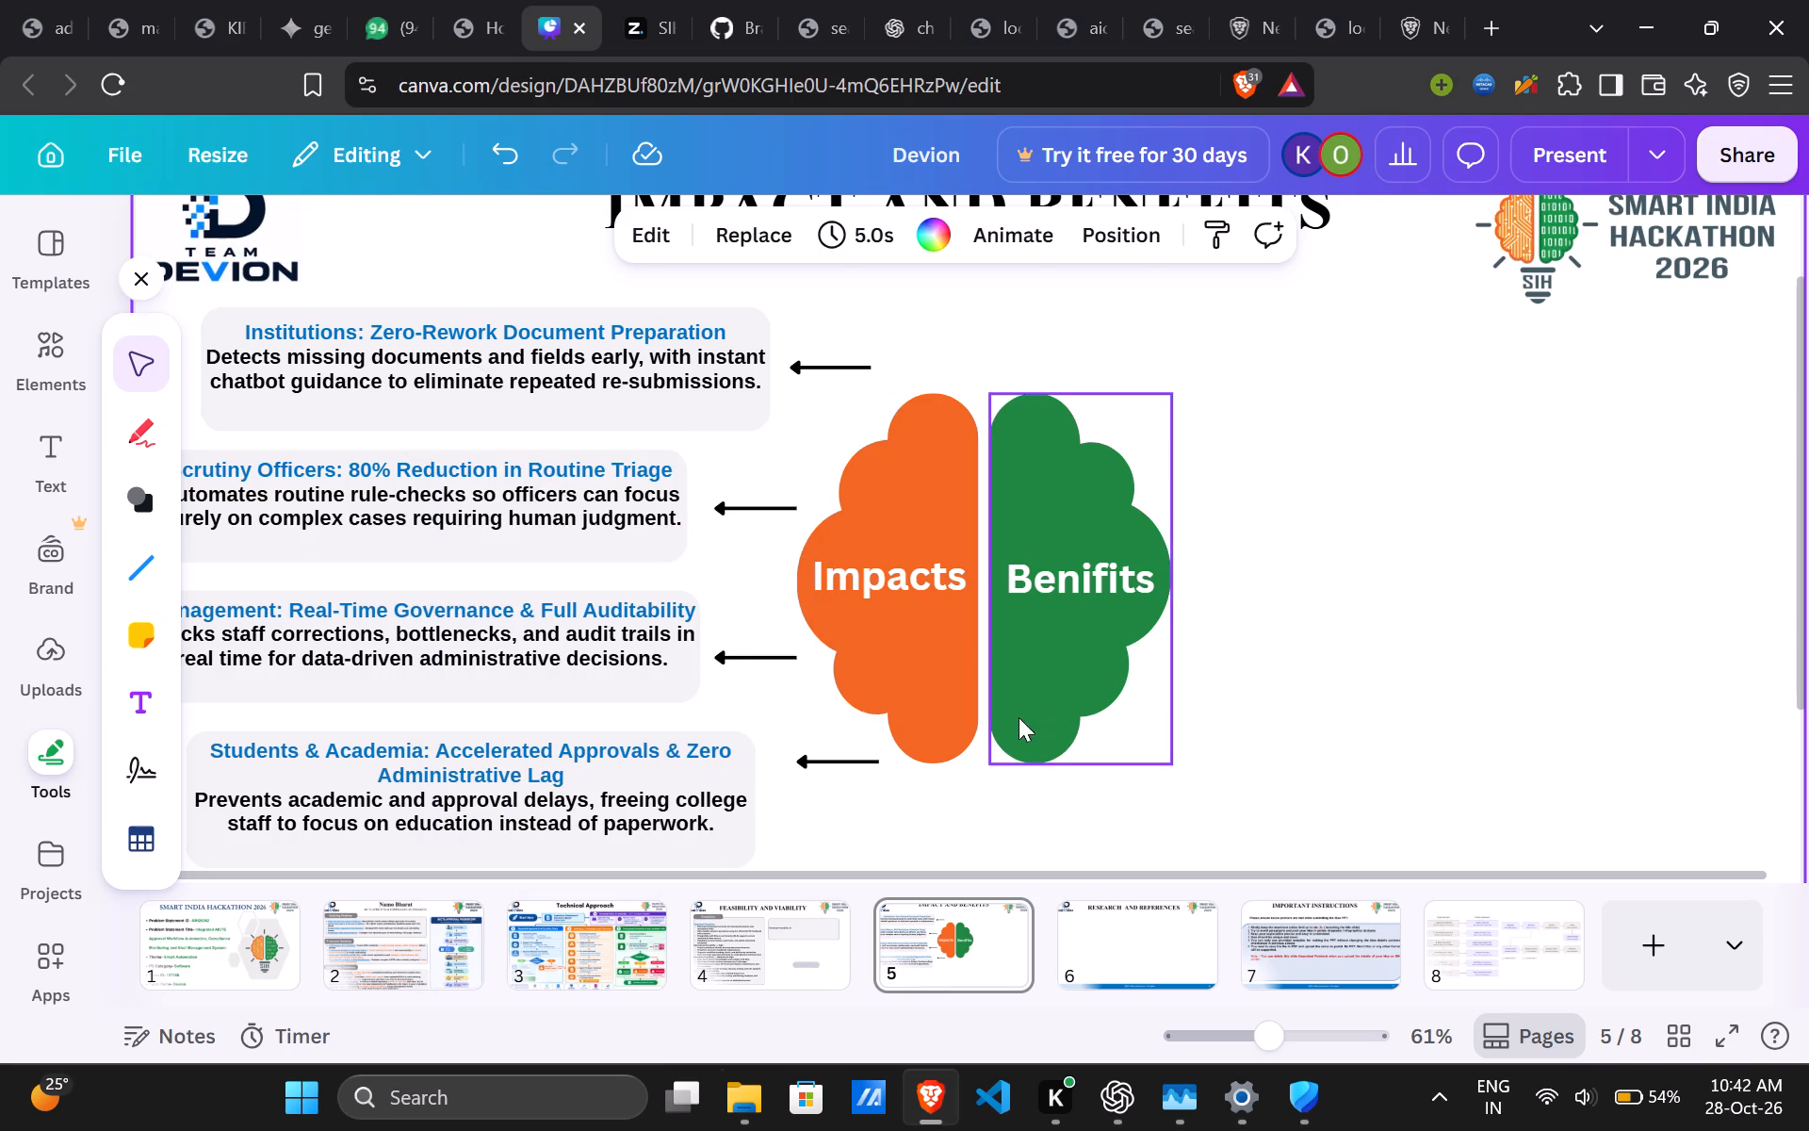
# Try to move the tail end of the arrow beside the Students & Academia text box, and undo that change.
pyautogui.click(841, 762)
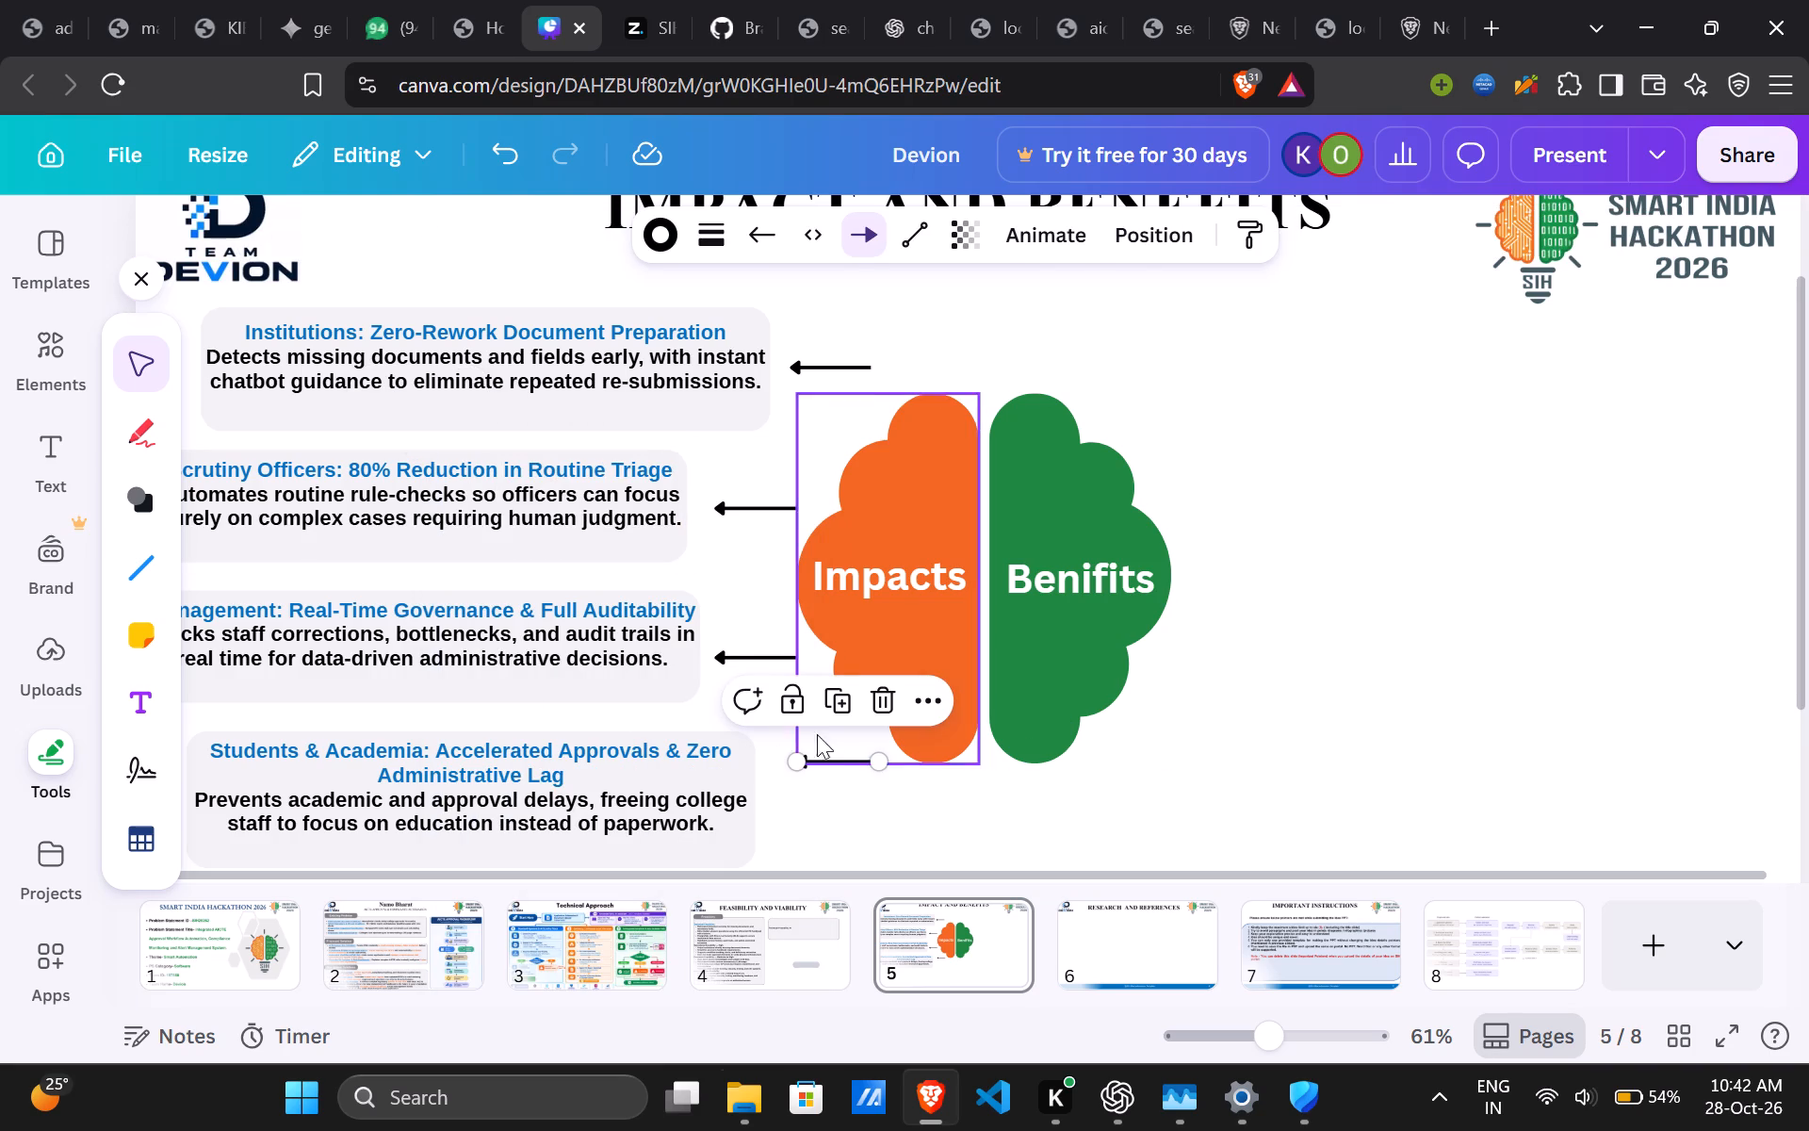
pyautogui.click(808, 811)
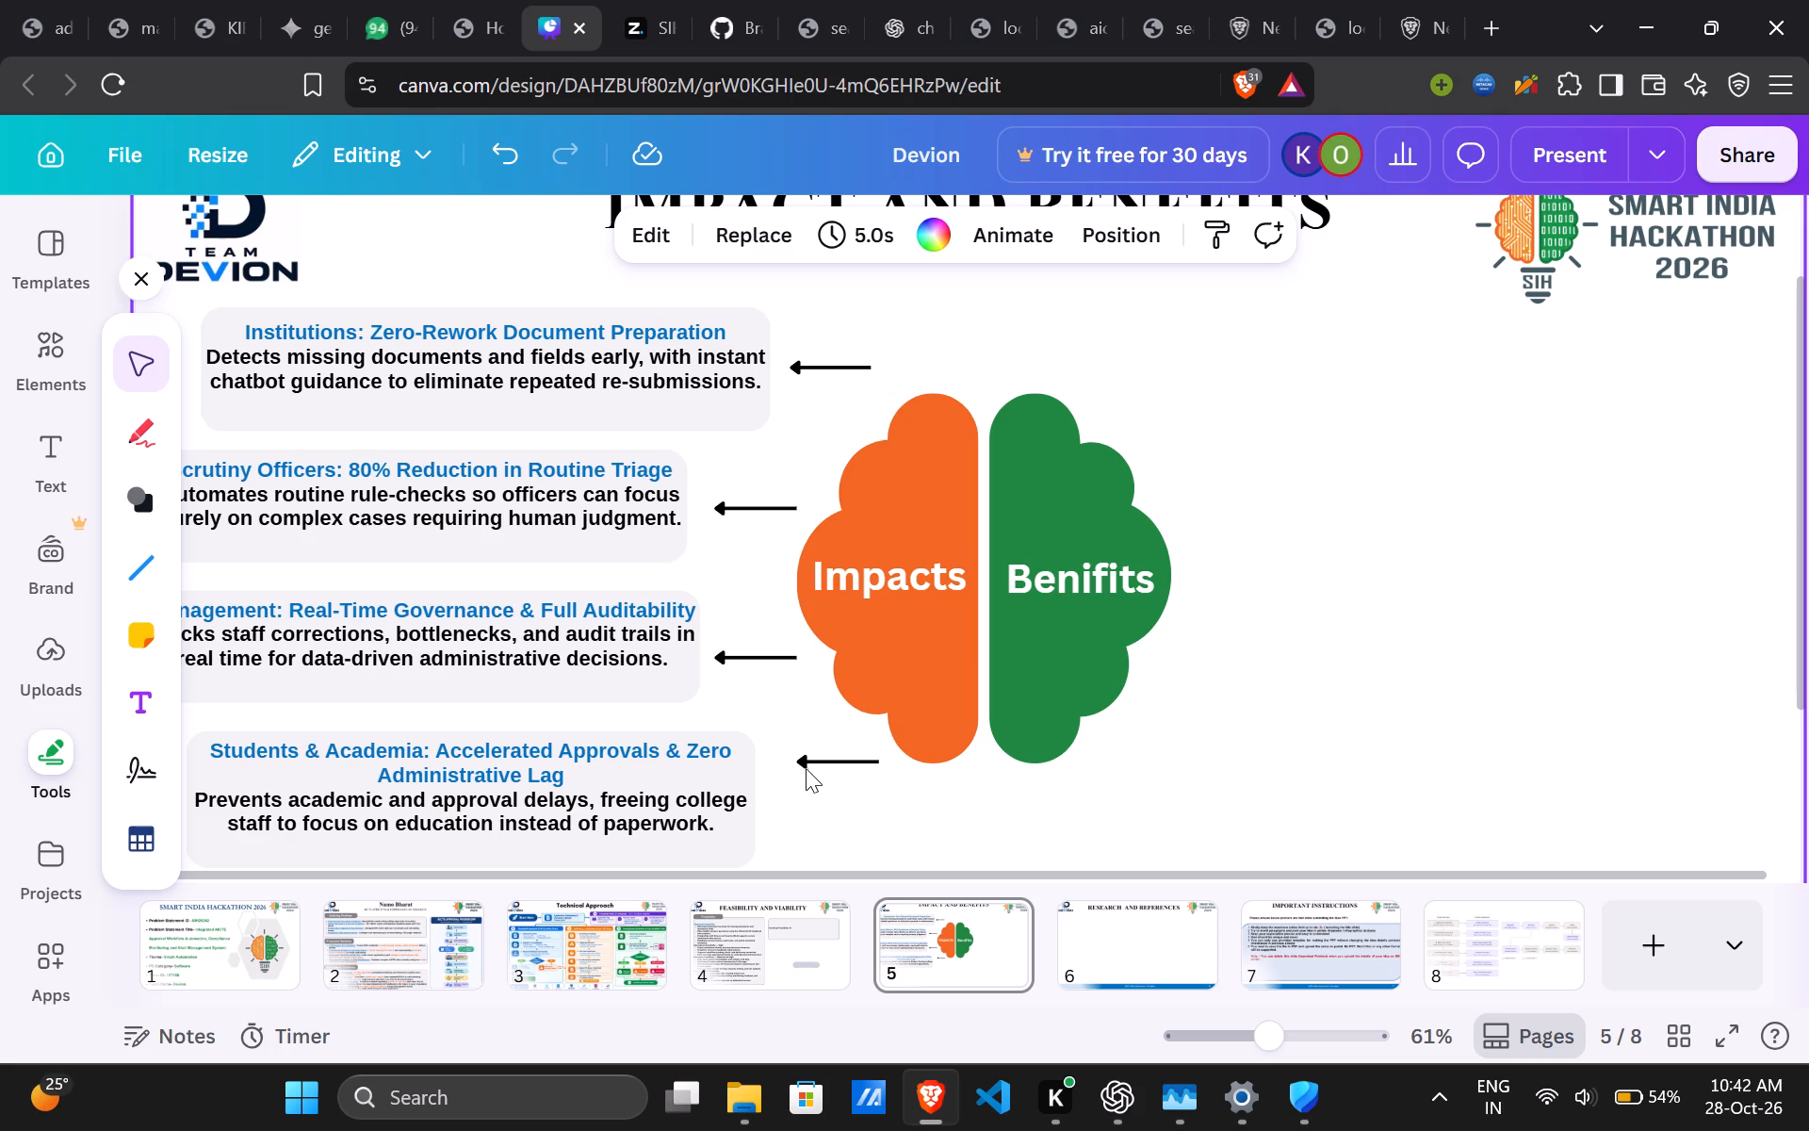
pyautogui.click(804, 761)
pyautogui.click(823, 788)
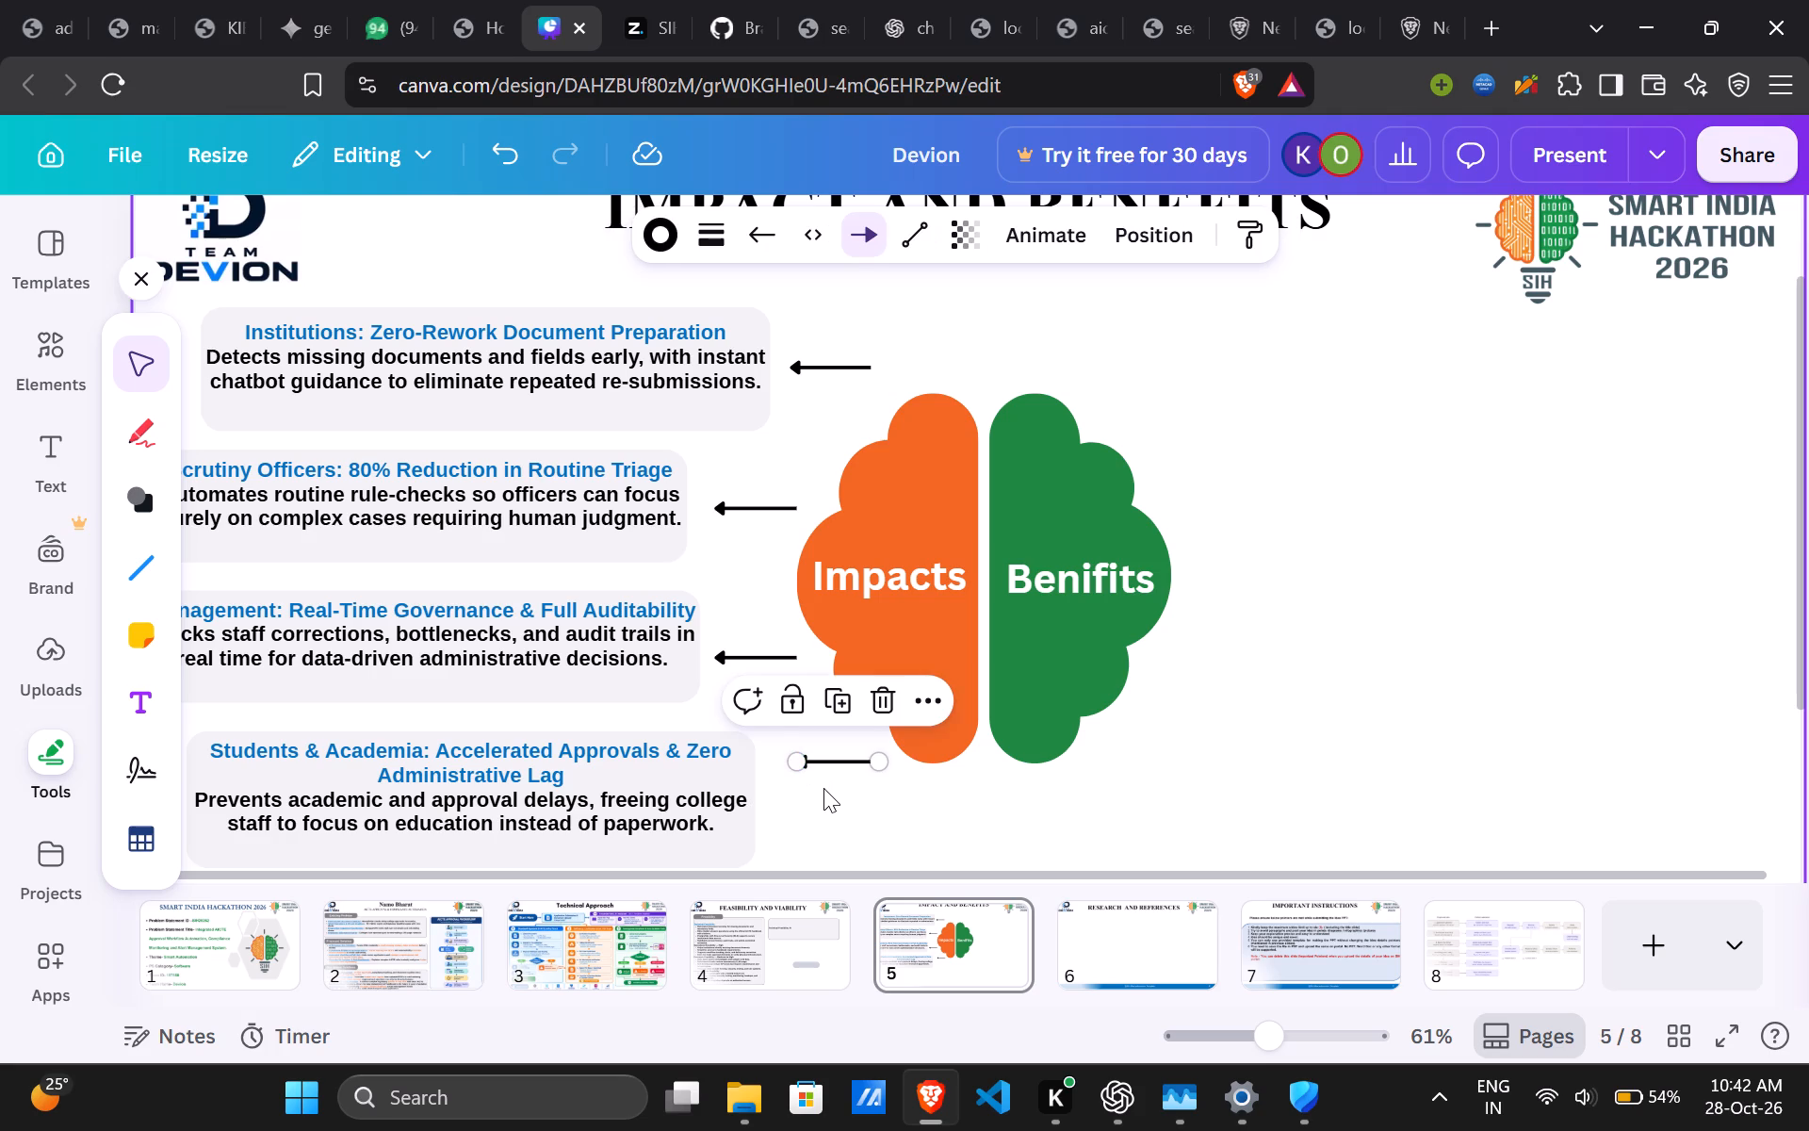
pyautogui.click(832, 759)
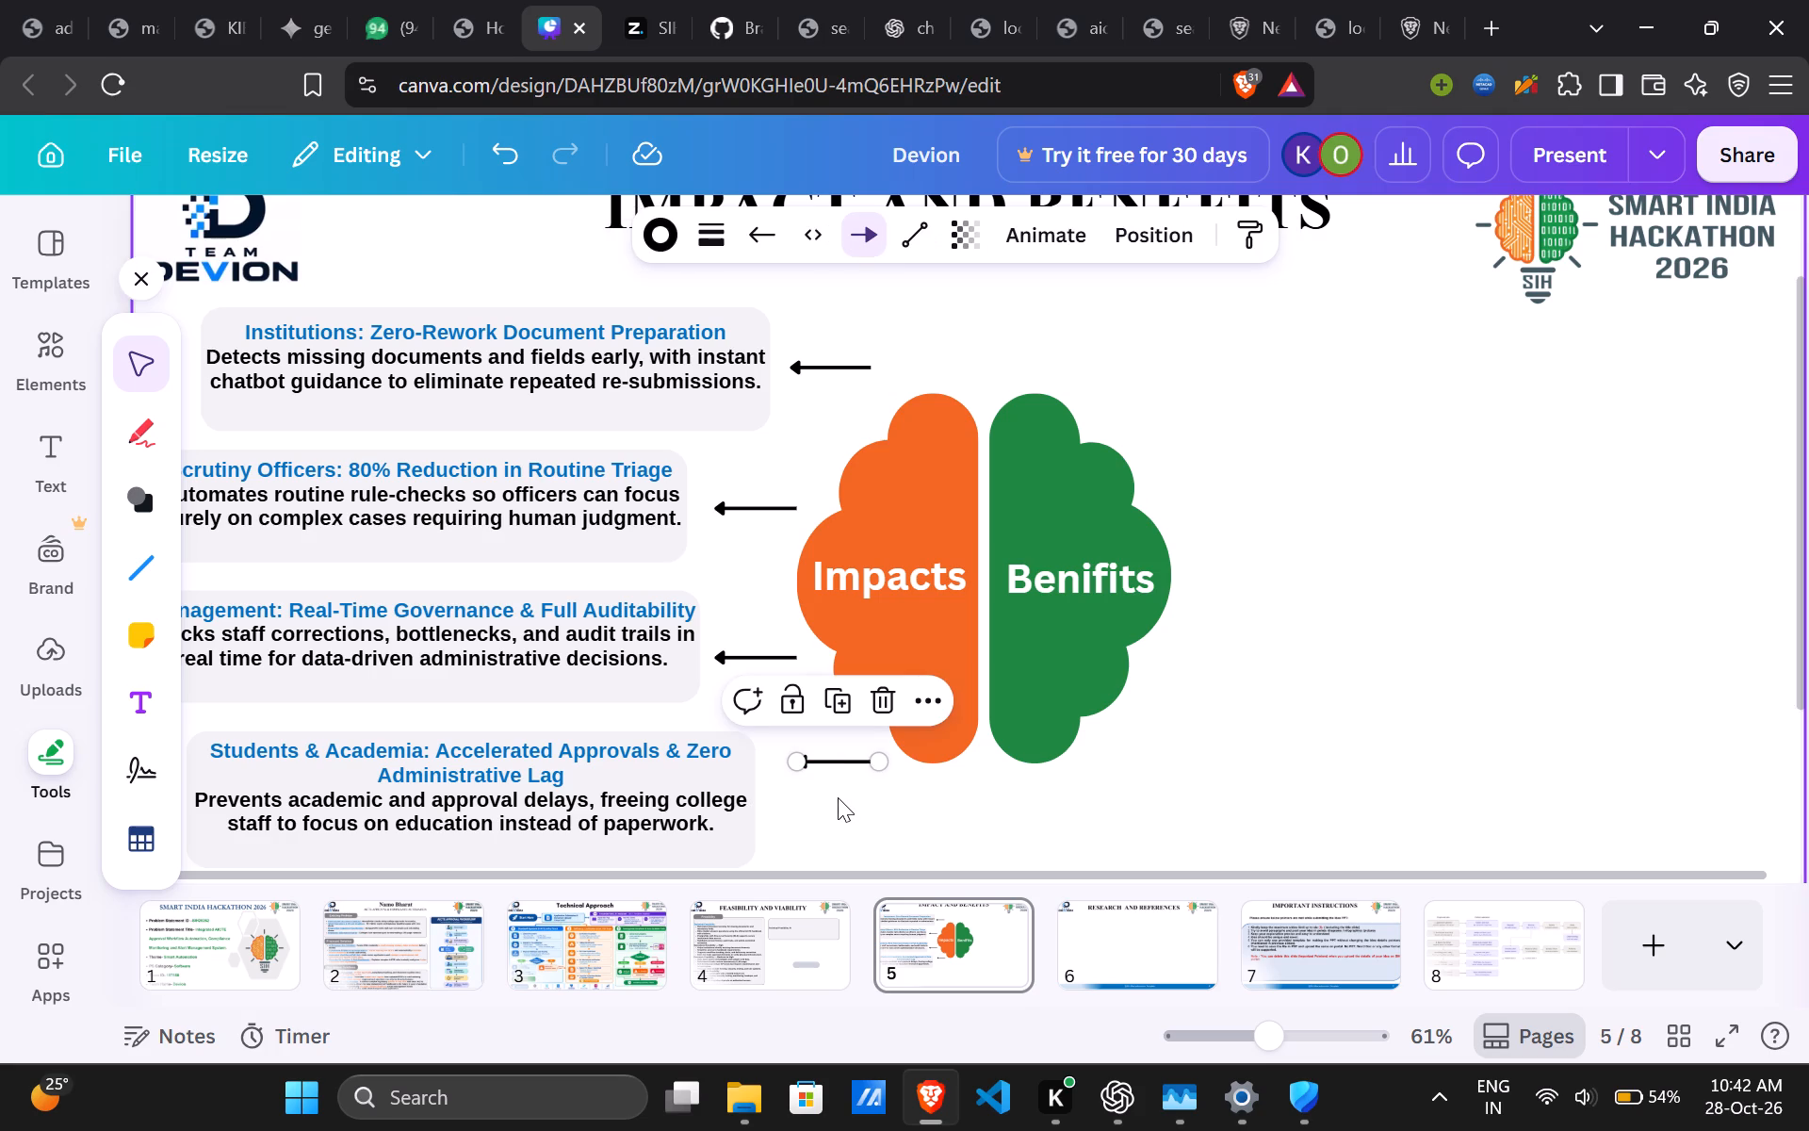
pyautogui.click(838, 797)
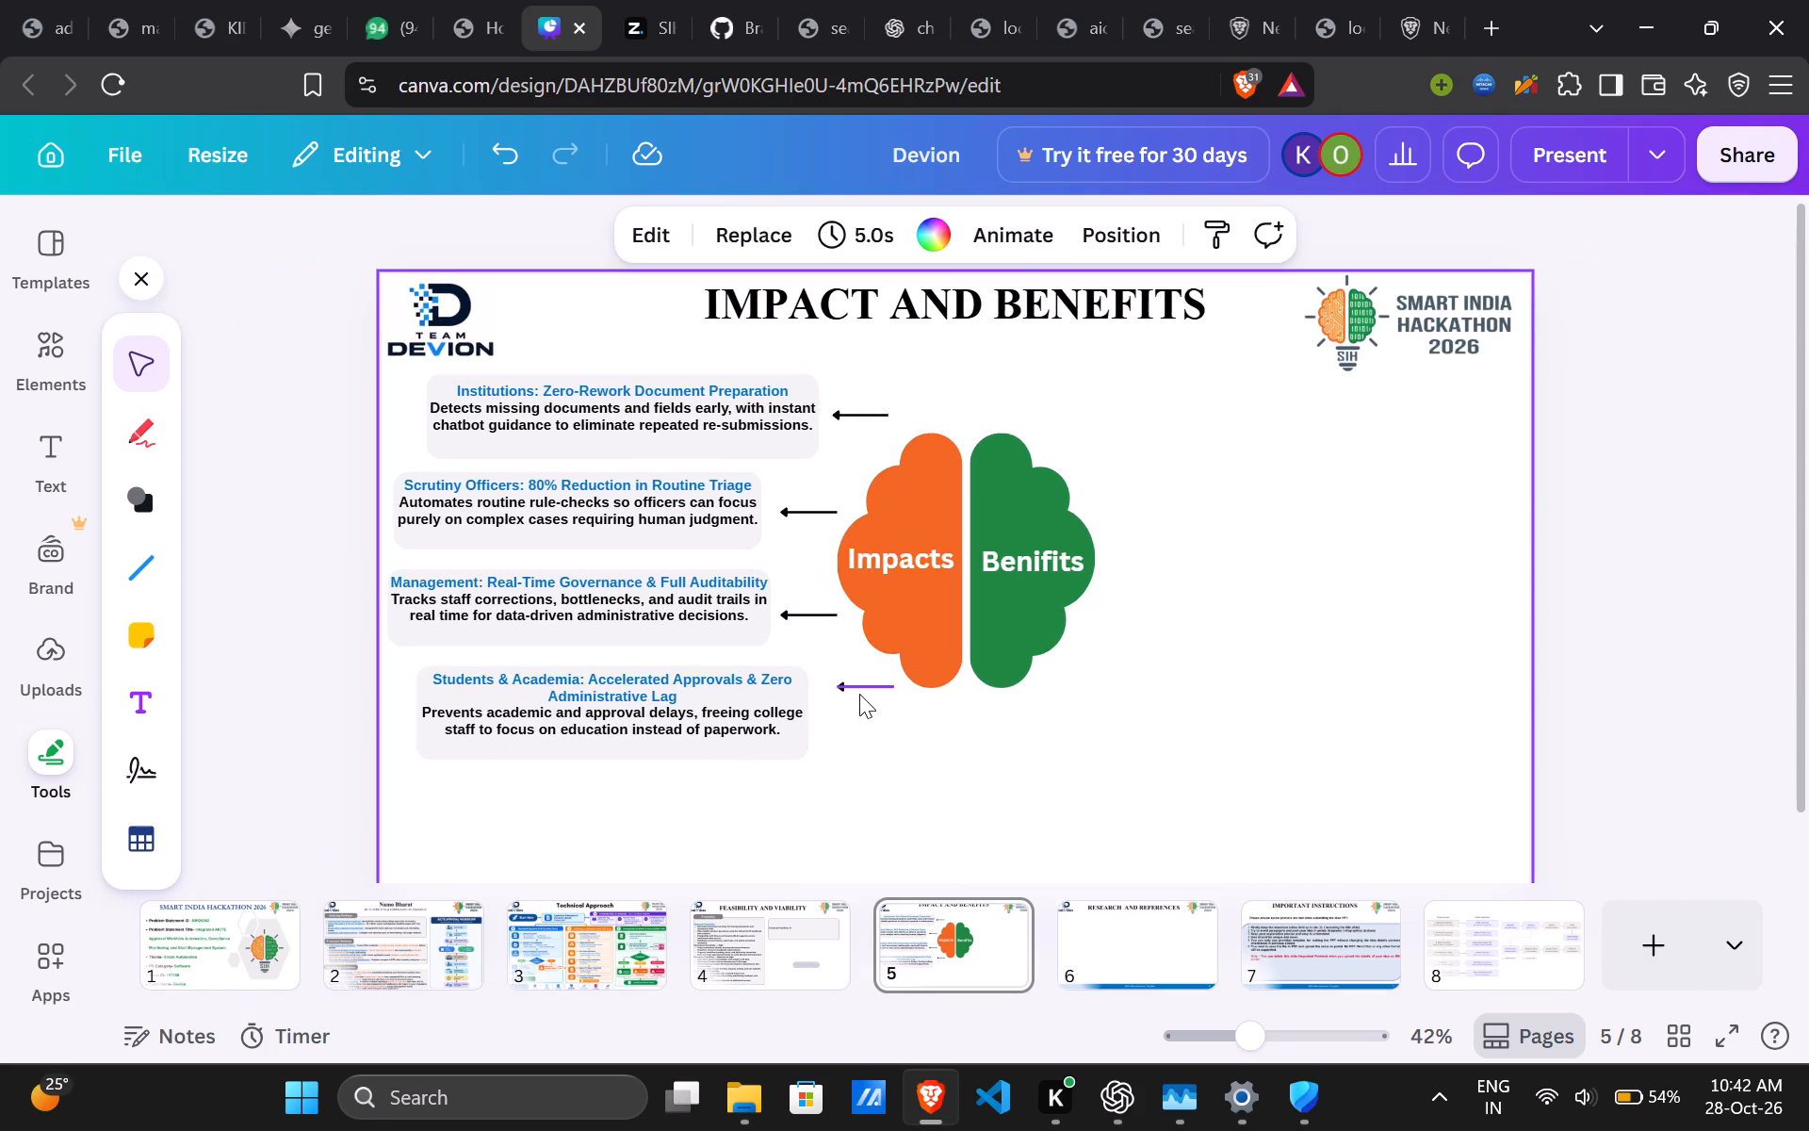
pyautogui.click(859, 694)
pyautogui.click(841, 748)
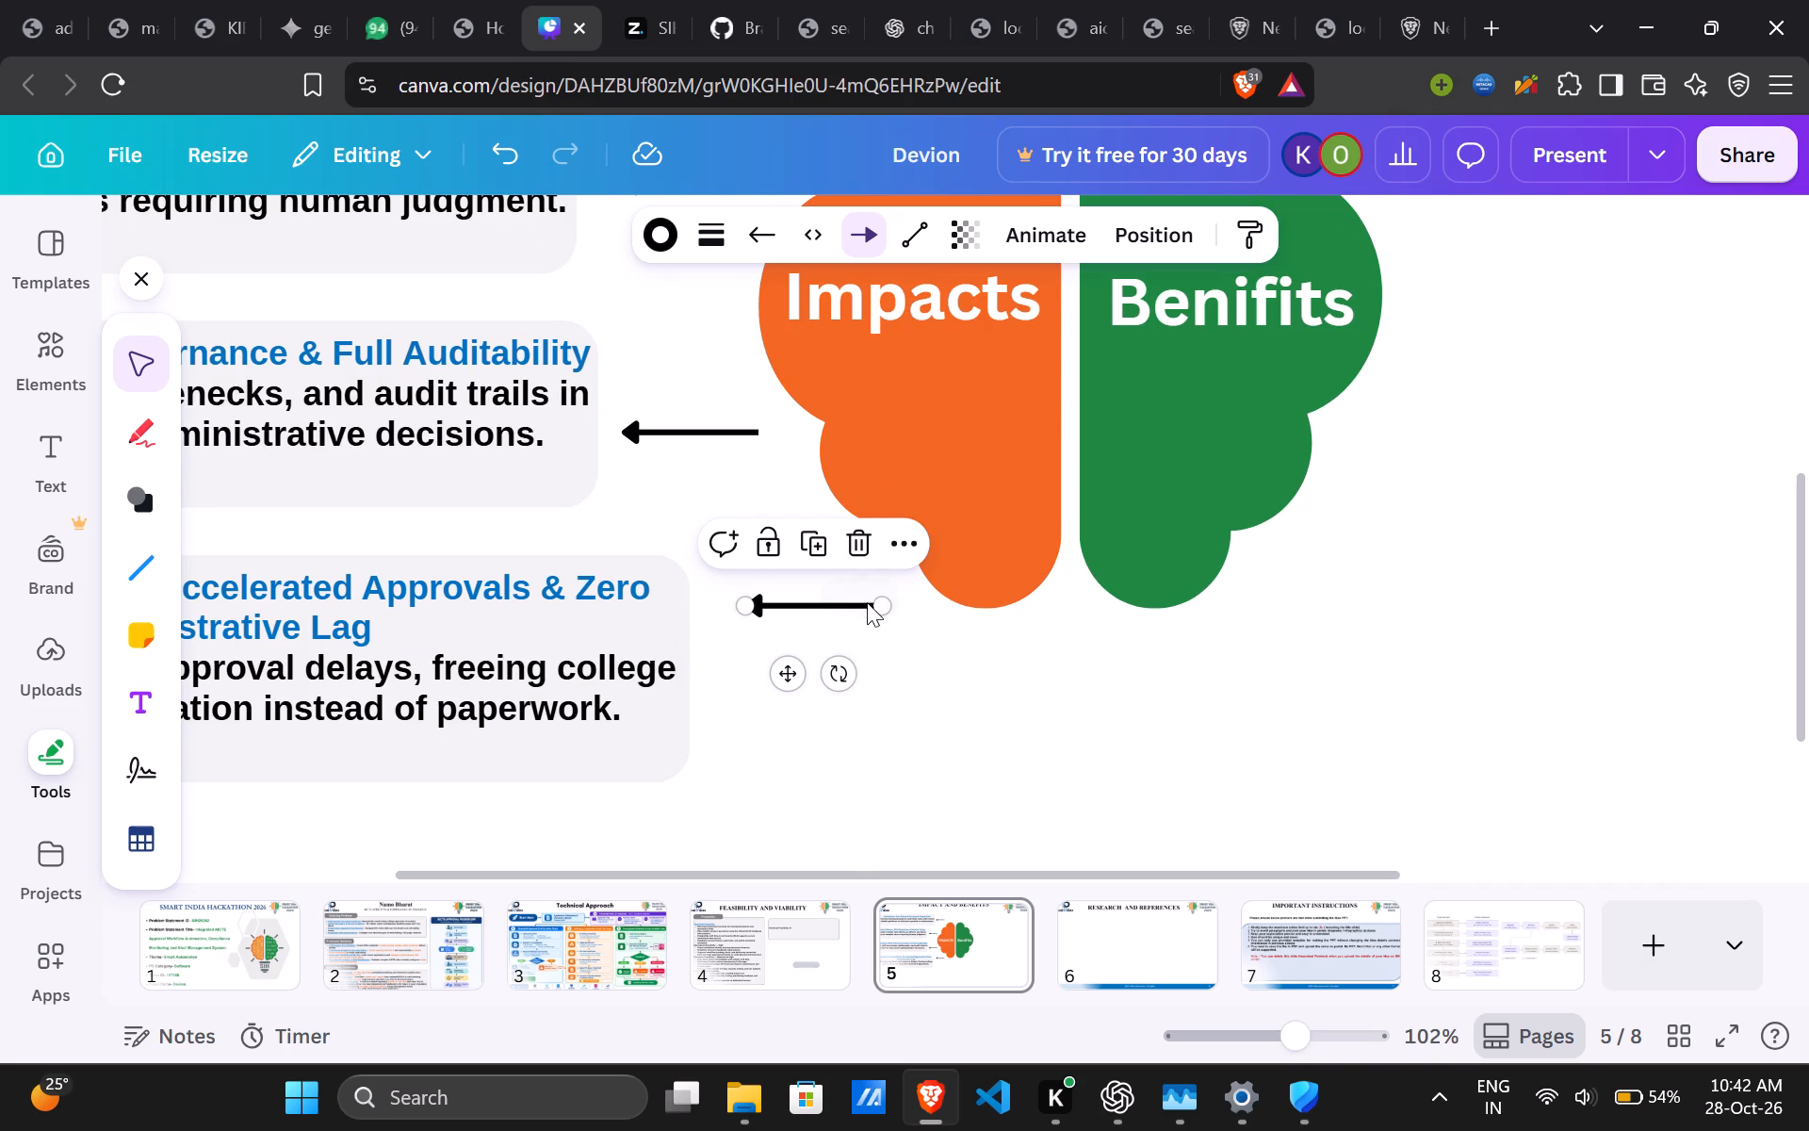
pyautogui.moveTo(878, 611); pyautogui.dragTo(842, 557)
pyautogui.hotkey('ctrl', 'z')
# Move the arrow beside the Students & Academia text box closer to the box and slightly above the brain graphic's lower edge.
pyautogui.moveTo(789, 678); pyautogui.dragTo(777, 672)
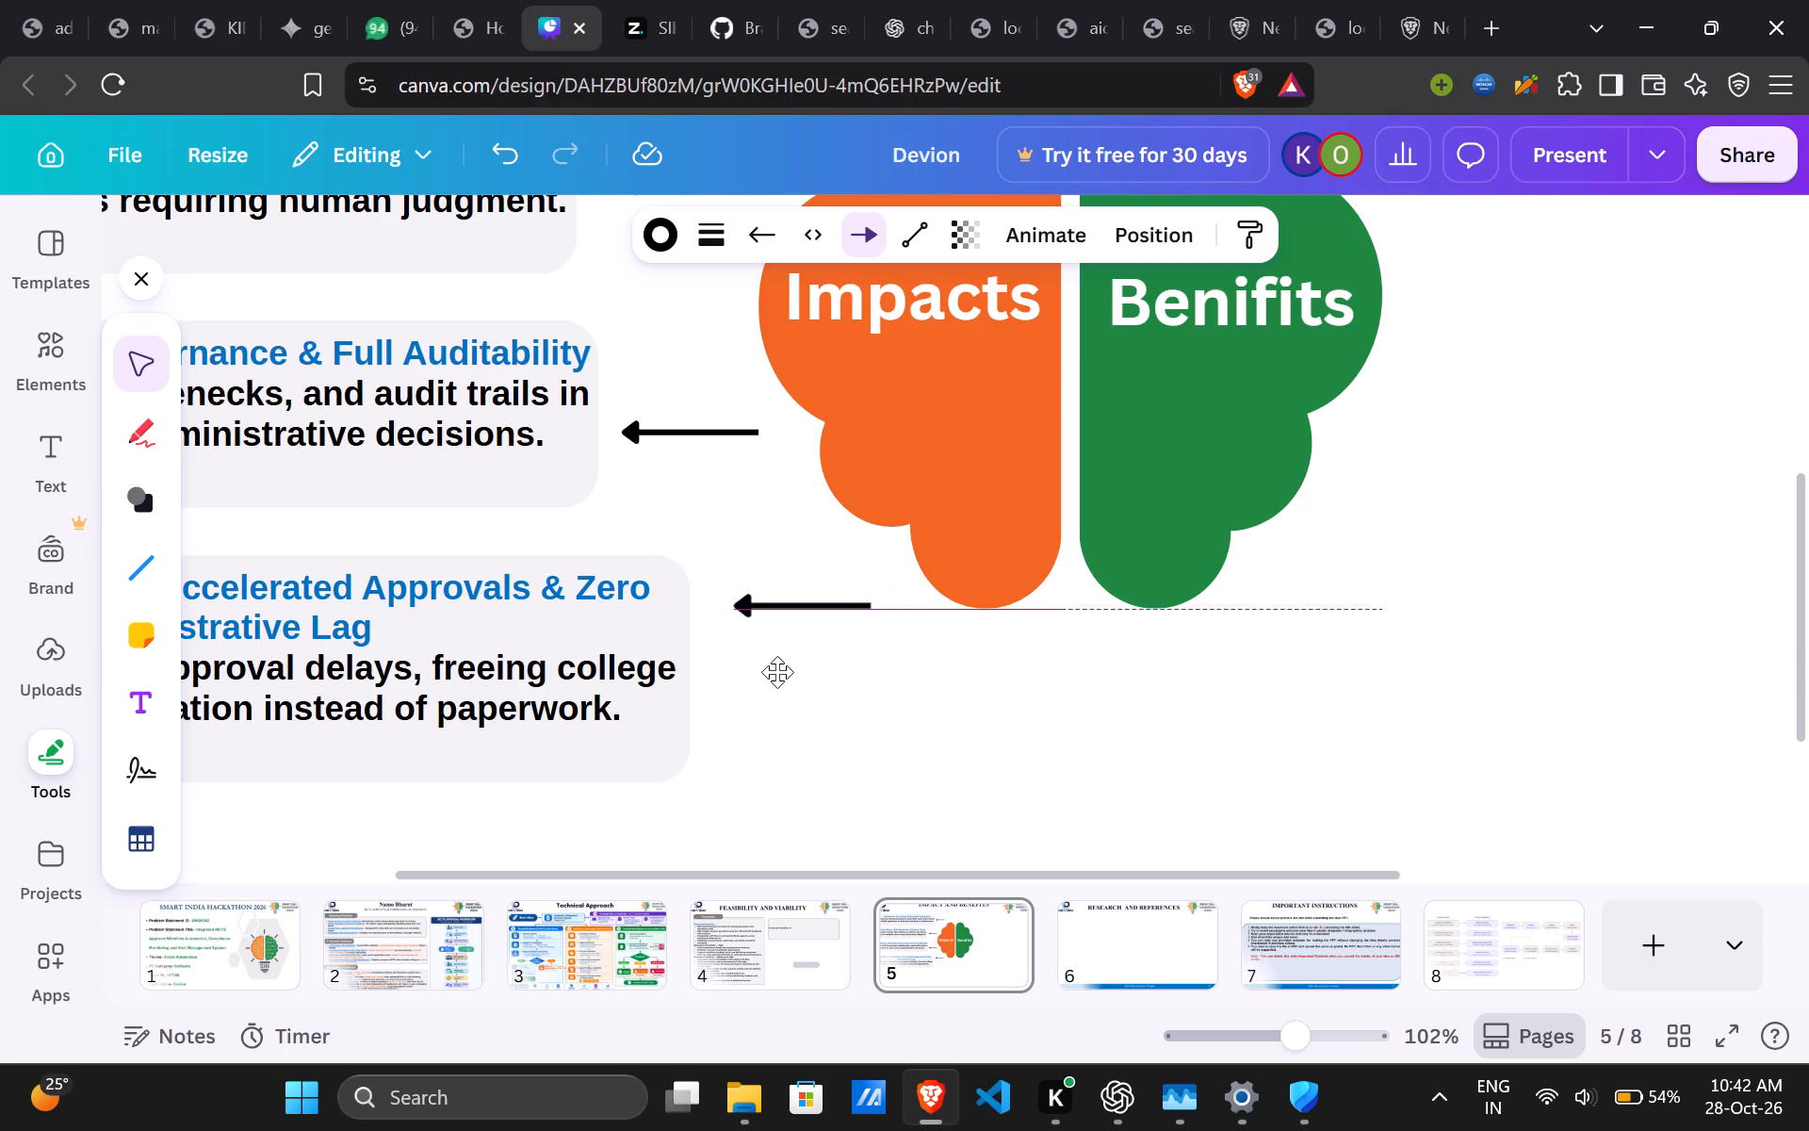
pyautogui.moveTo(777, 672); pyautogui.dragTo(772, 654)
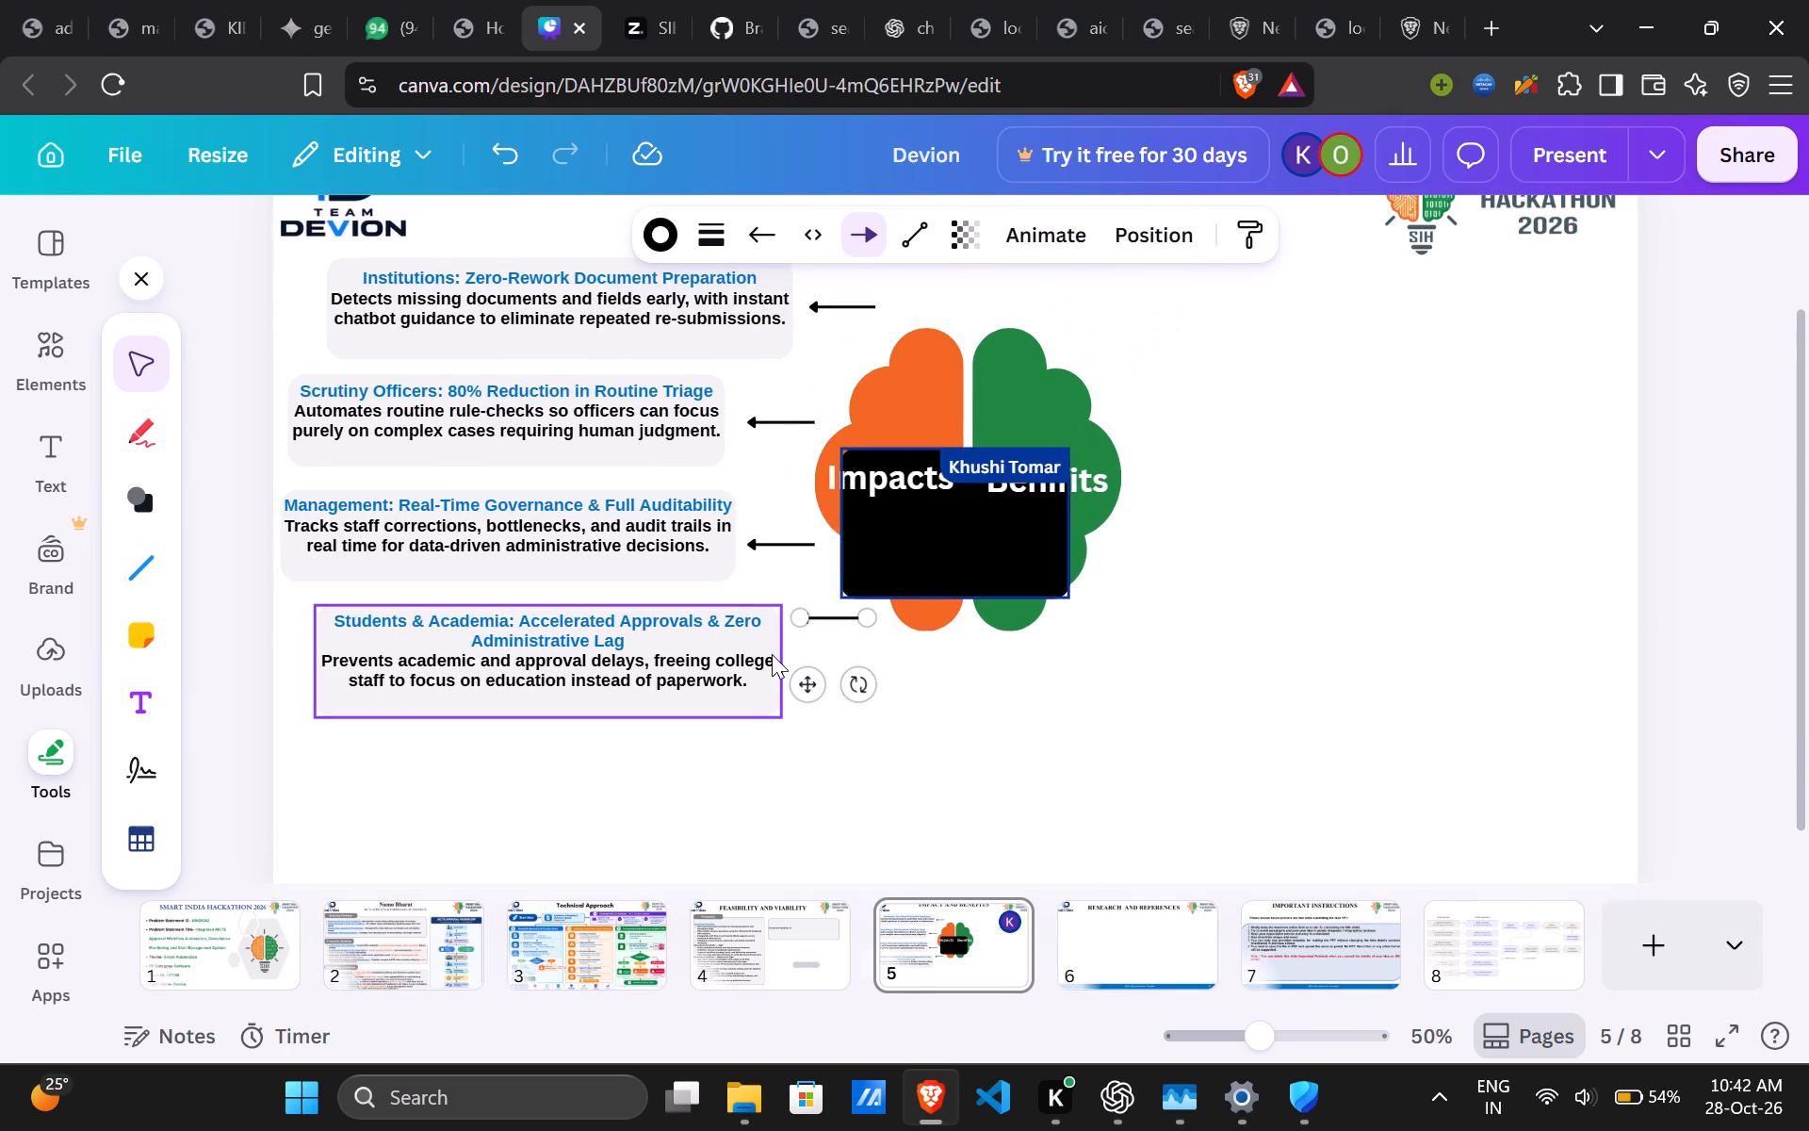
# Lower the arrow beside the Institutions text box to just below the top of the orange brain half.
pyautogui.scroll(3, 983, 722)
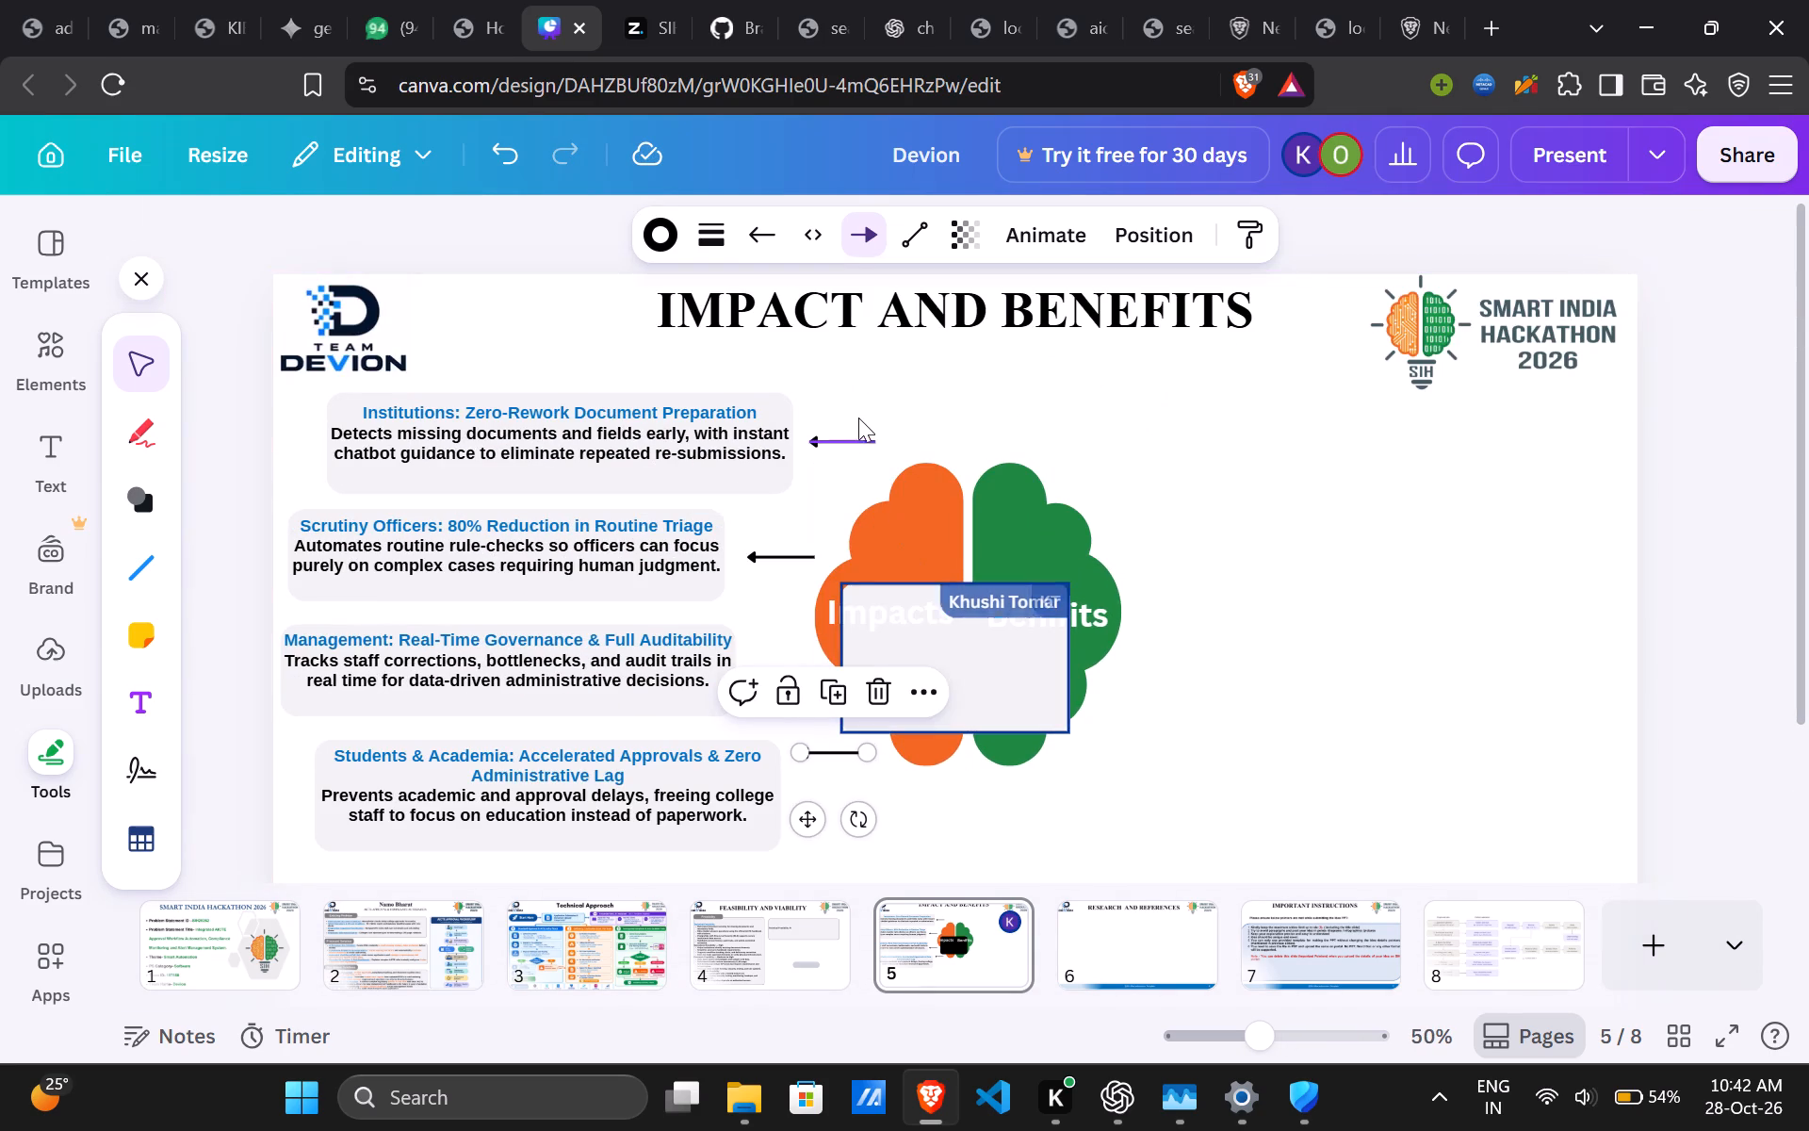
pyautogui.hscroll(-1, 858, 418)
pyautogui.click(805, 461)
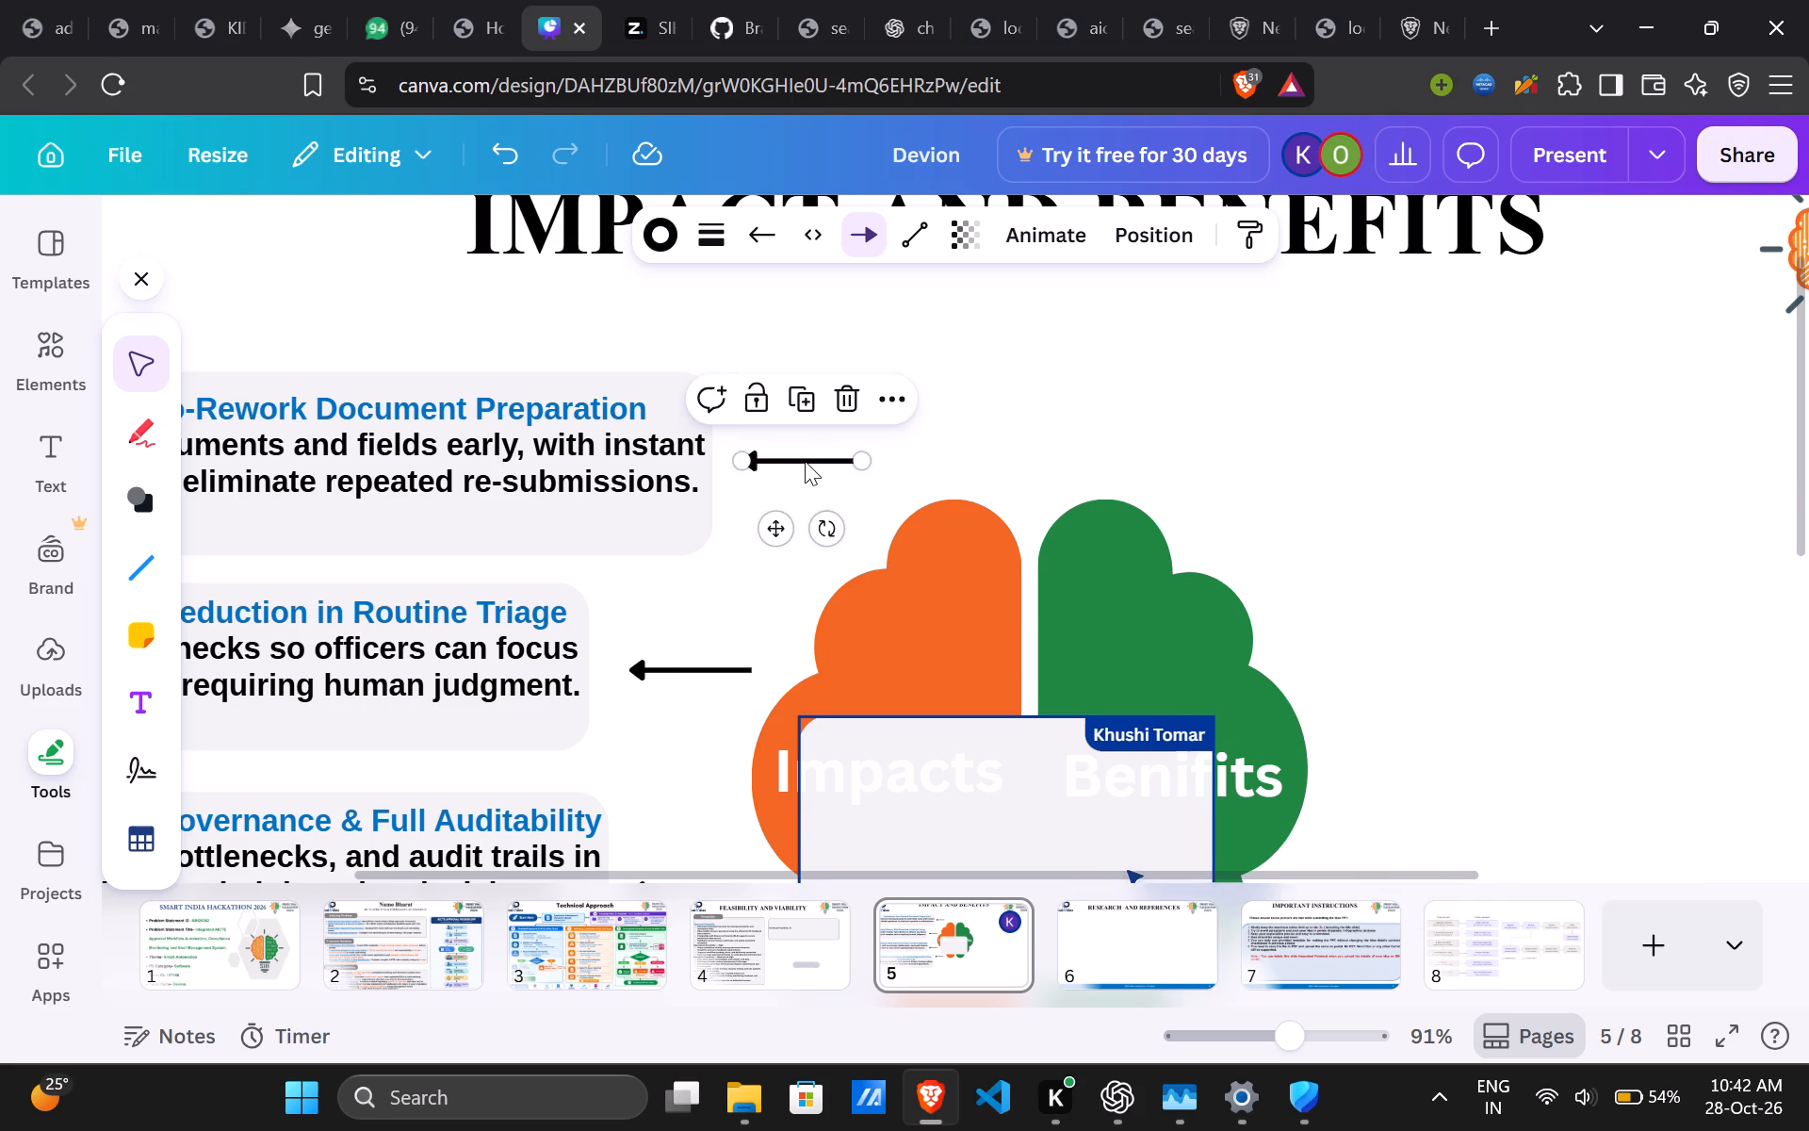
pyautogui.moveTo(778, 529); pyautogui.dragTo(776, 569)
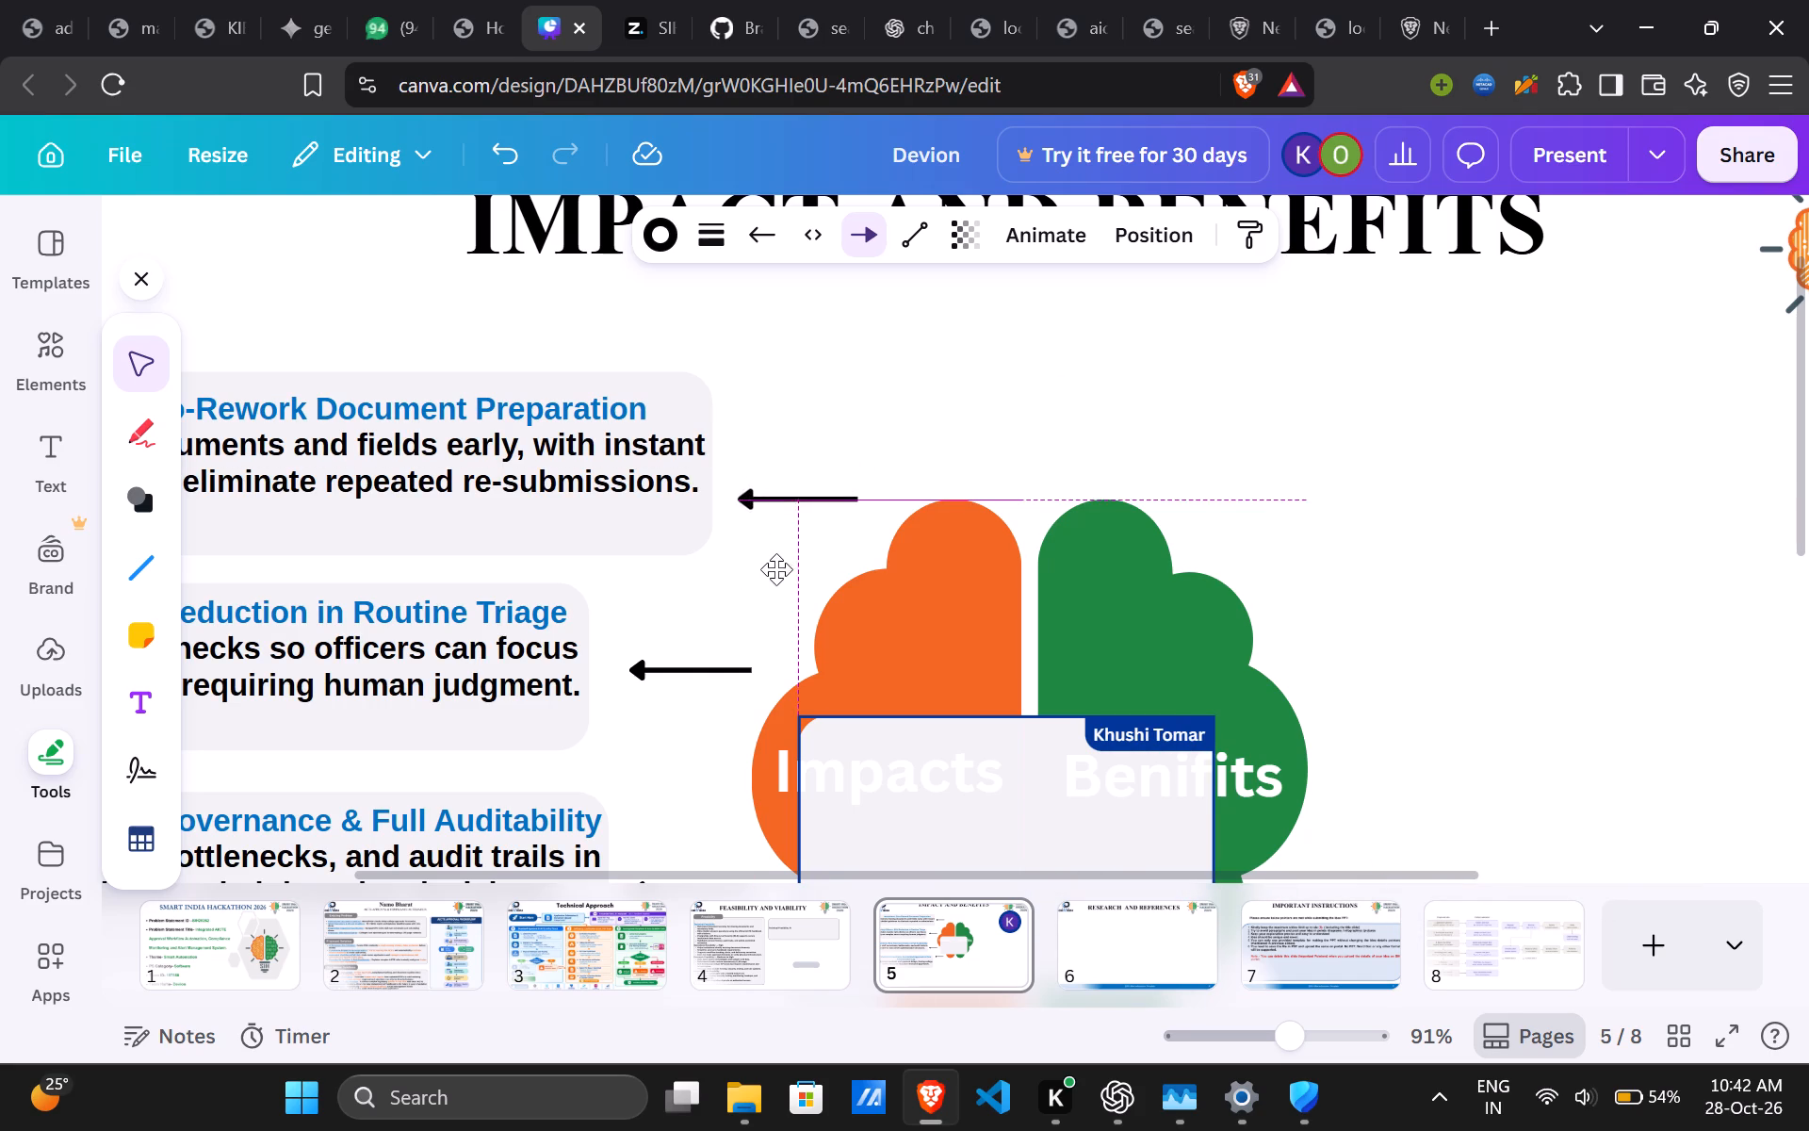
pyautogui.moveTo(776, 569); pyautogui.dragTo(785, 582)
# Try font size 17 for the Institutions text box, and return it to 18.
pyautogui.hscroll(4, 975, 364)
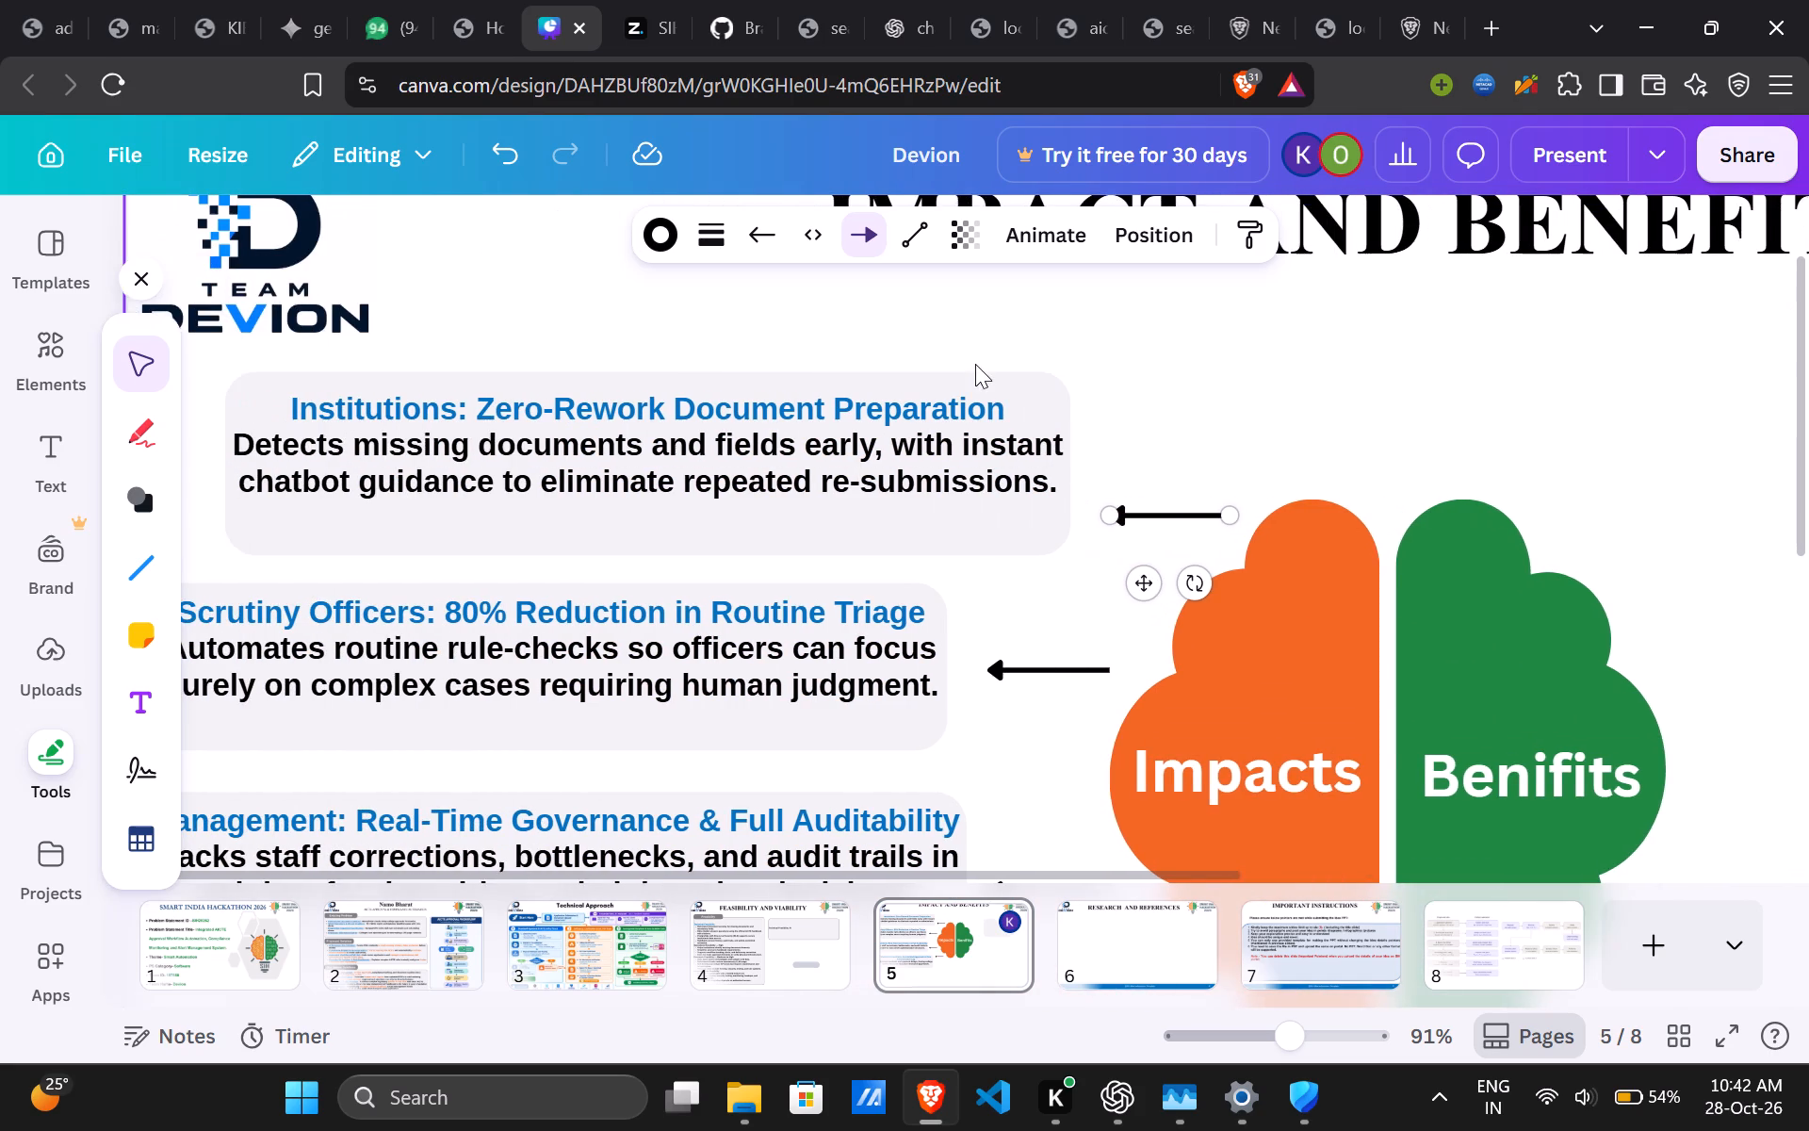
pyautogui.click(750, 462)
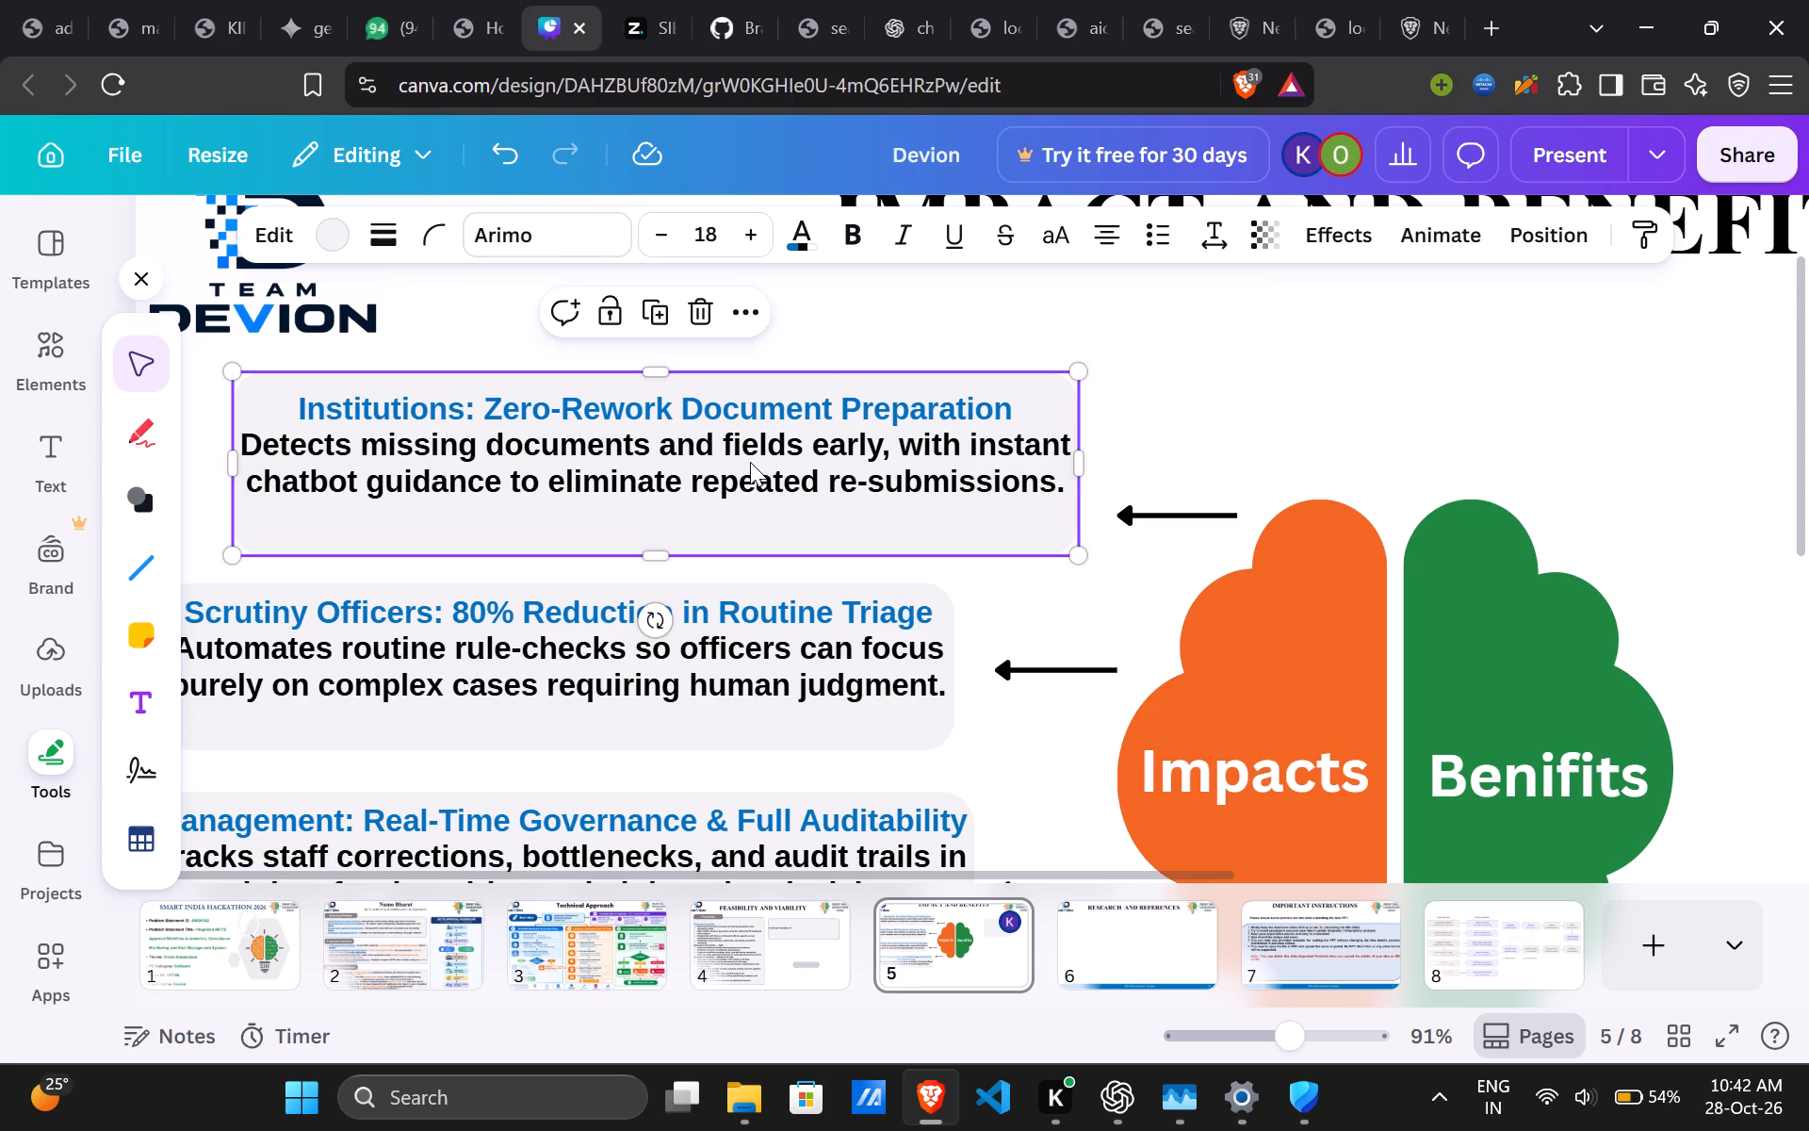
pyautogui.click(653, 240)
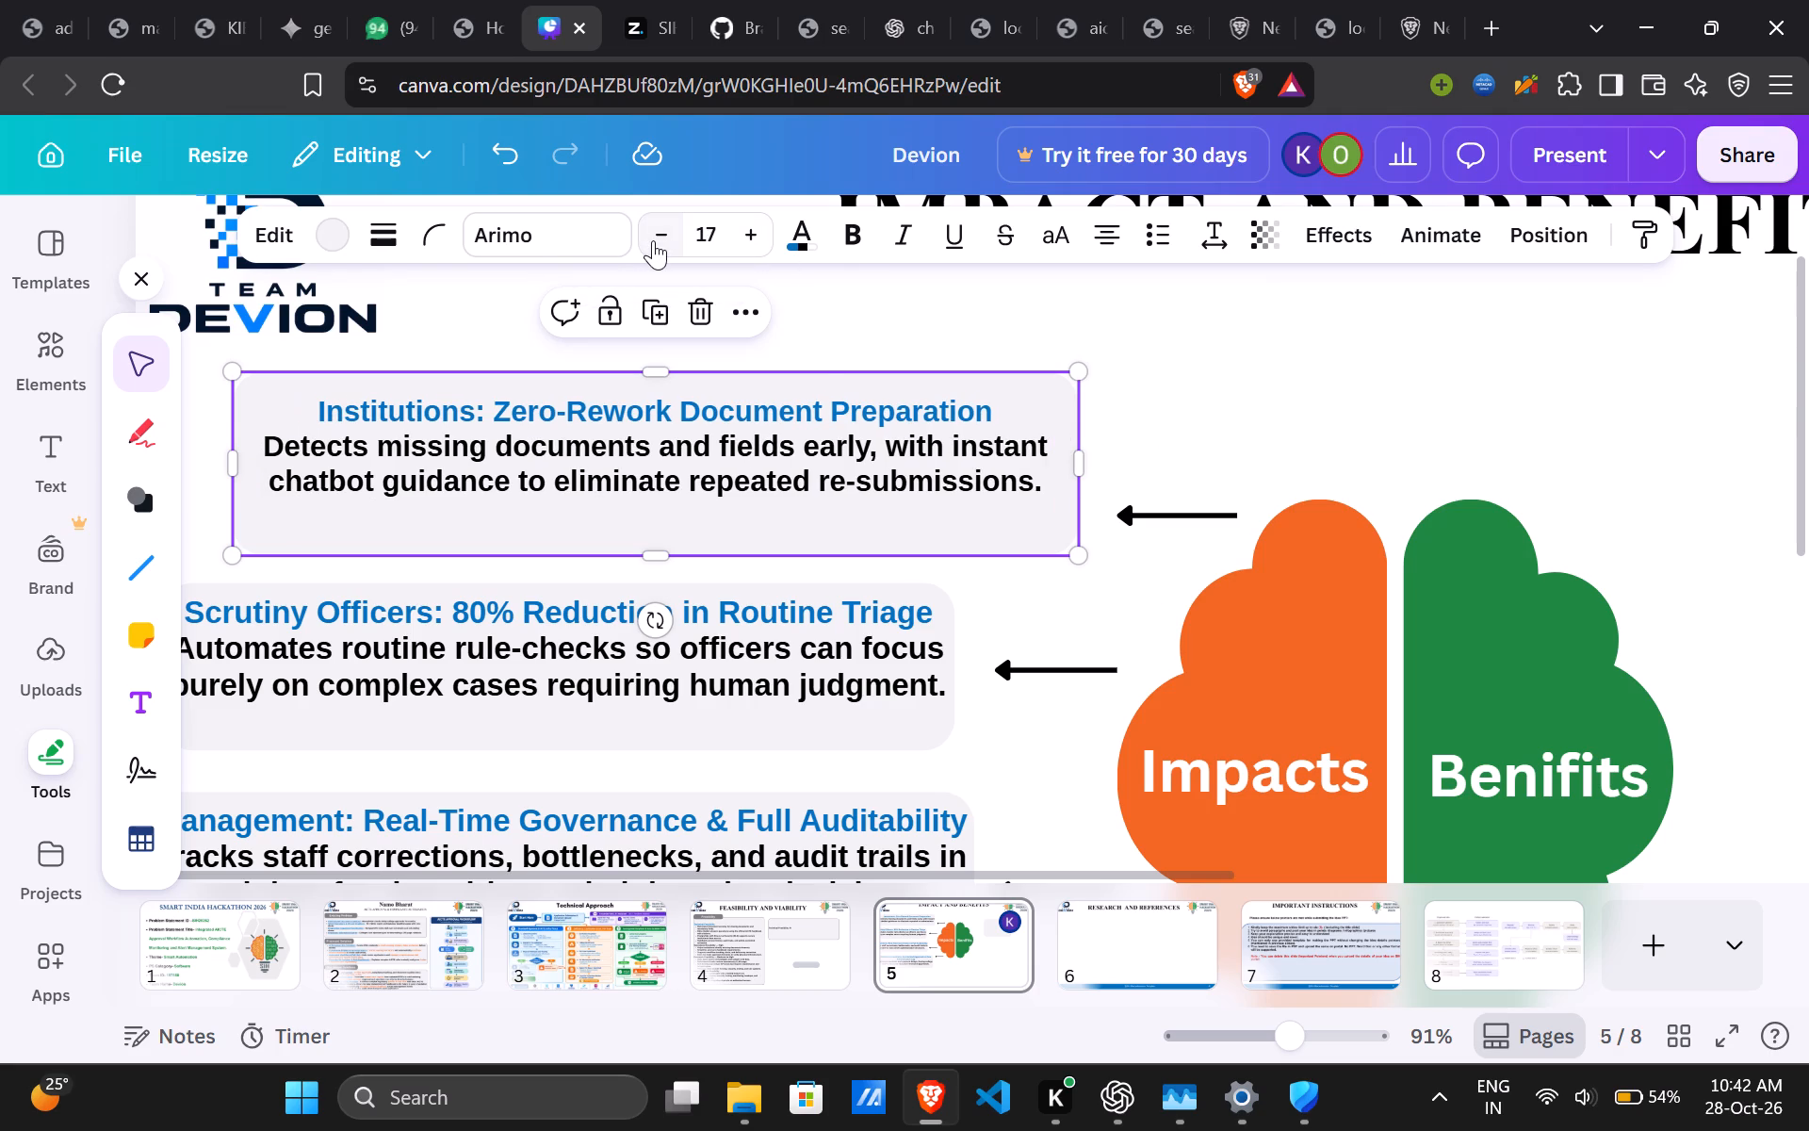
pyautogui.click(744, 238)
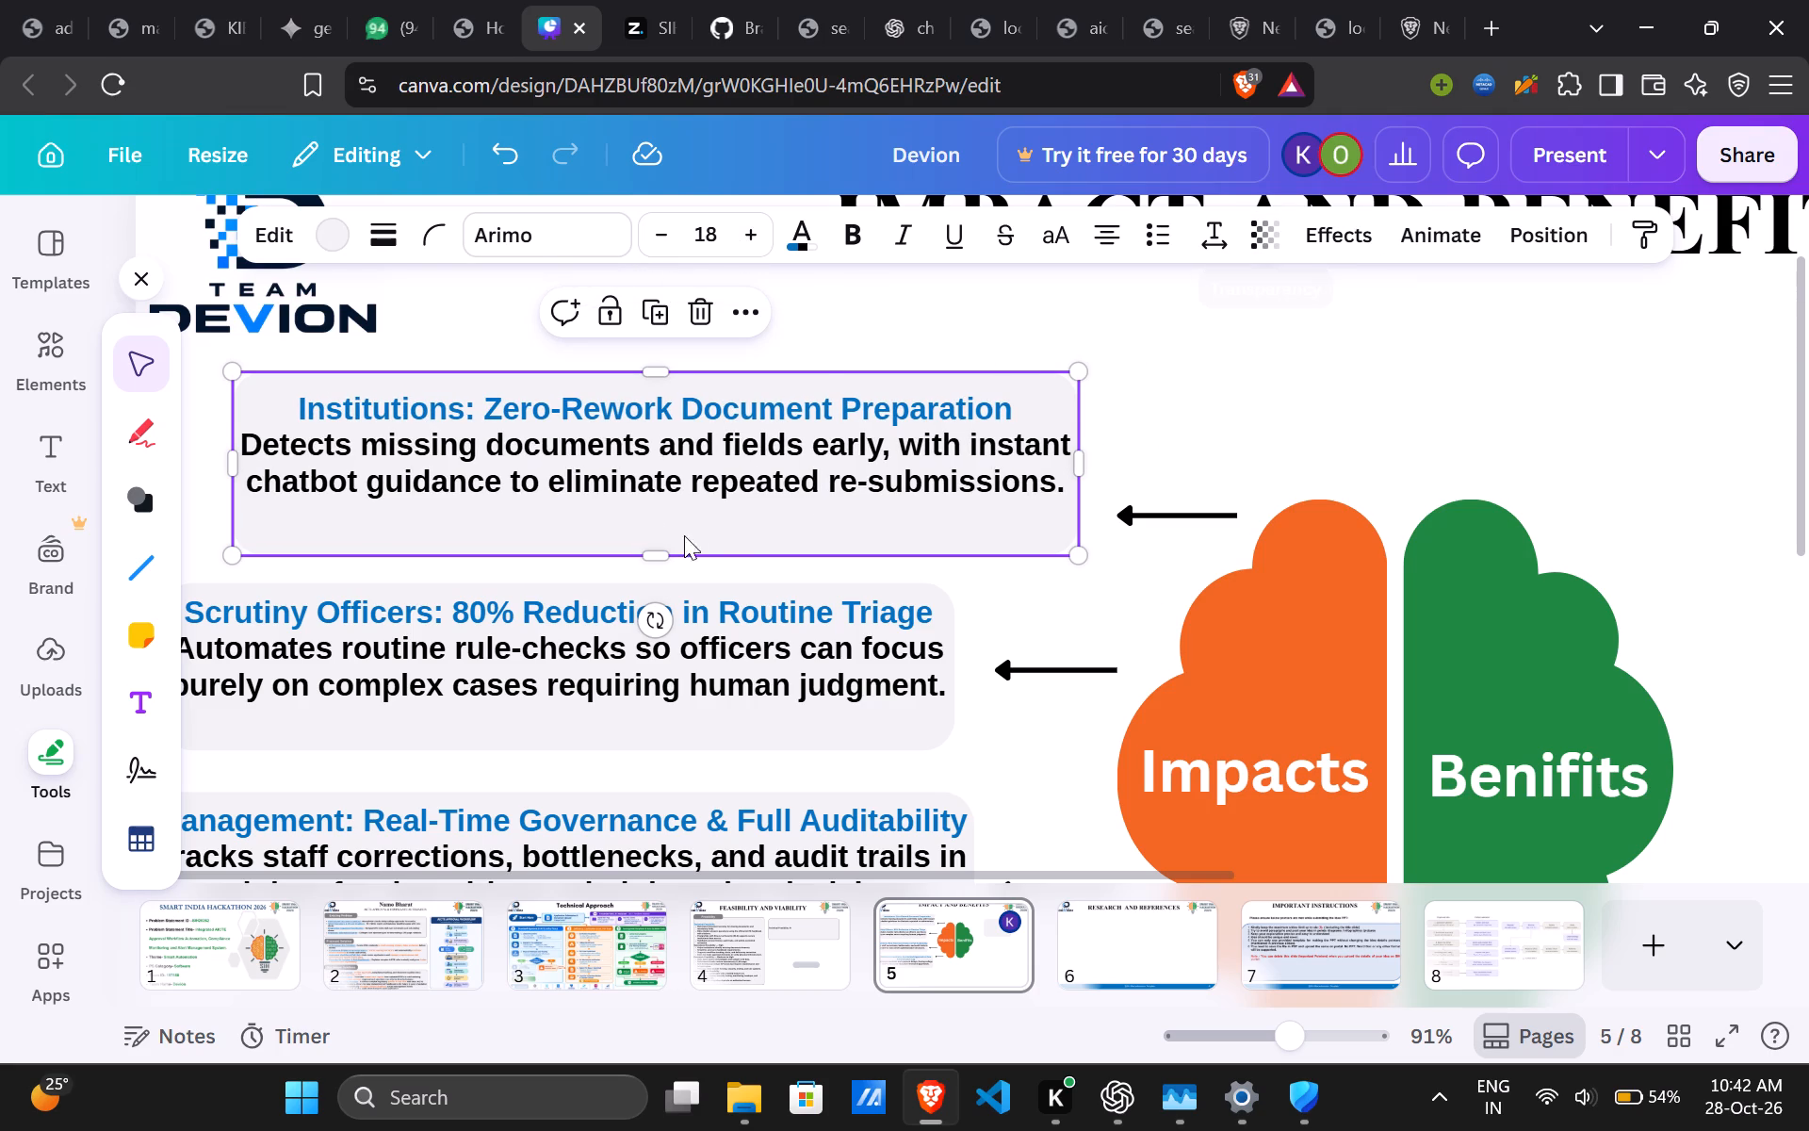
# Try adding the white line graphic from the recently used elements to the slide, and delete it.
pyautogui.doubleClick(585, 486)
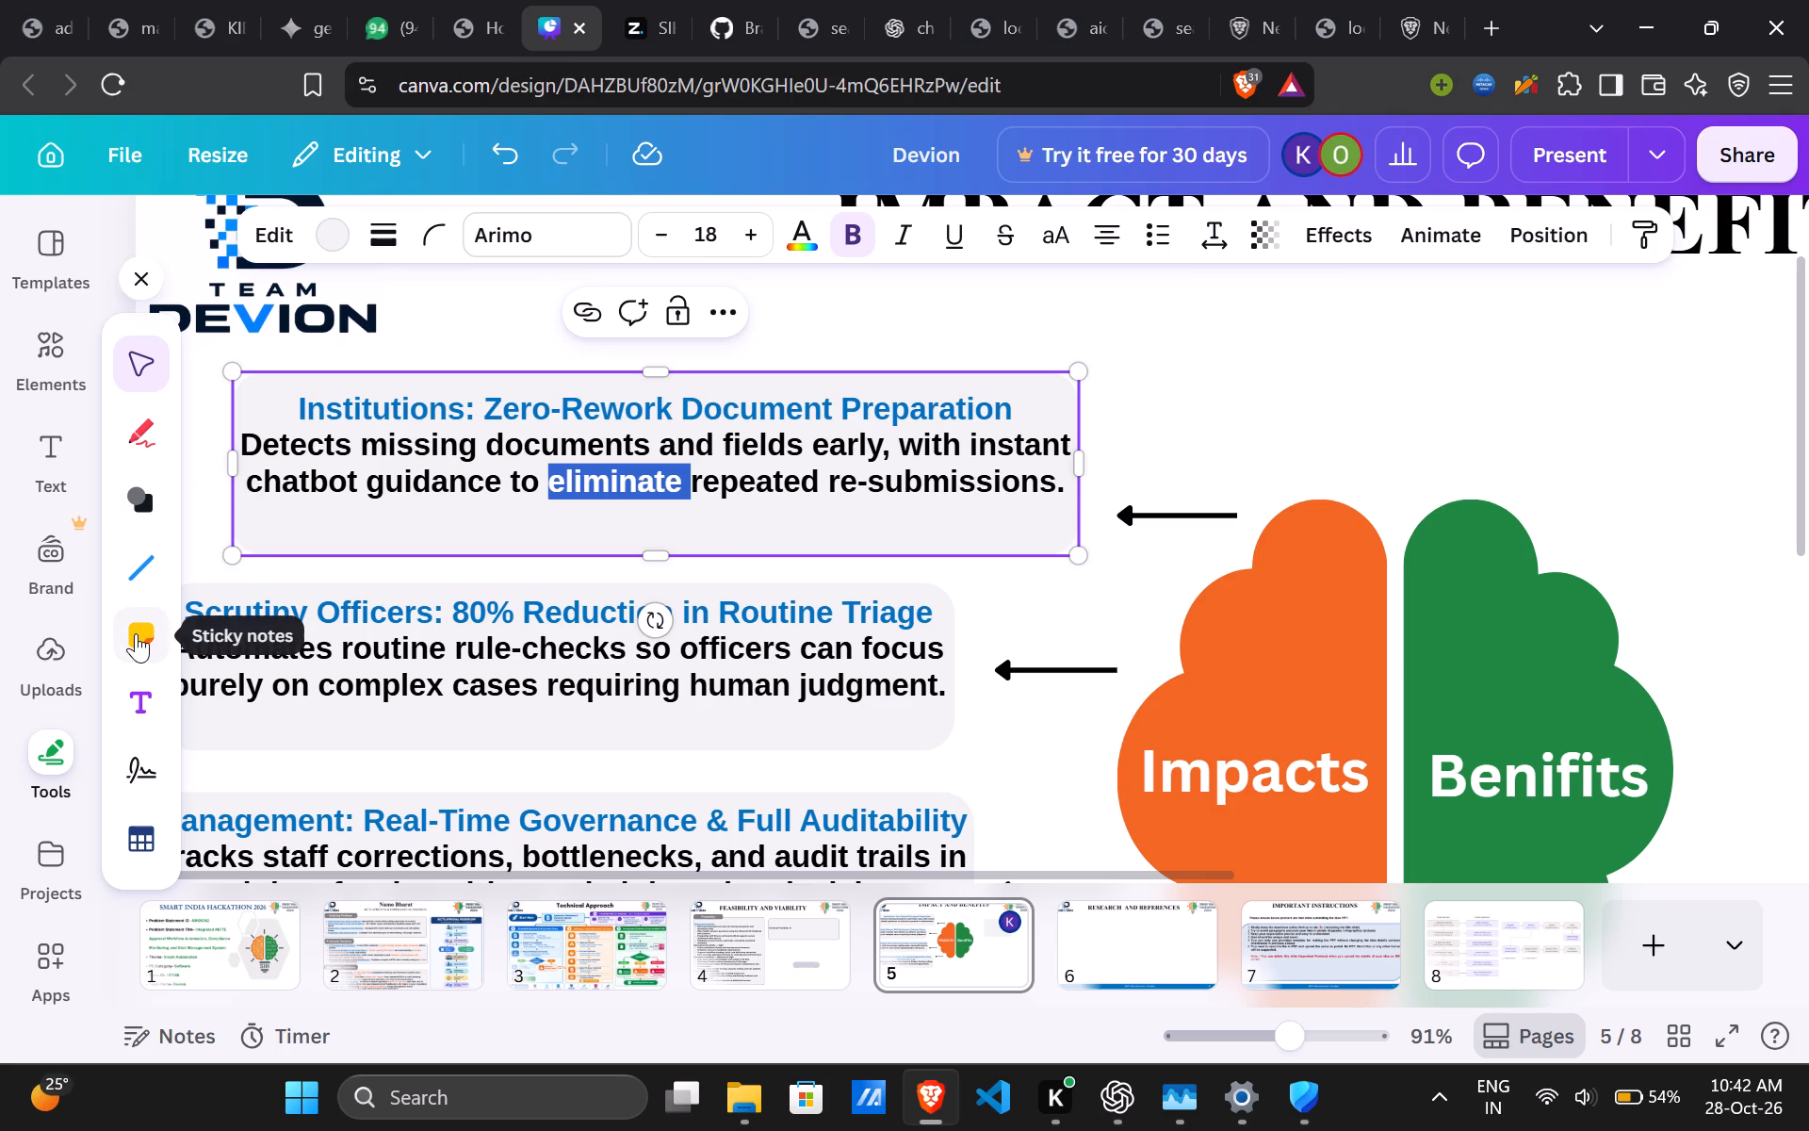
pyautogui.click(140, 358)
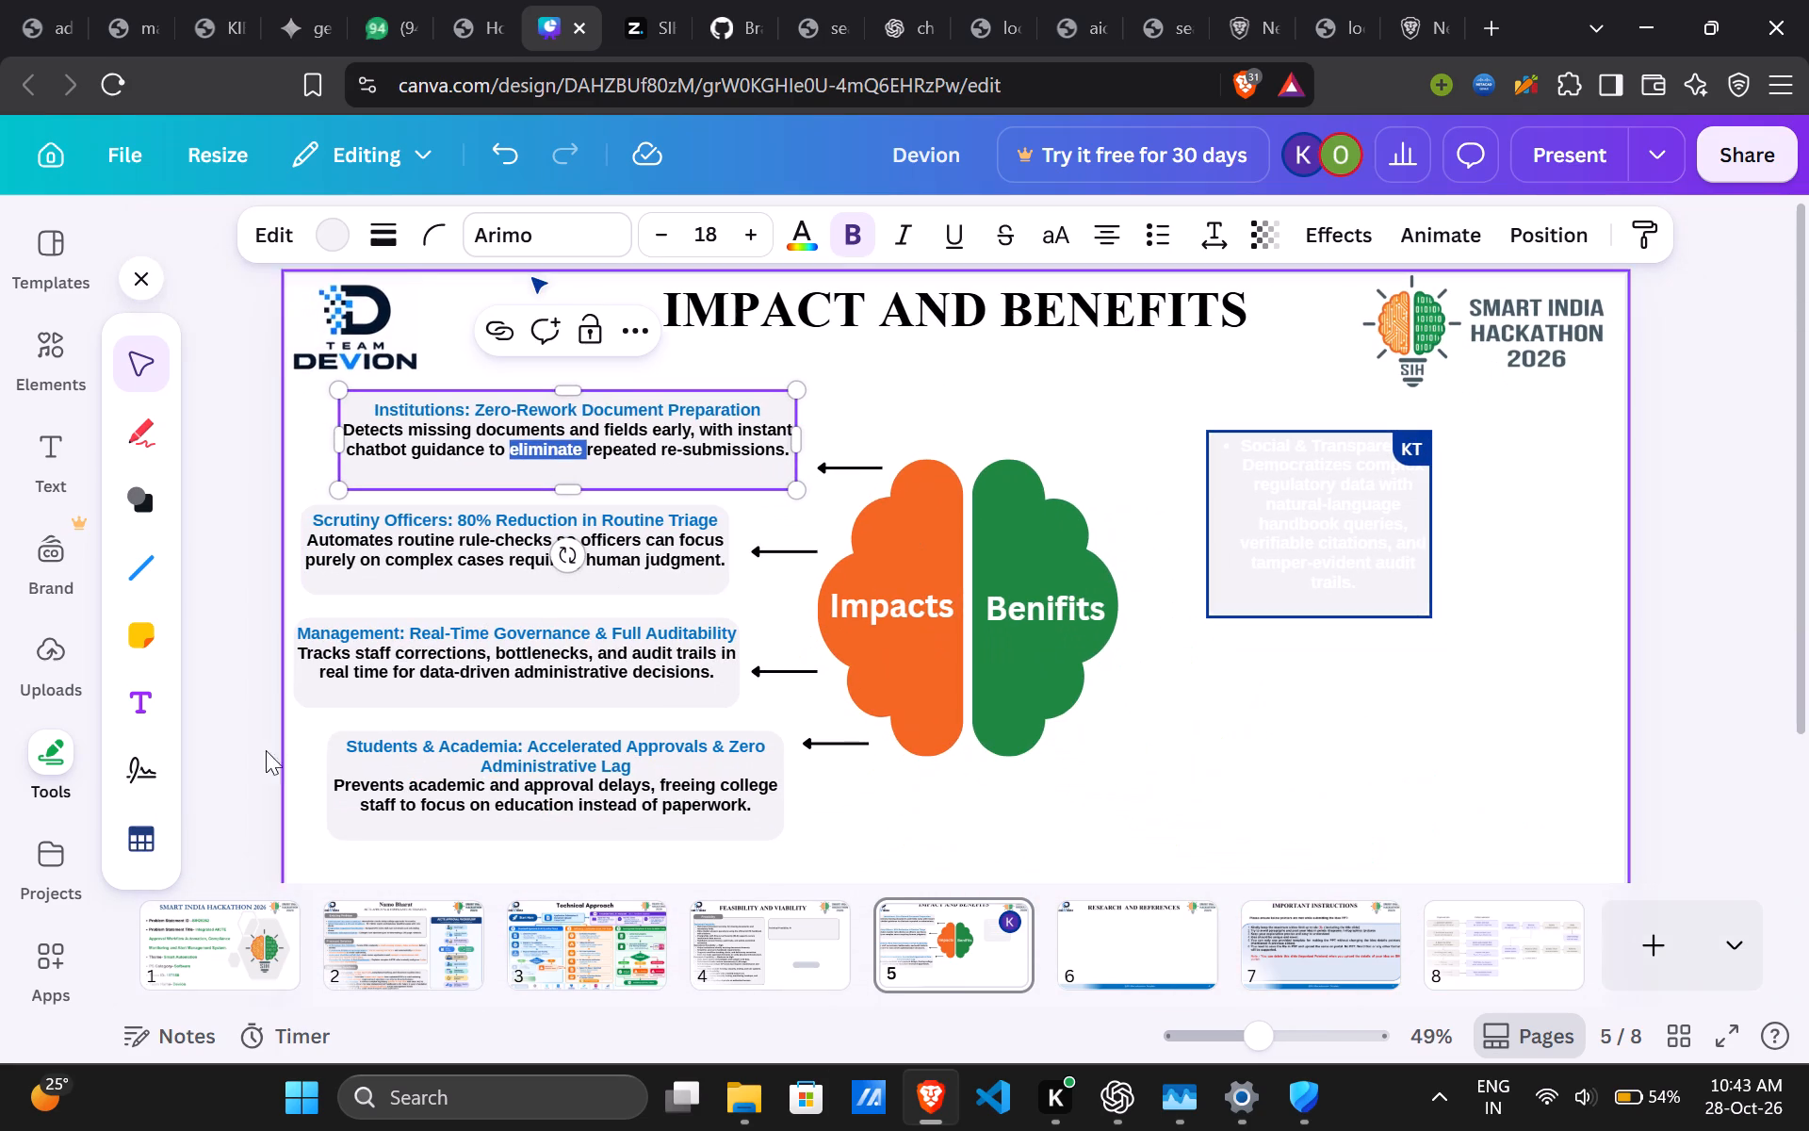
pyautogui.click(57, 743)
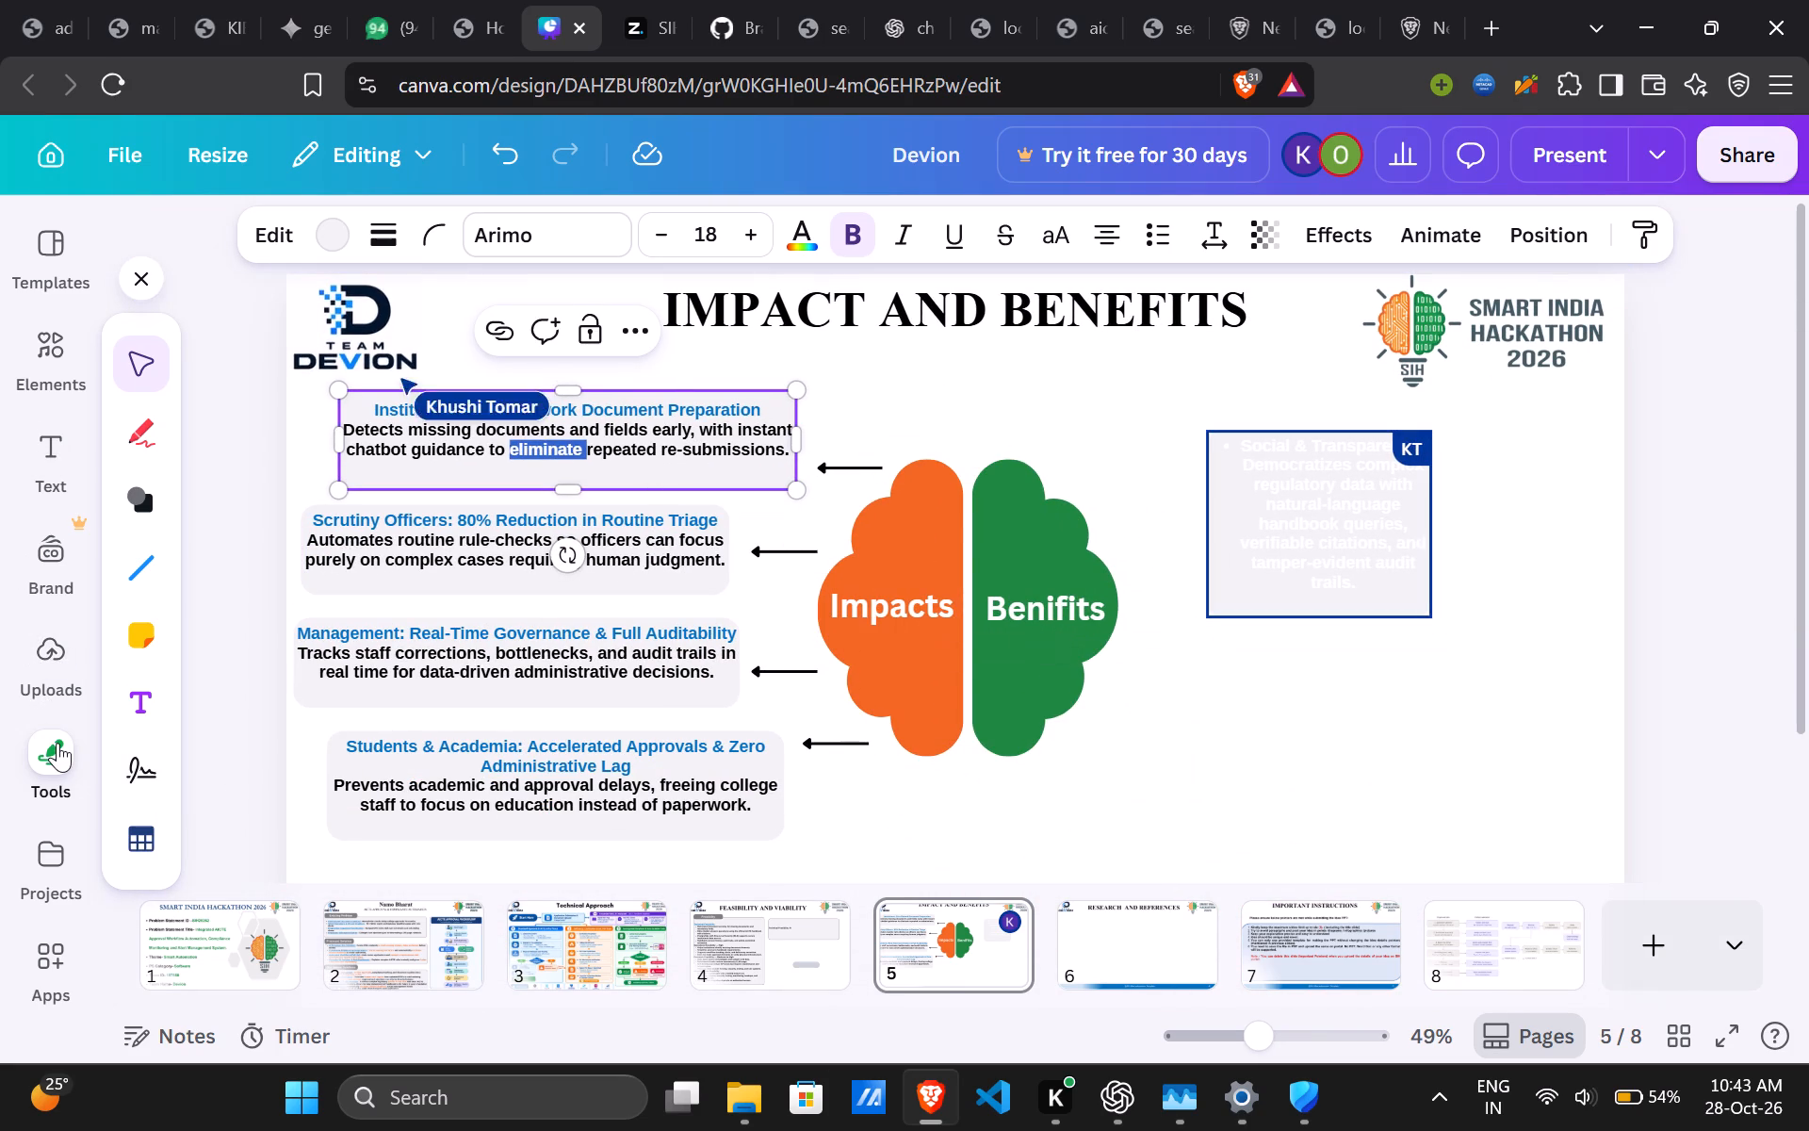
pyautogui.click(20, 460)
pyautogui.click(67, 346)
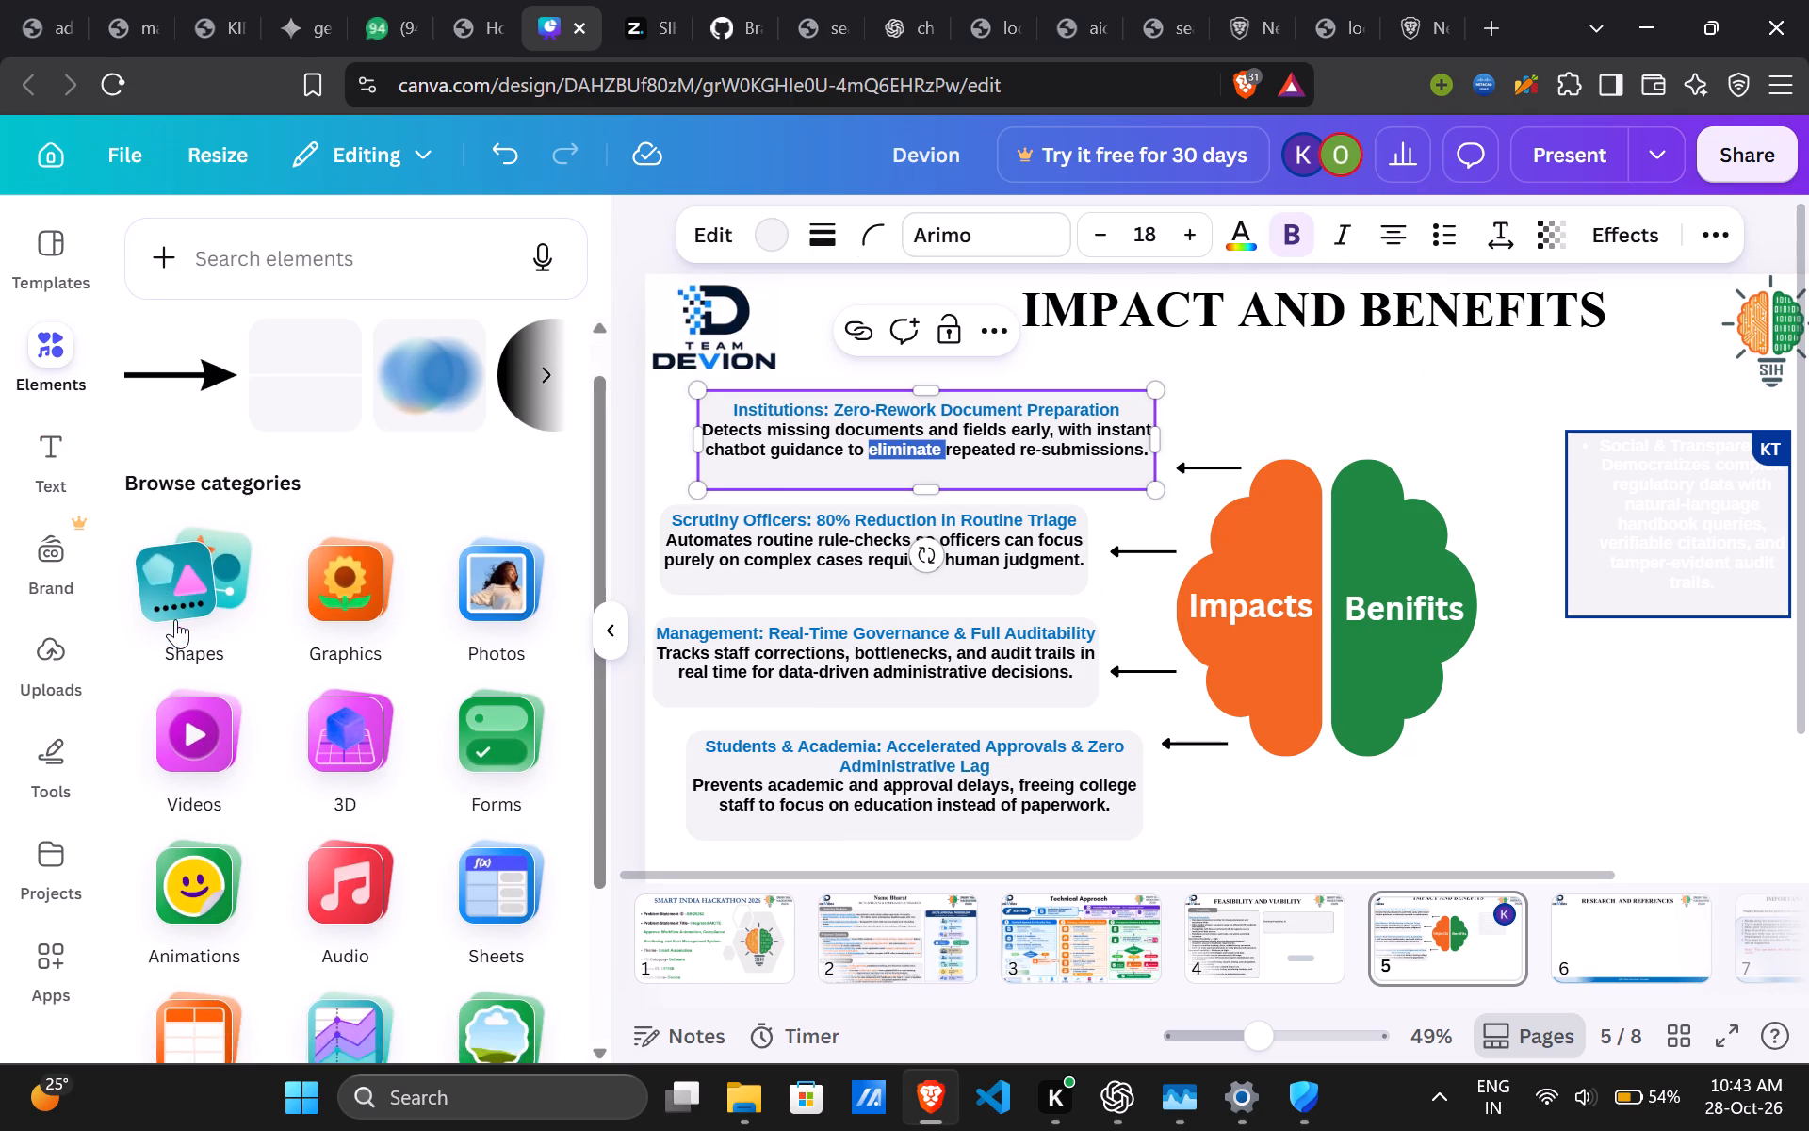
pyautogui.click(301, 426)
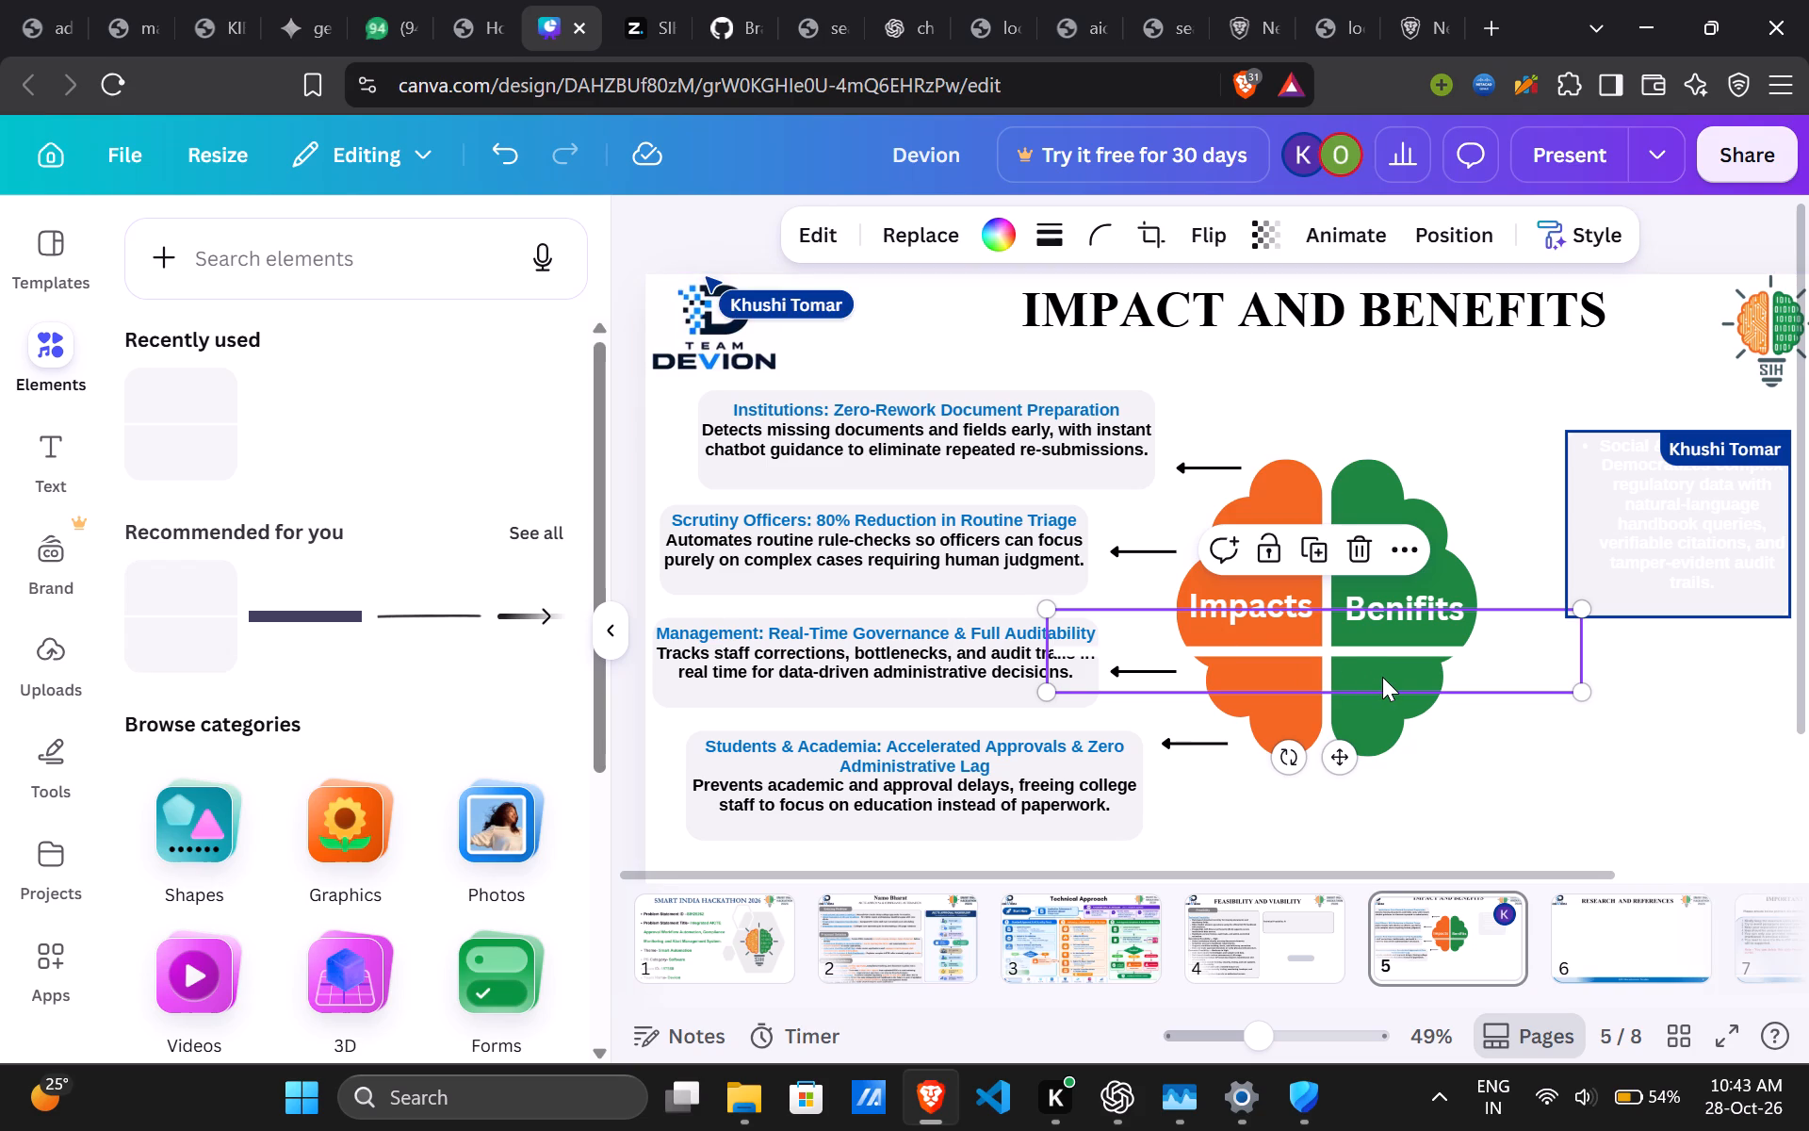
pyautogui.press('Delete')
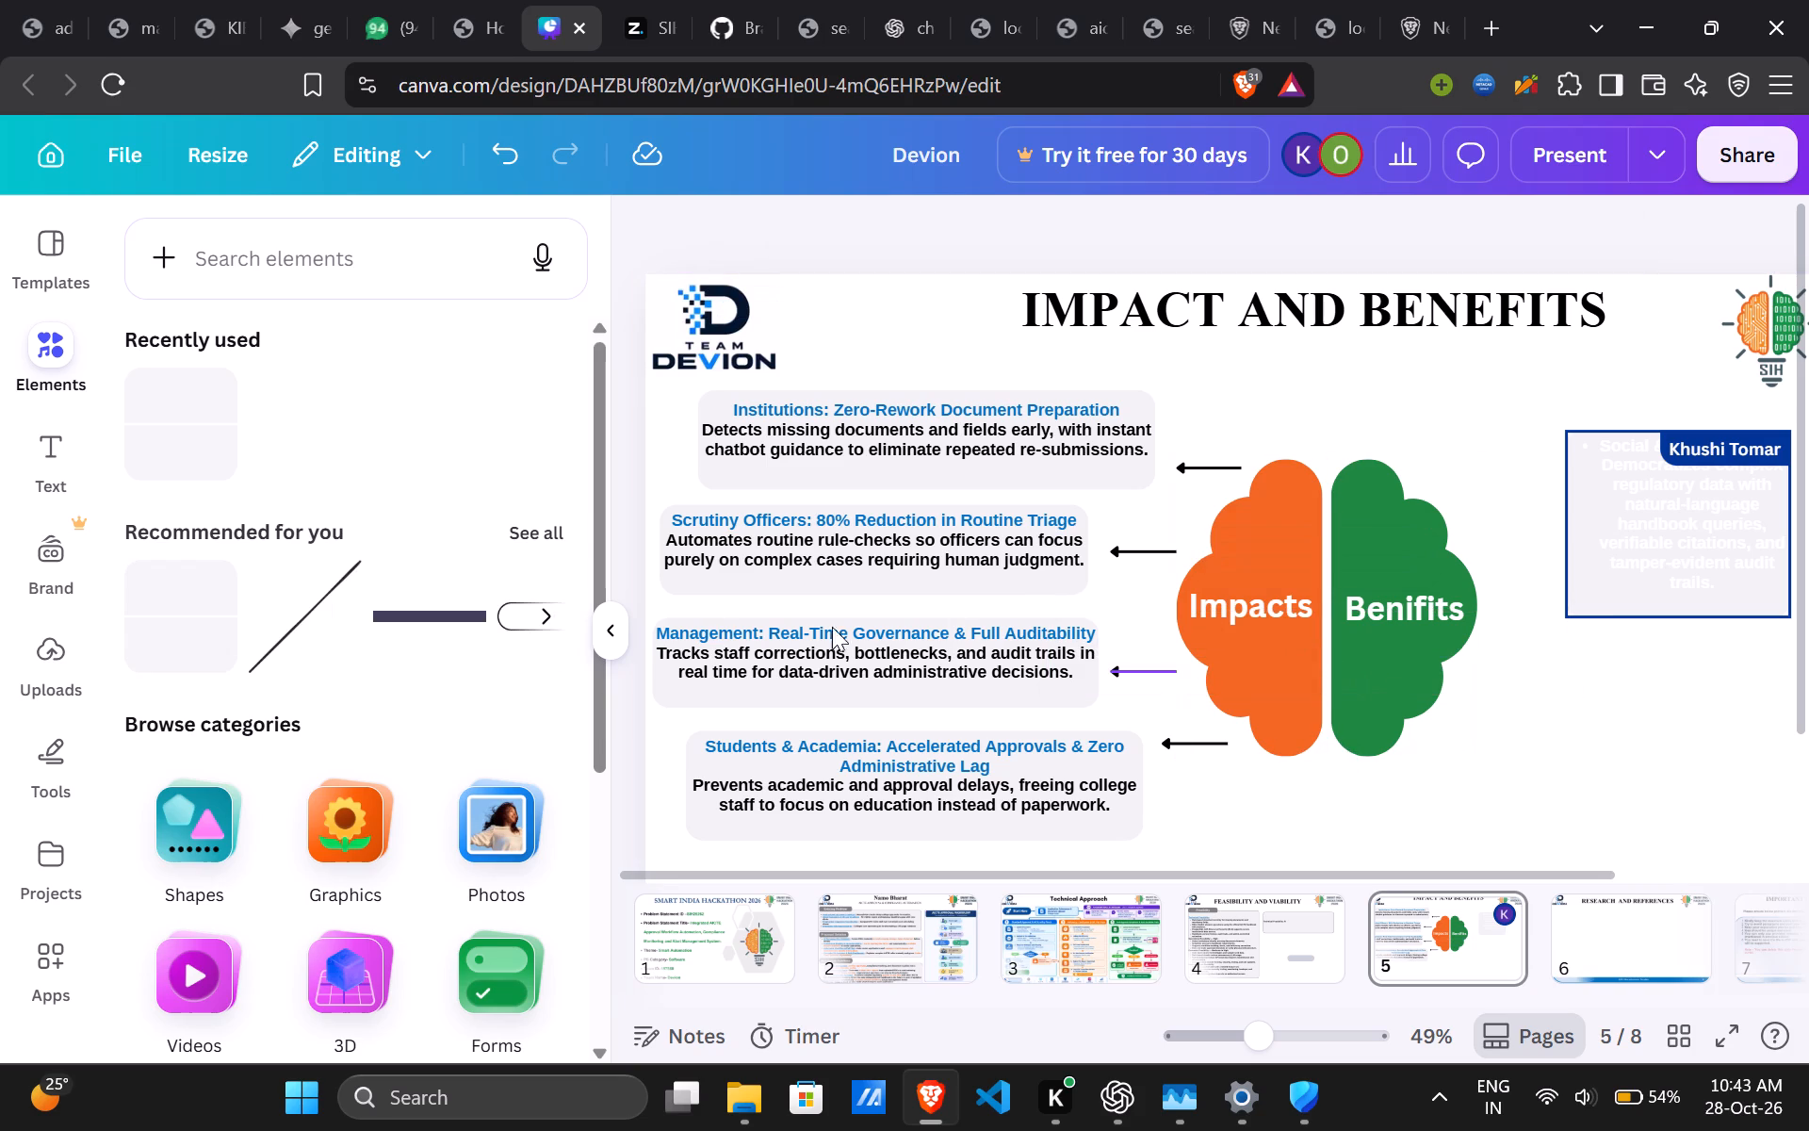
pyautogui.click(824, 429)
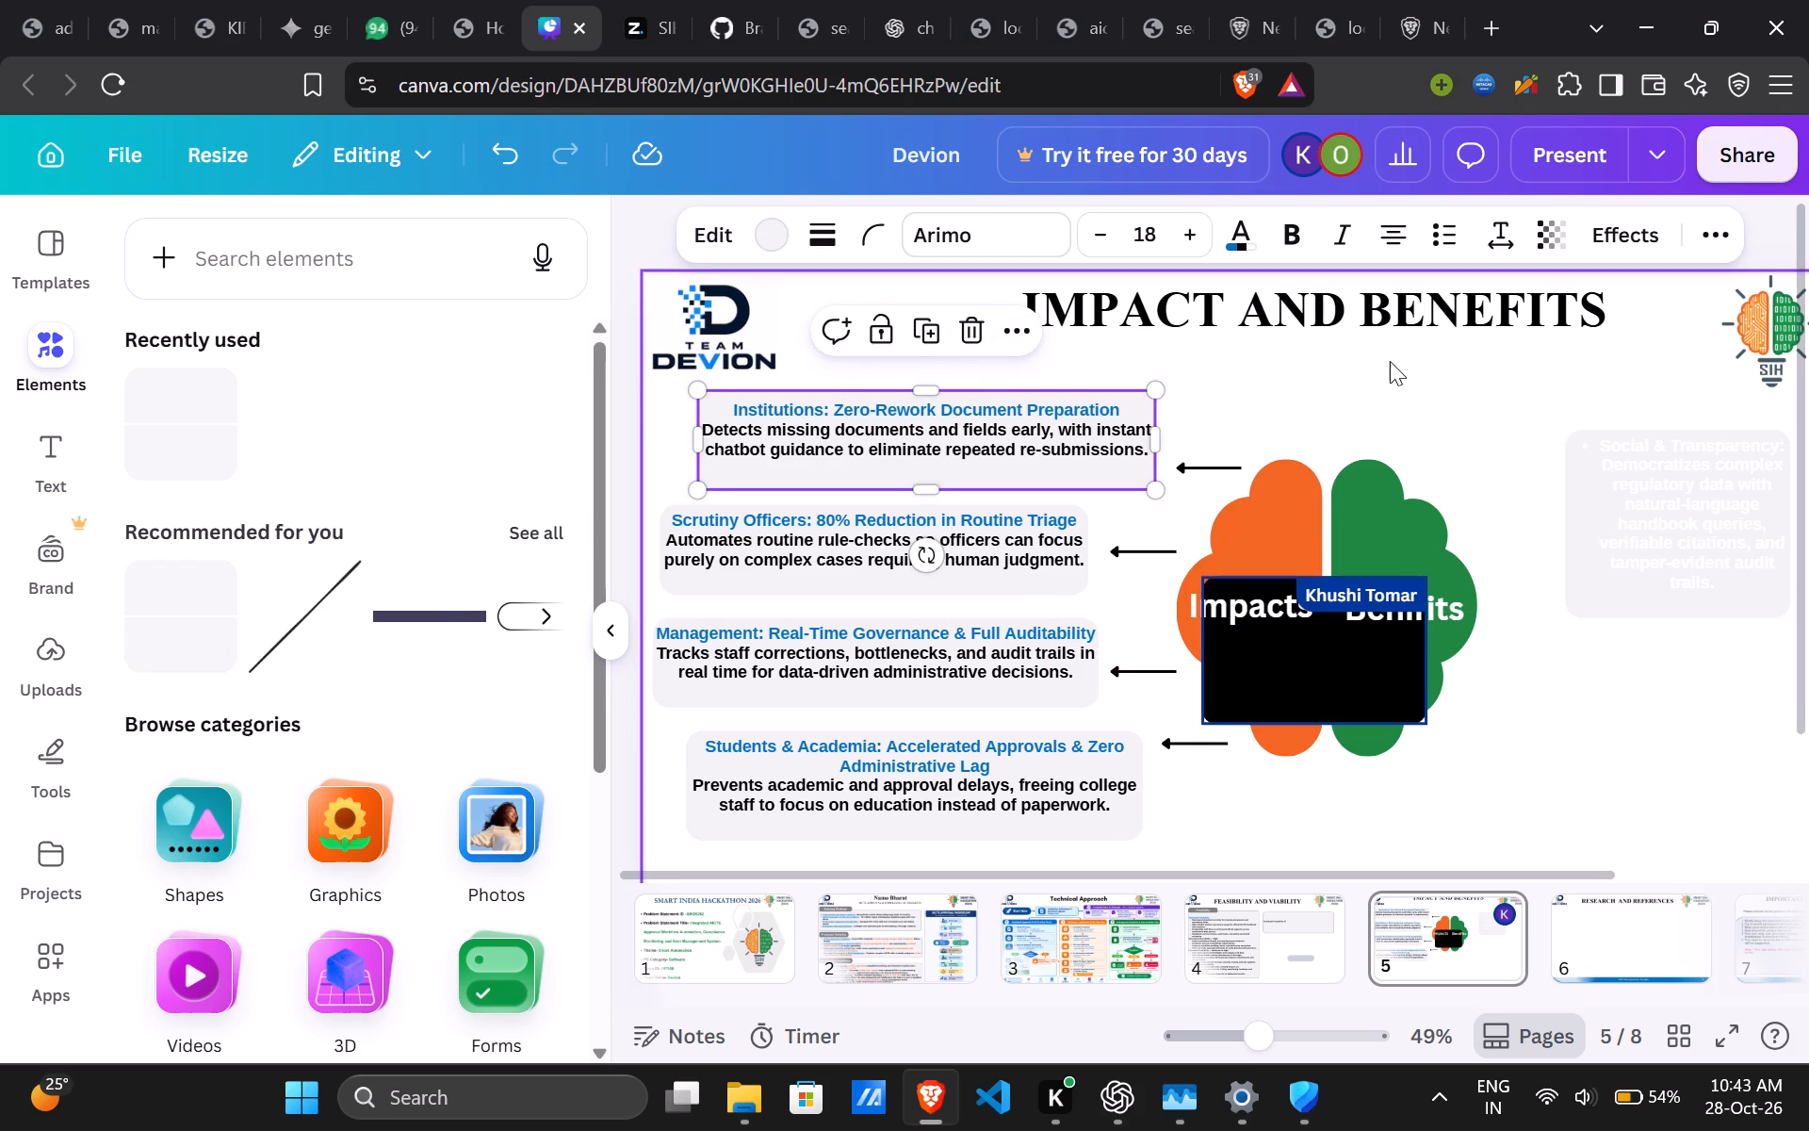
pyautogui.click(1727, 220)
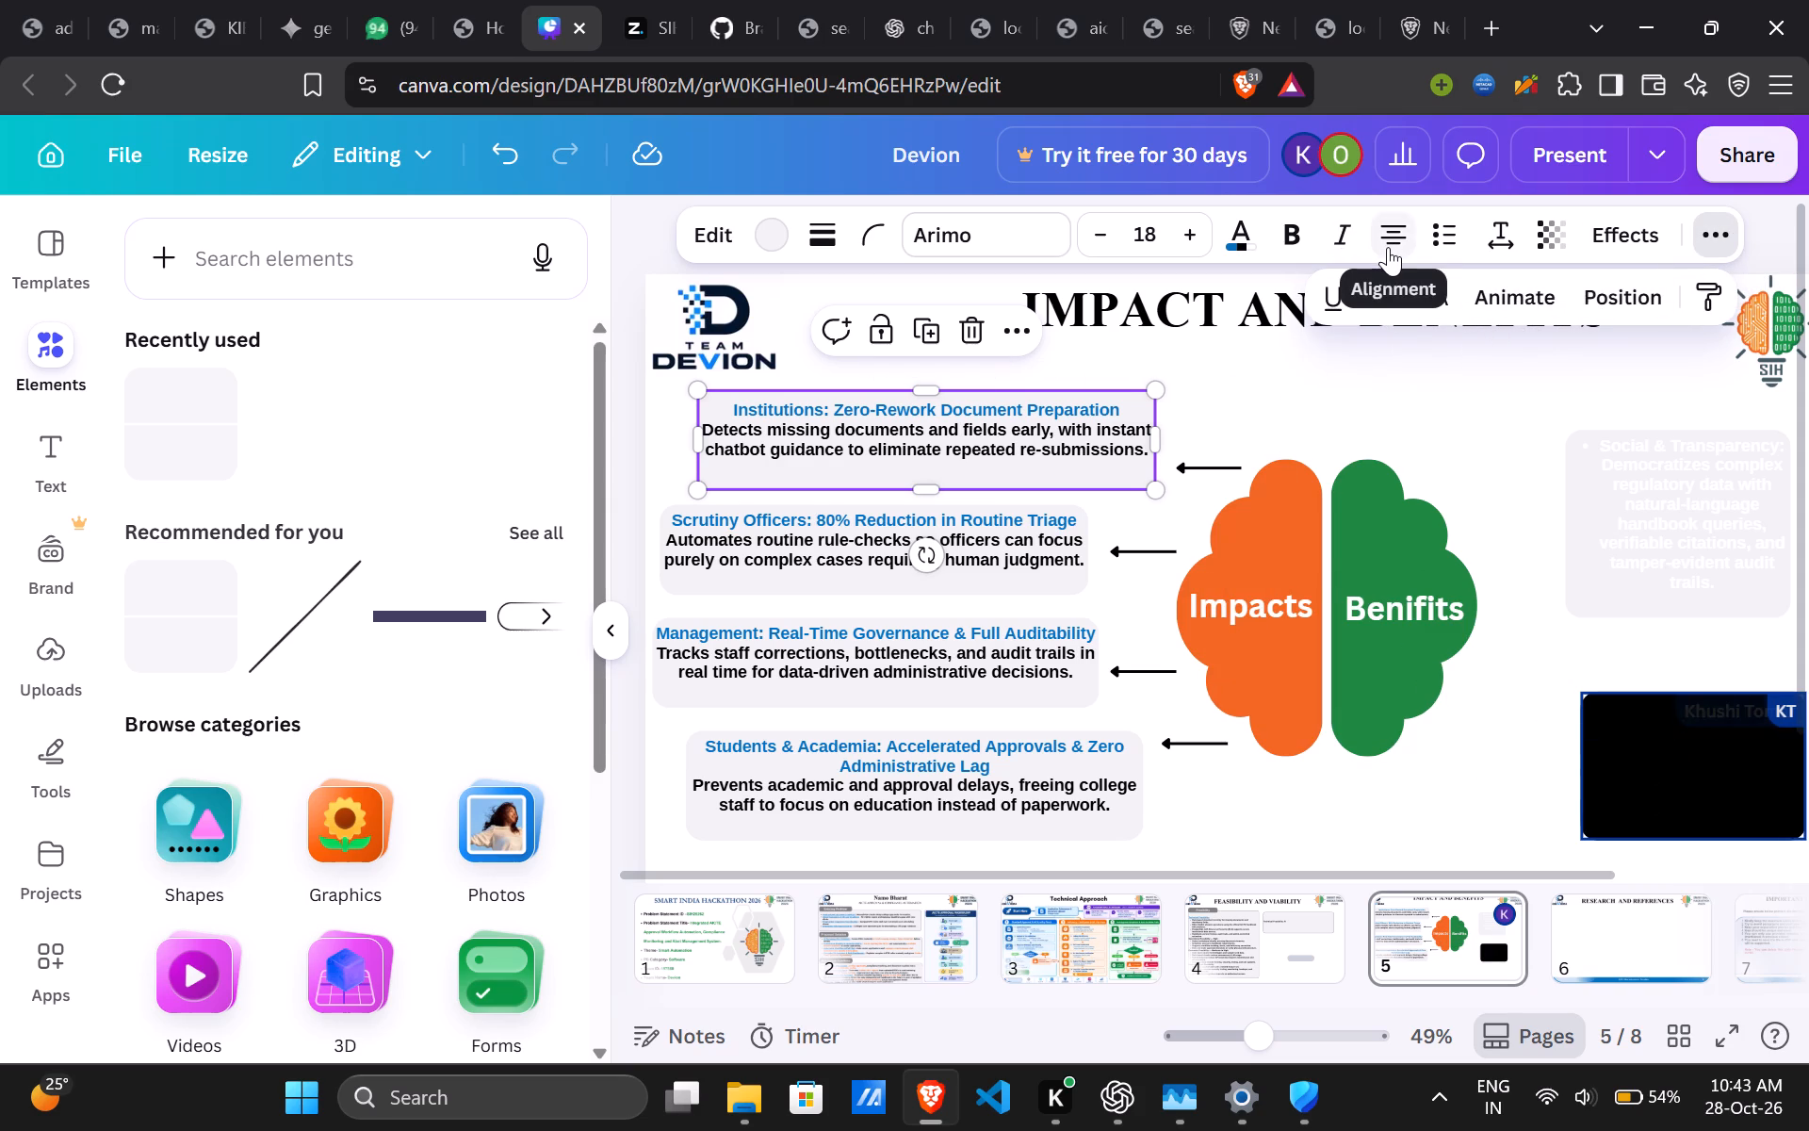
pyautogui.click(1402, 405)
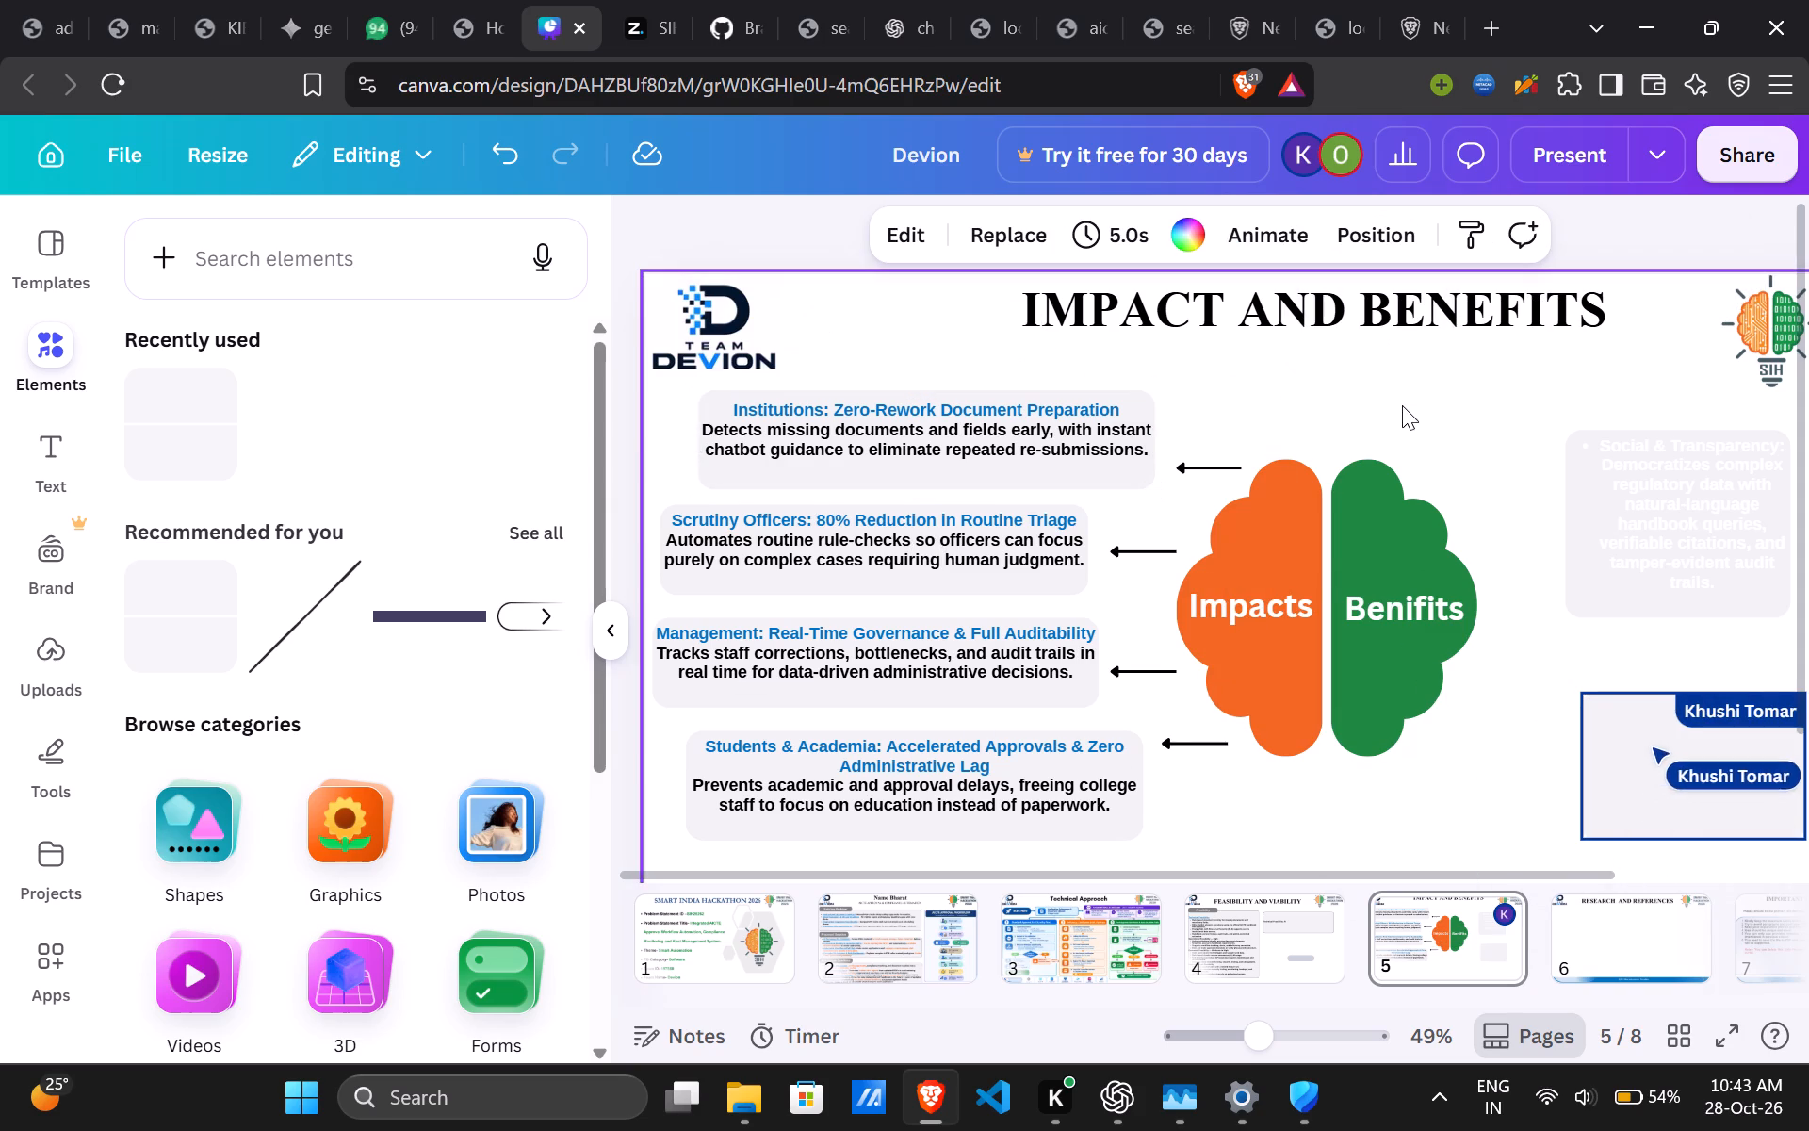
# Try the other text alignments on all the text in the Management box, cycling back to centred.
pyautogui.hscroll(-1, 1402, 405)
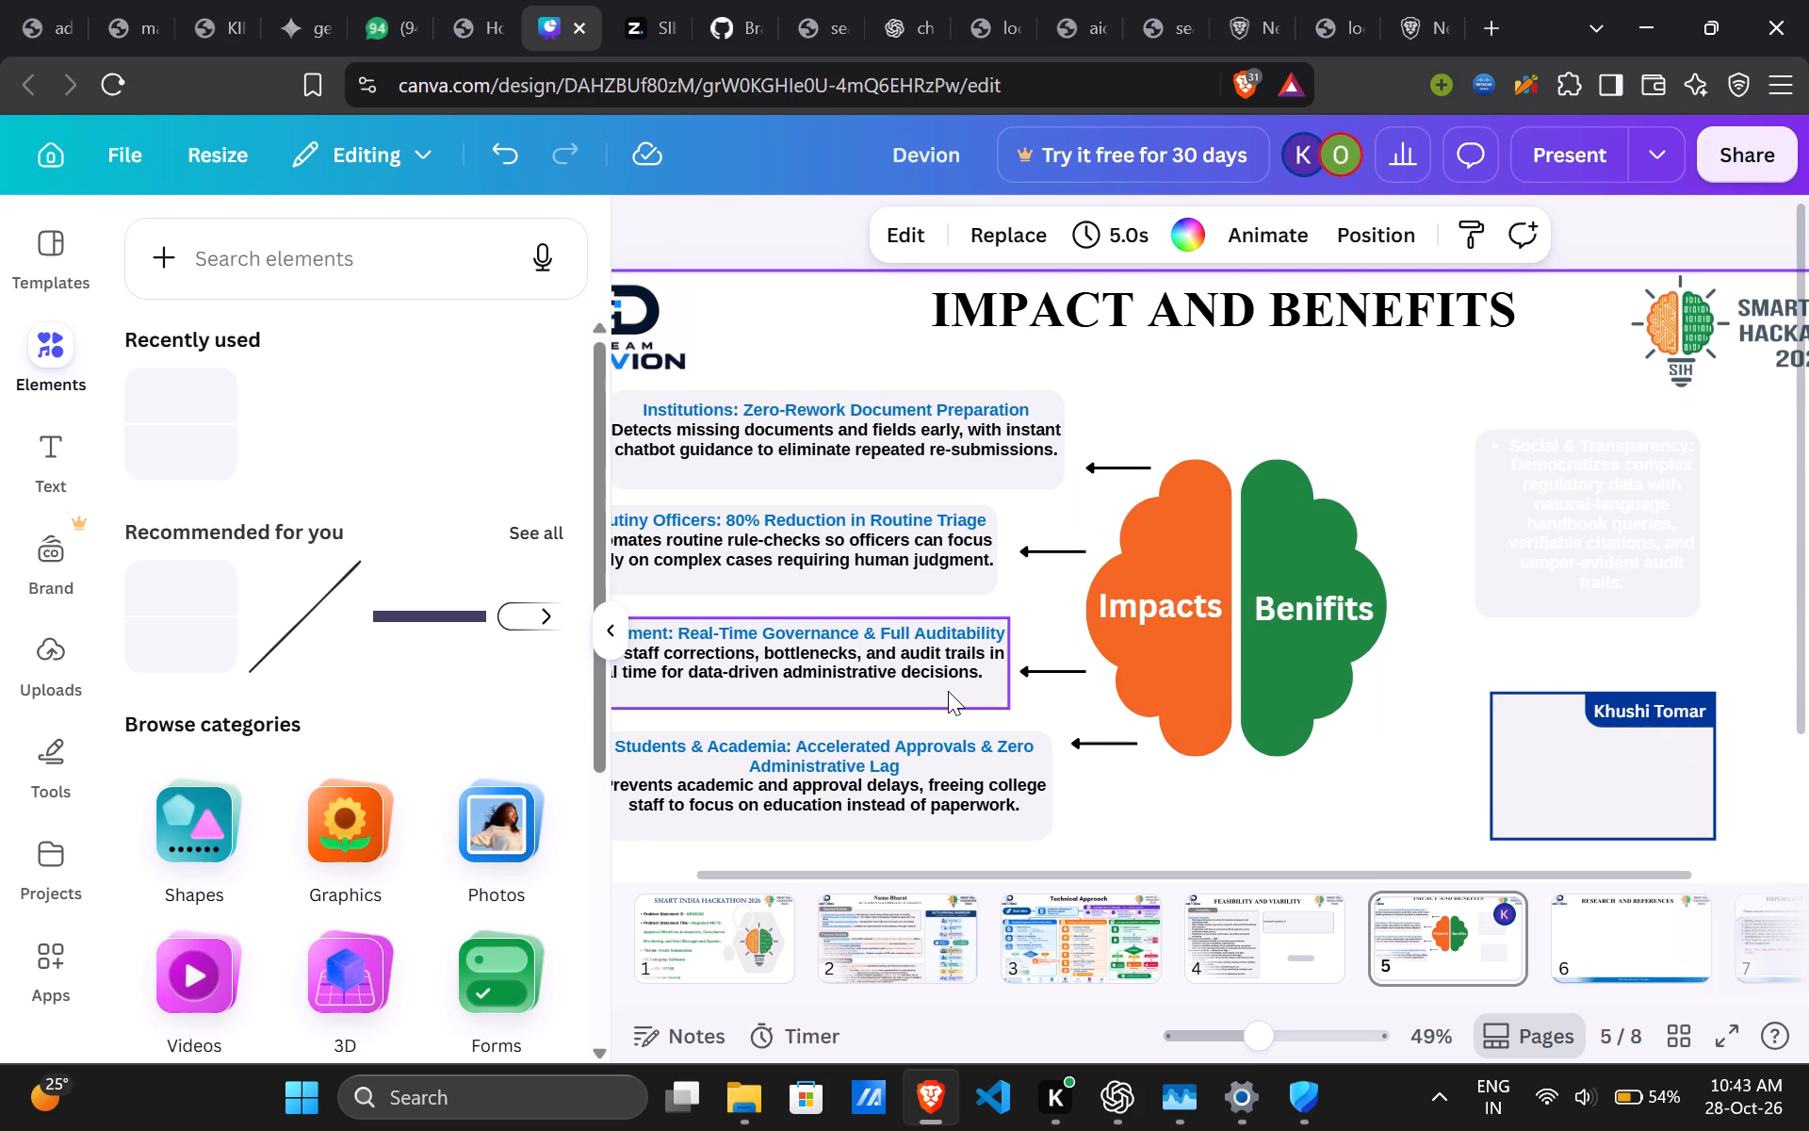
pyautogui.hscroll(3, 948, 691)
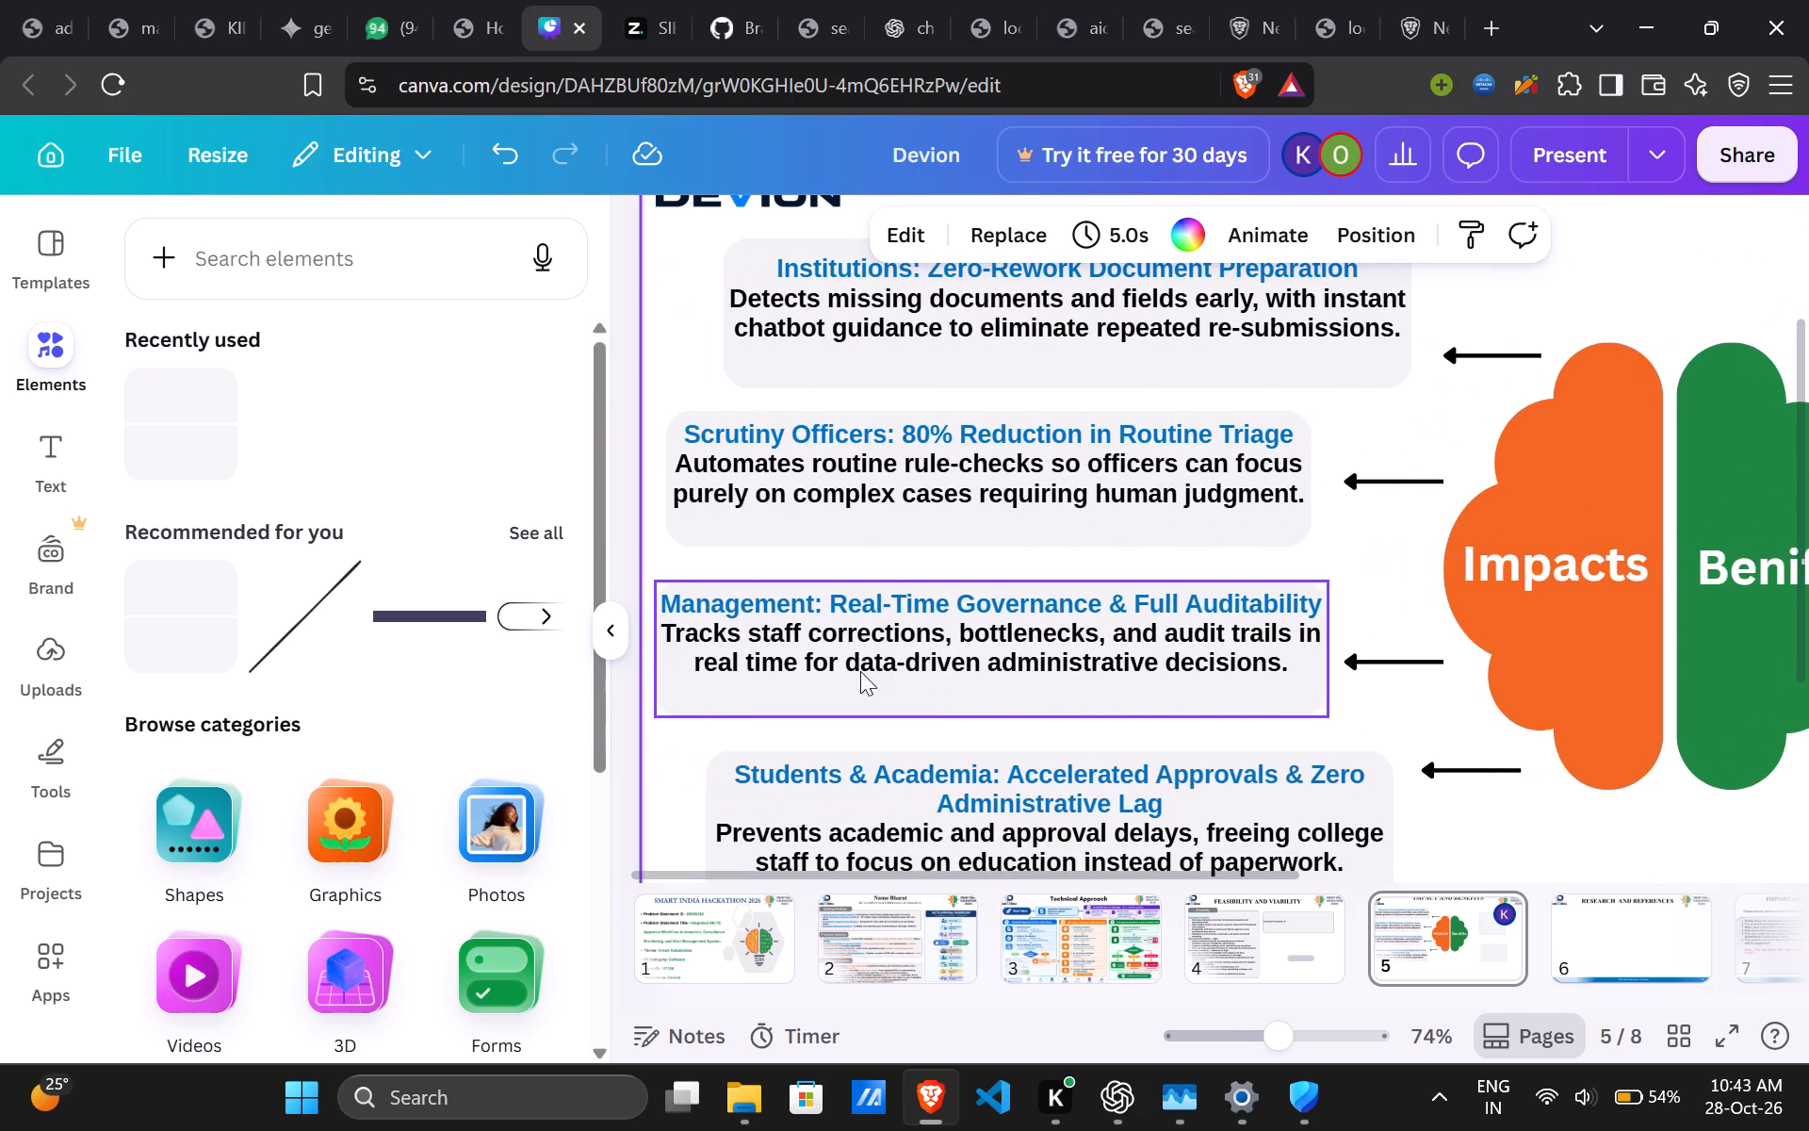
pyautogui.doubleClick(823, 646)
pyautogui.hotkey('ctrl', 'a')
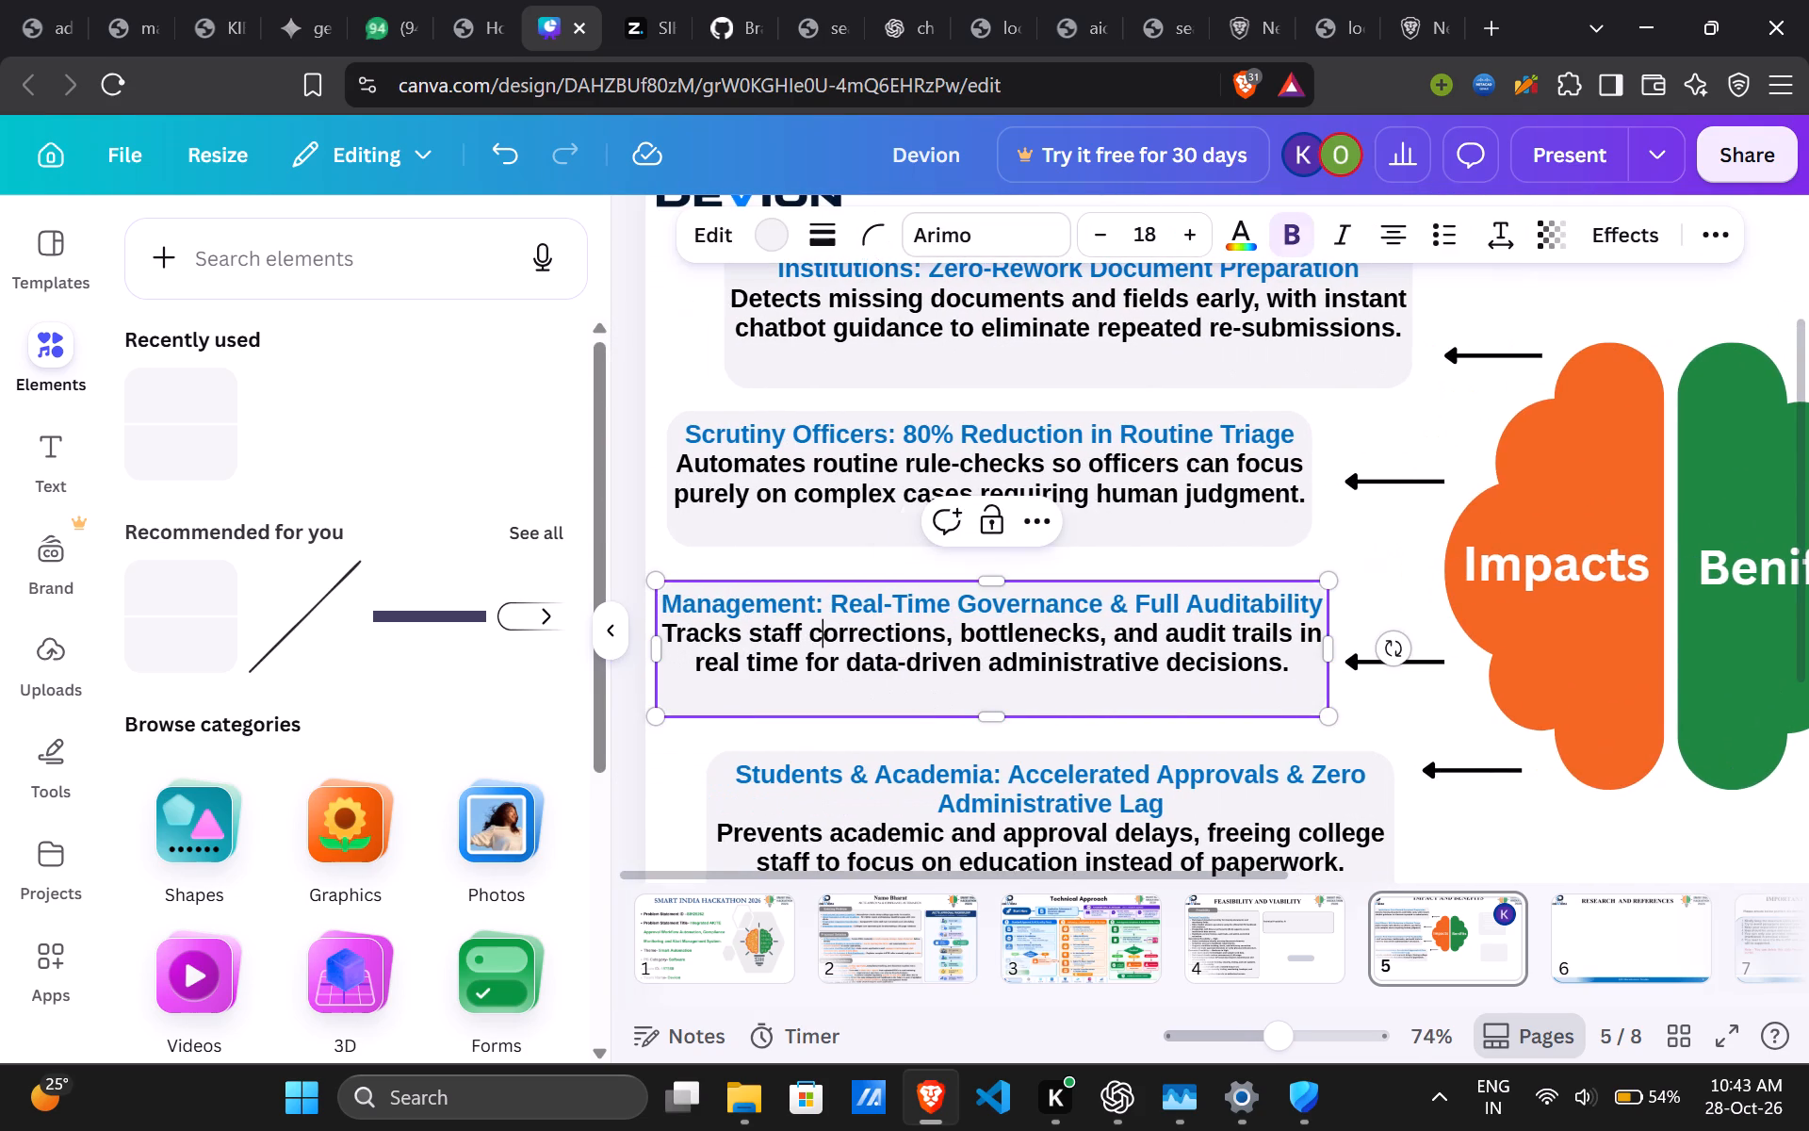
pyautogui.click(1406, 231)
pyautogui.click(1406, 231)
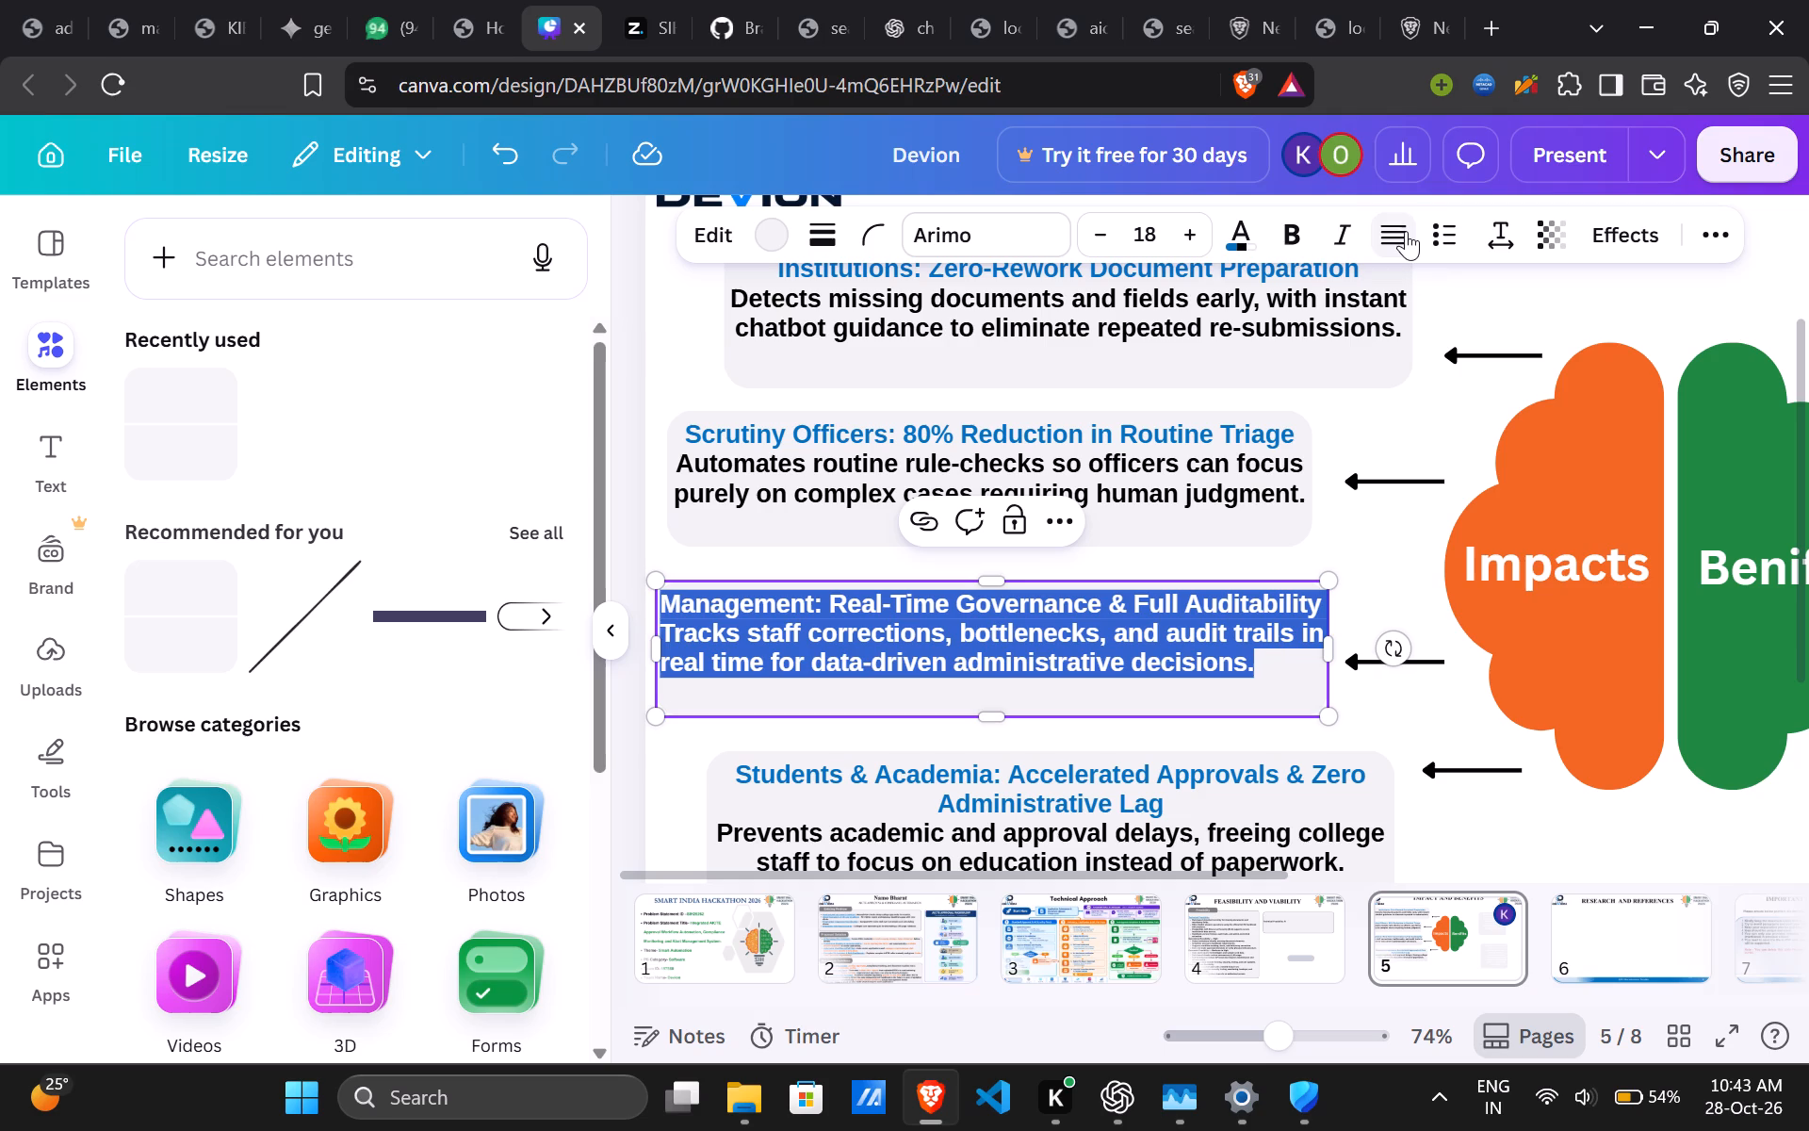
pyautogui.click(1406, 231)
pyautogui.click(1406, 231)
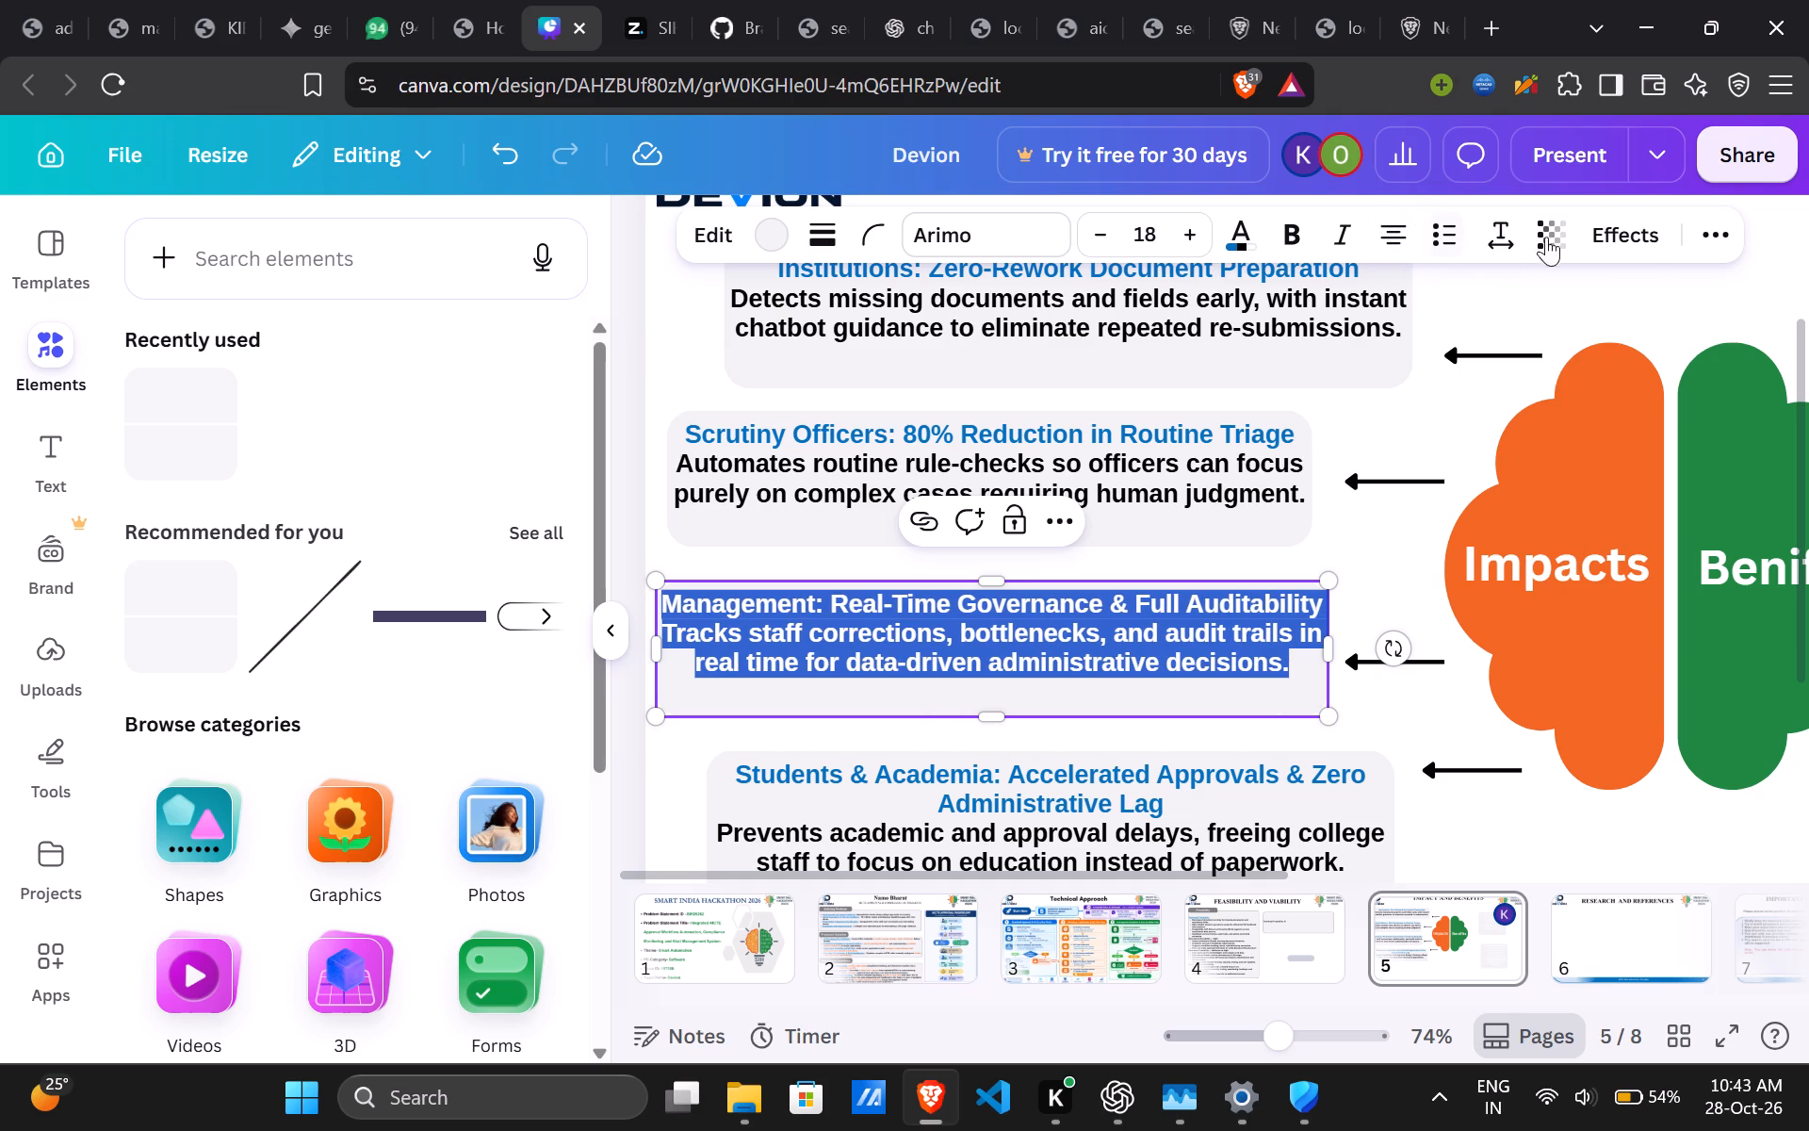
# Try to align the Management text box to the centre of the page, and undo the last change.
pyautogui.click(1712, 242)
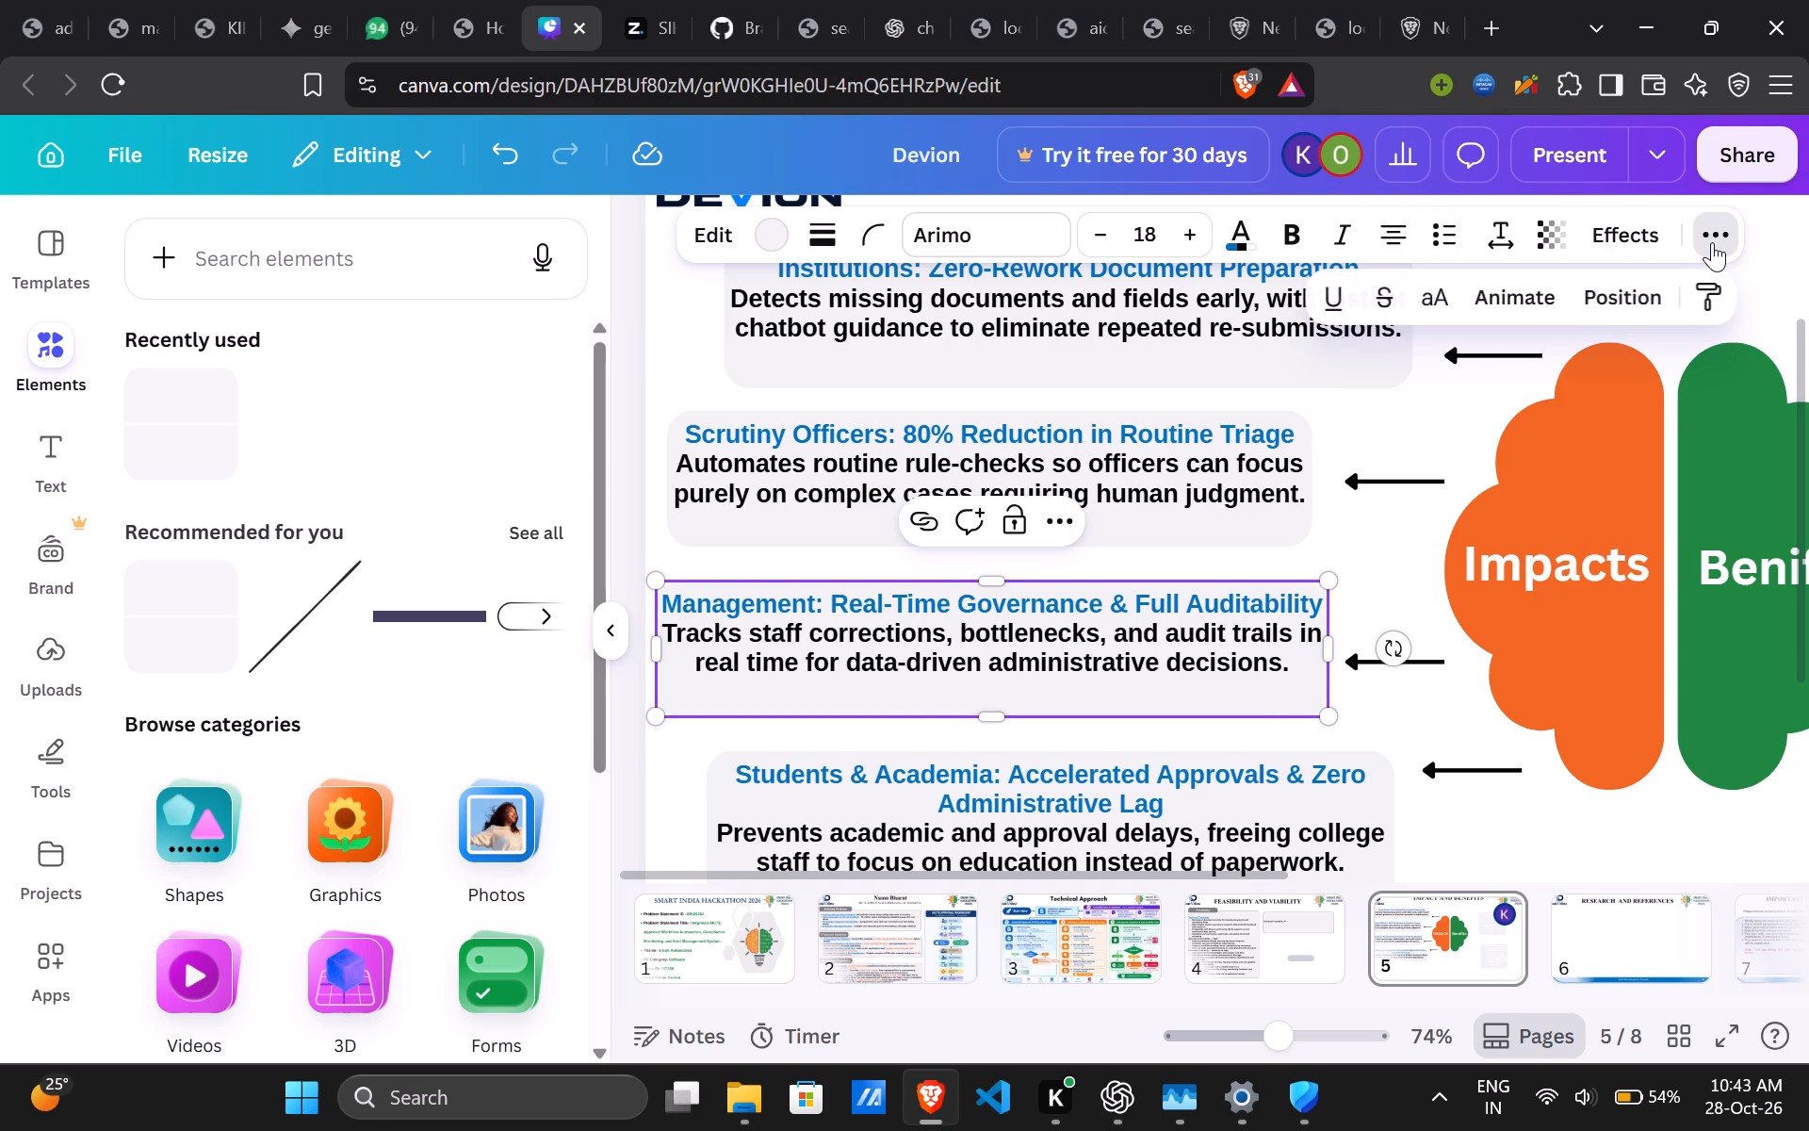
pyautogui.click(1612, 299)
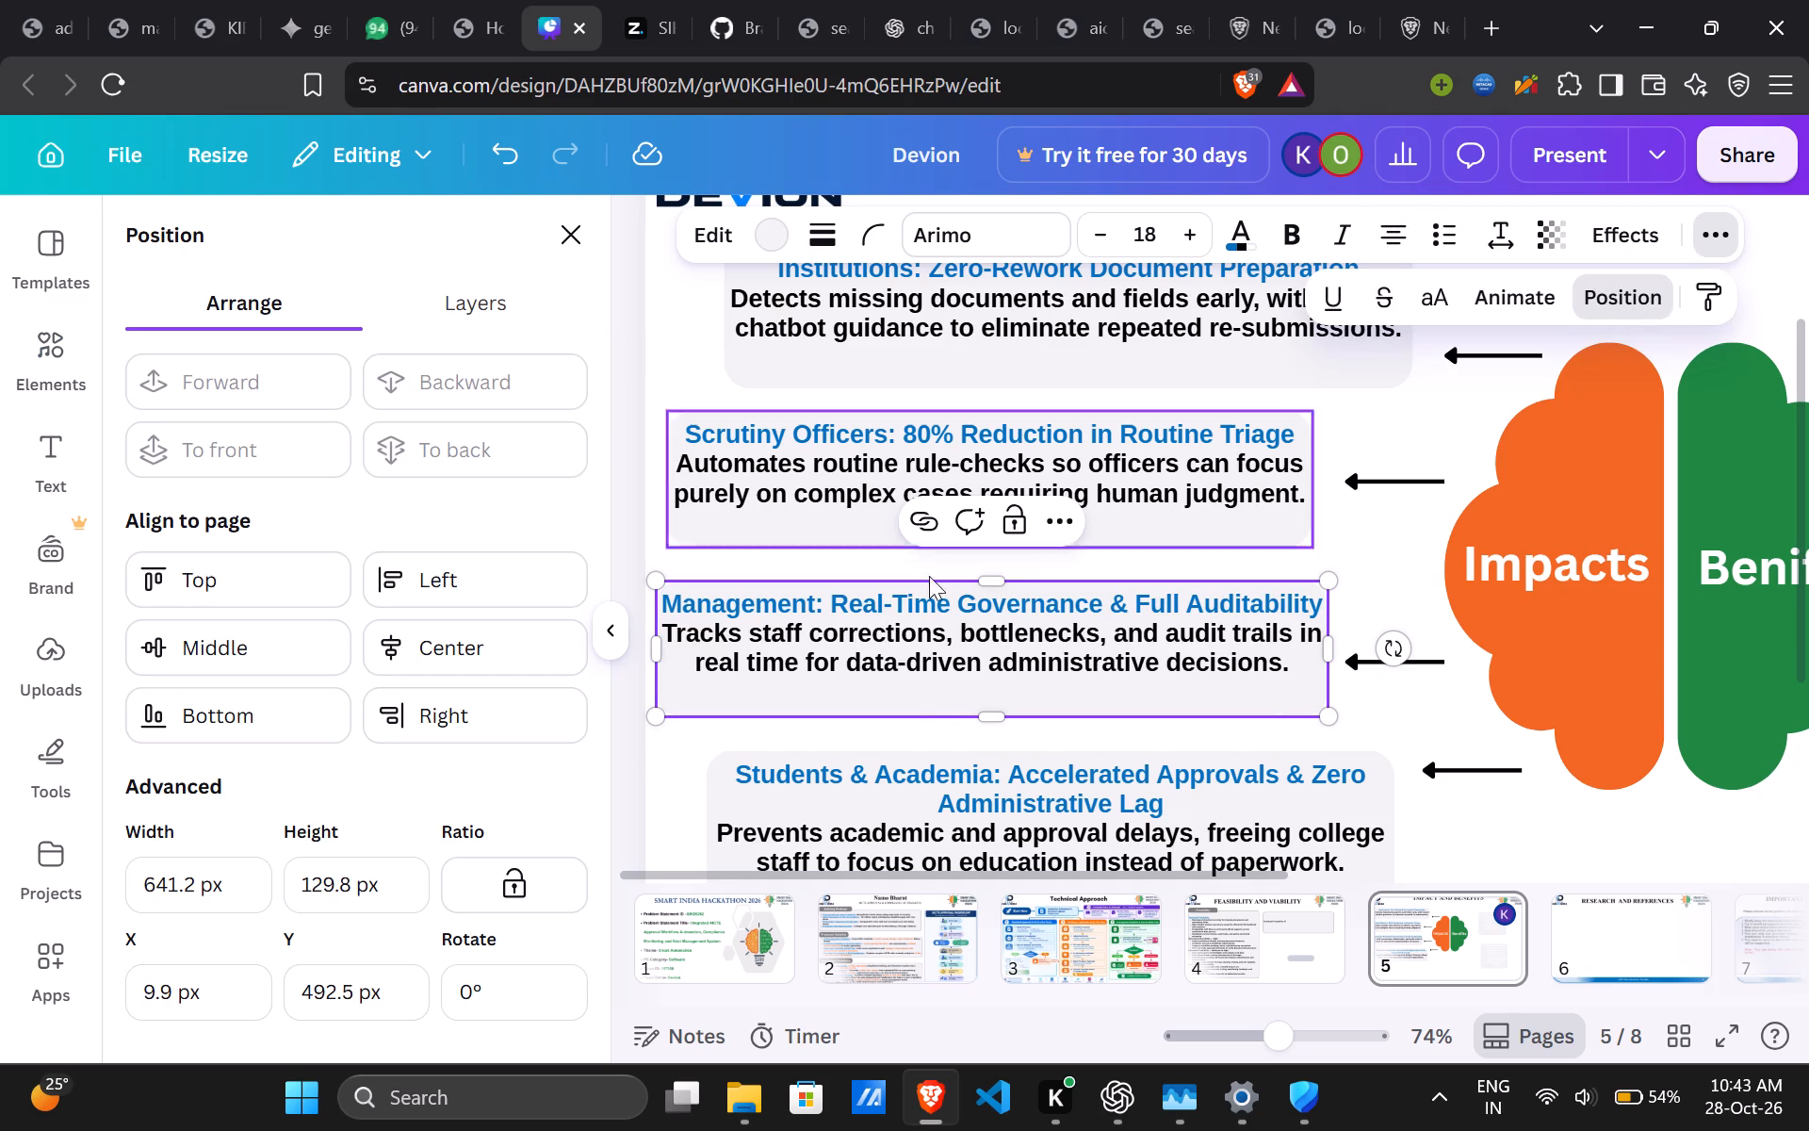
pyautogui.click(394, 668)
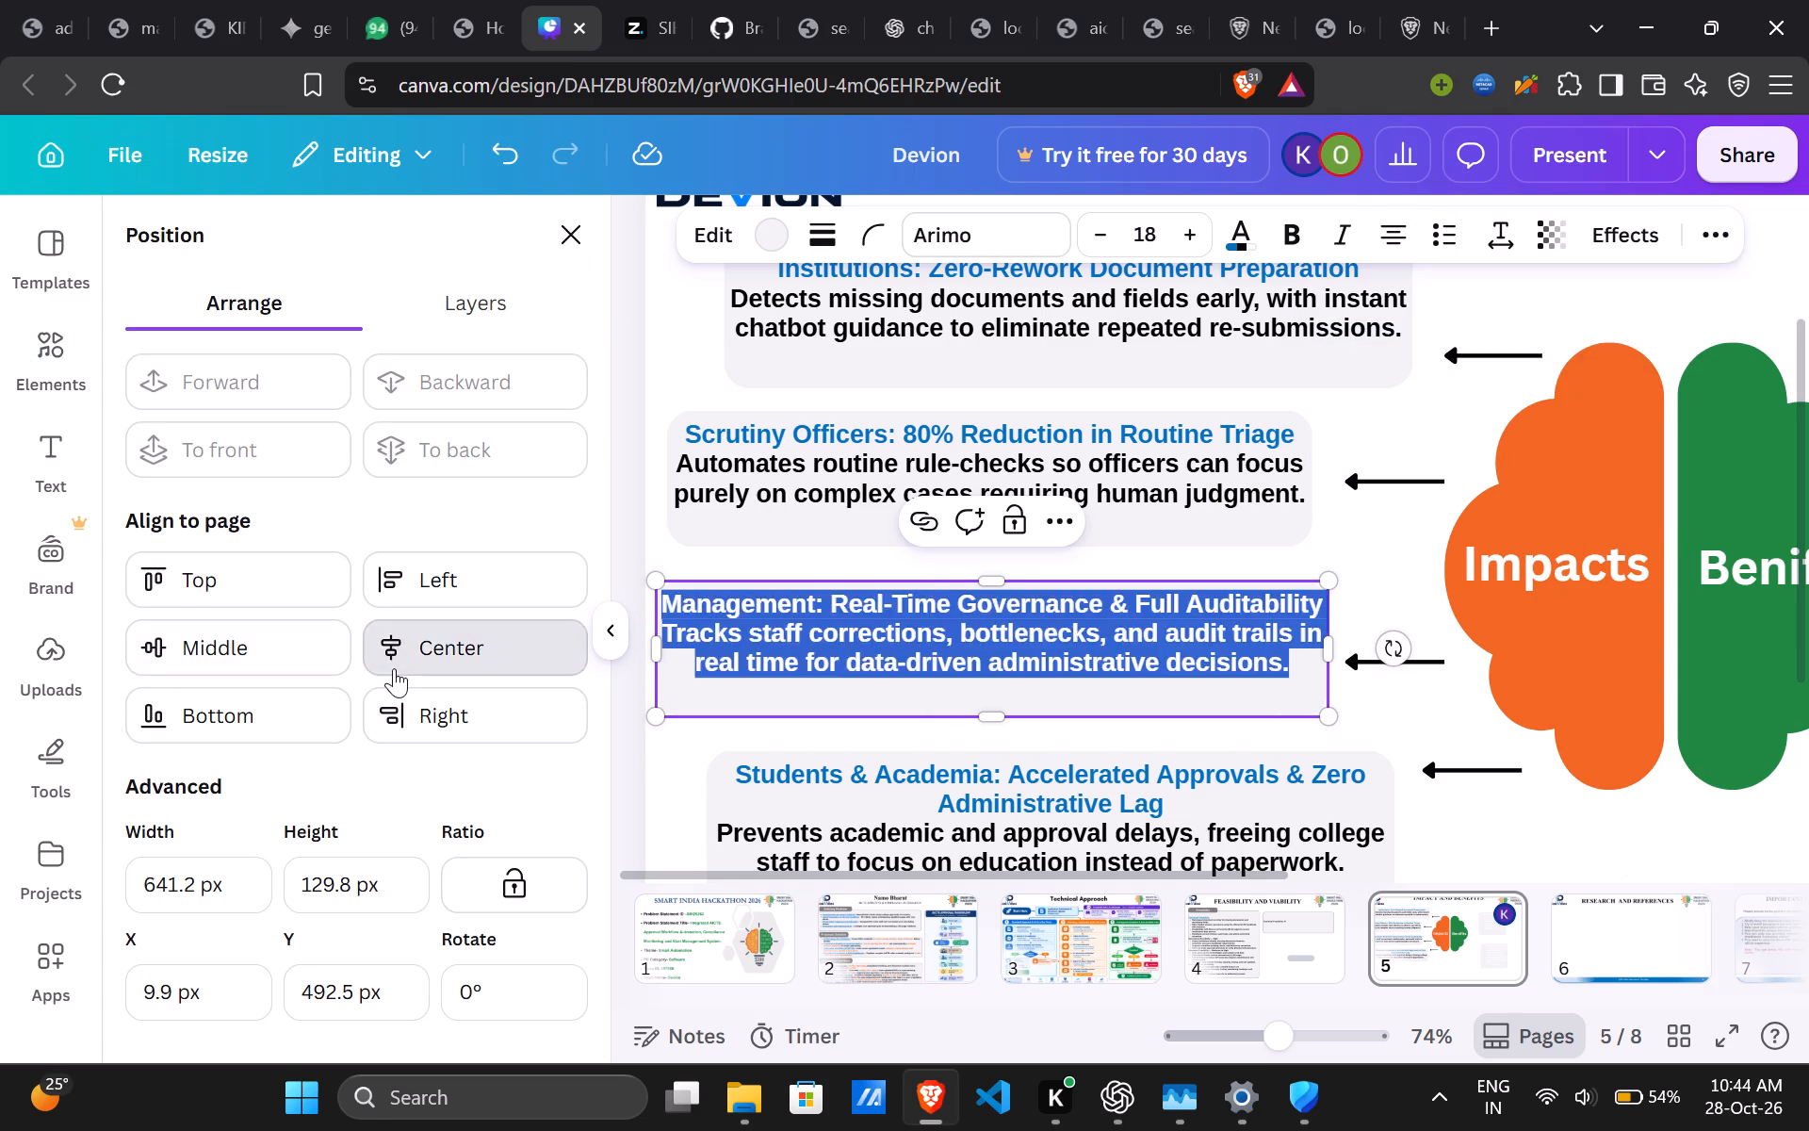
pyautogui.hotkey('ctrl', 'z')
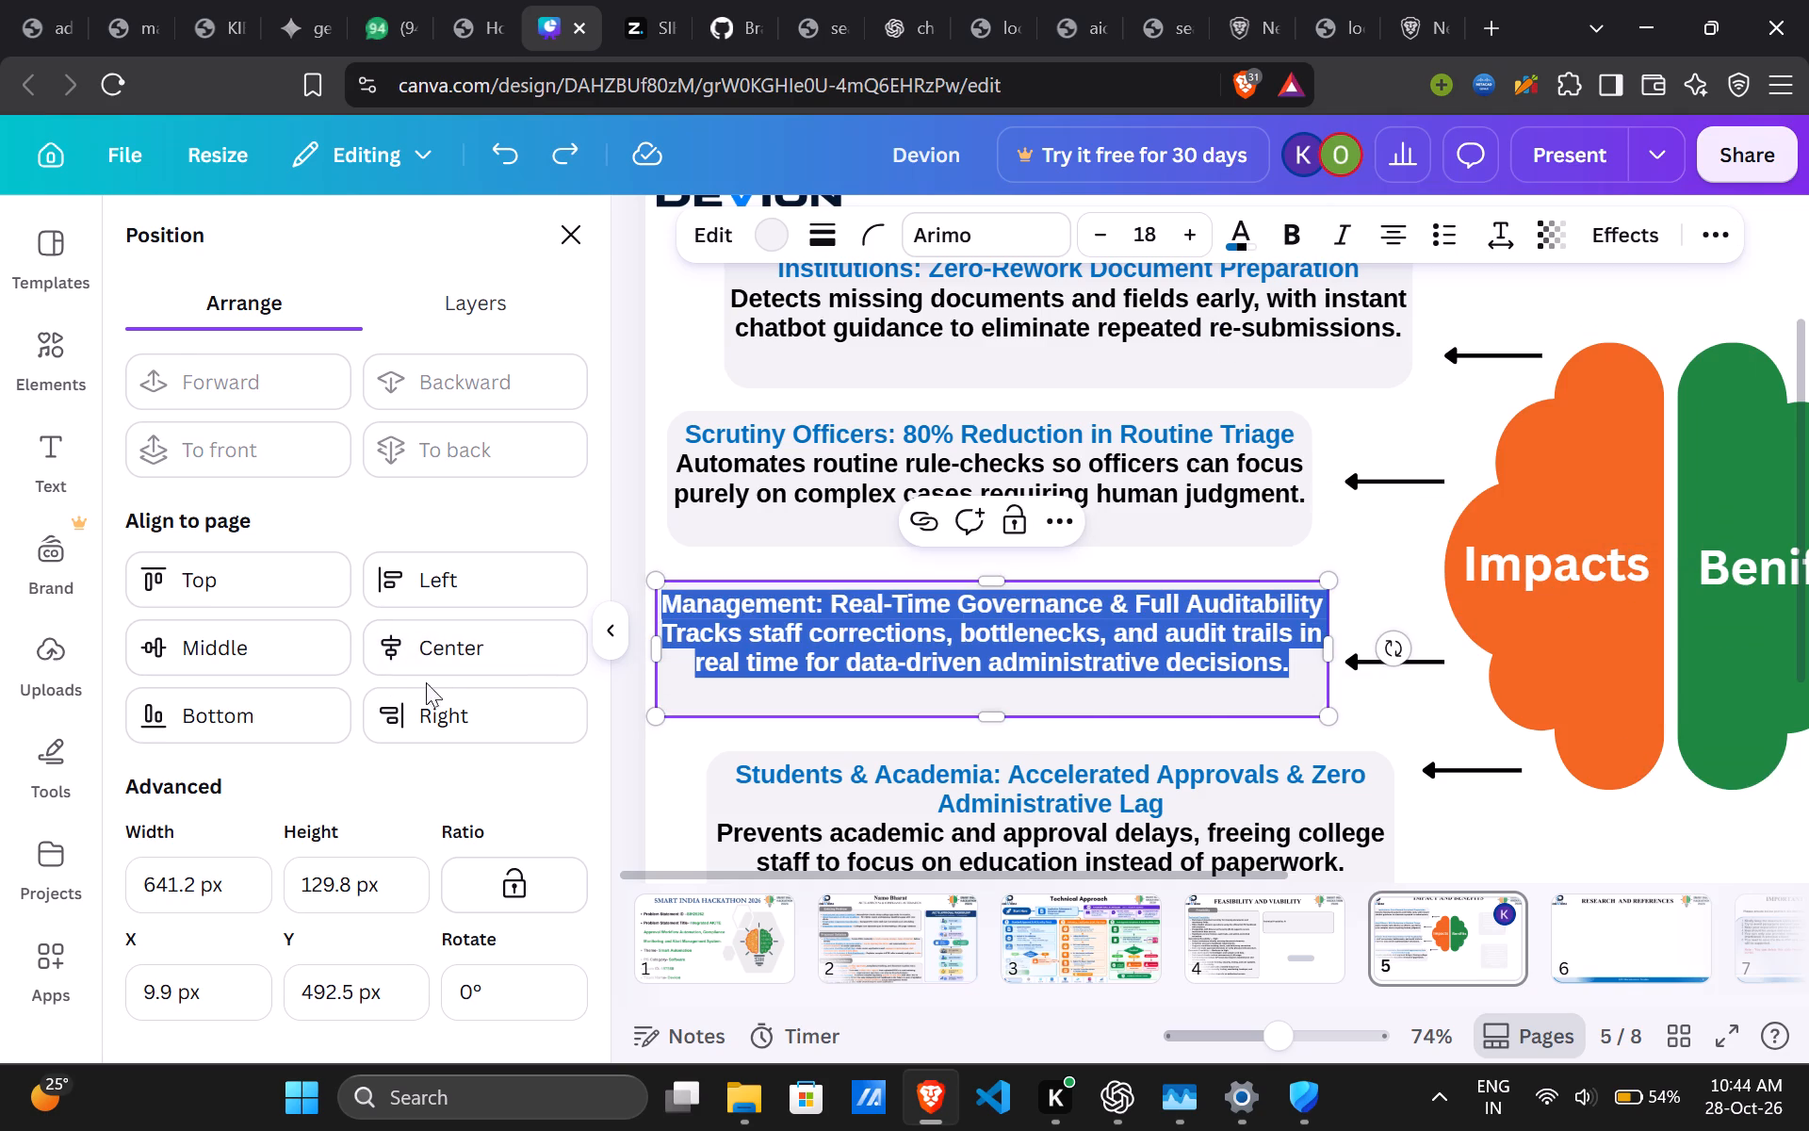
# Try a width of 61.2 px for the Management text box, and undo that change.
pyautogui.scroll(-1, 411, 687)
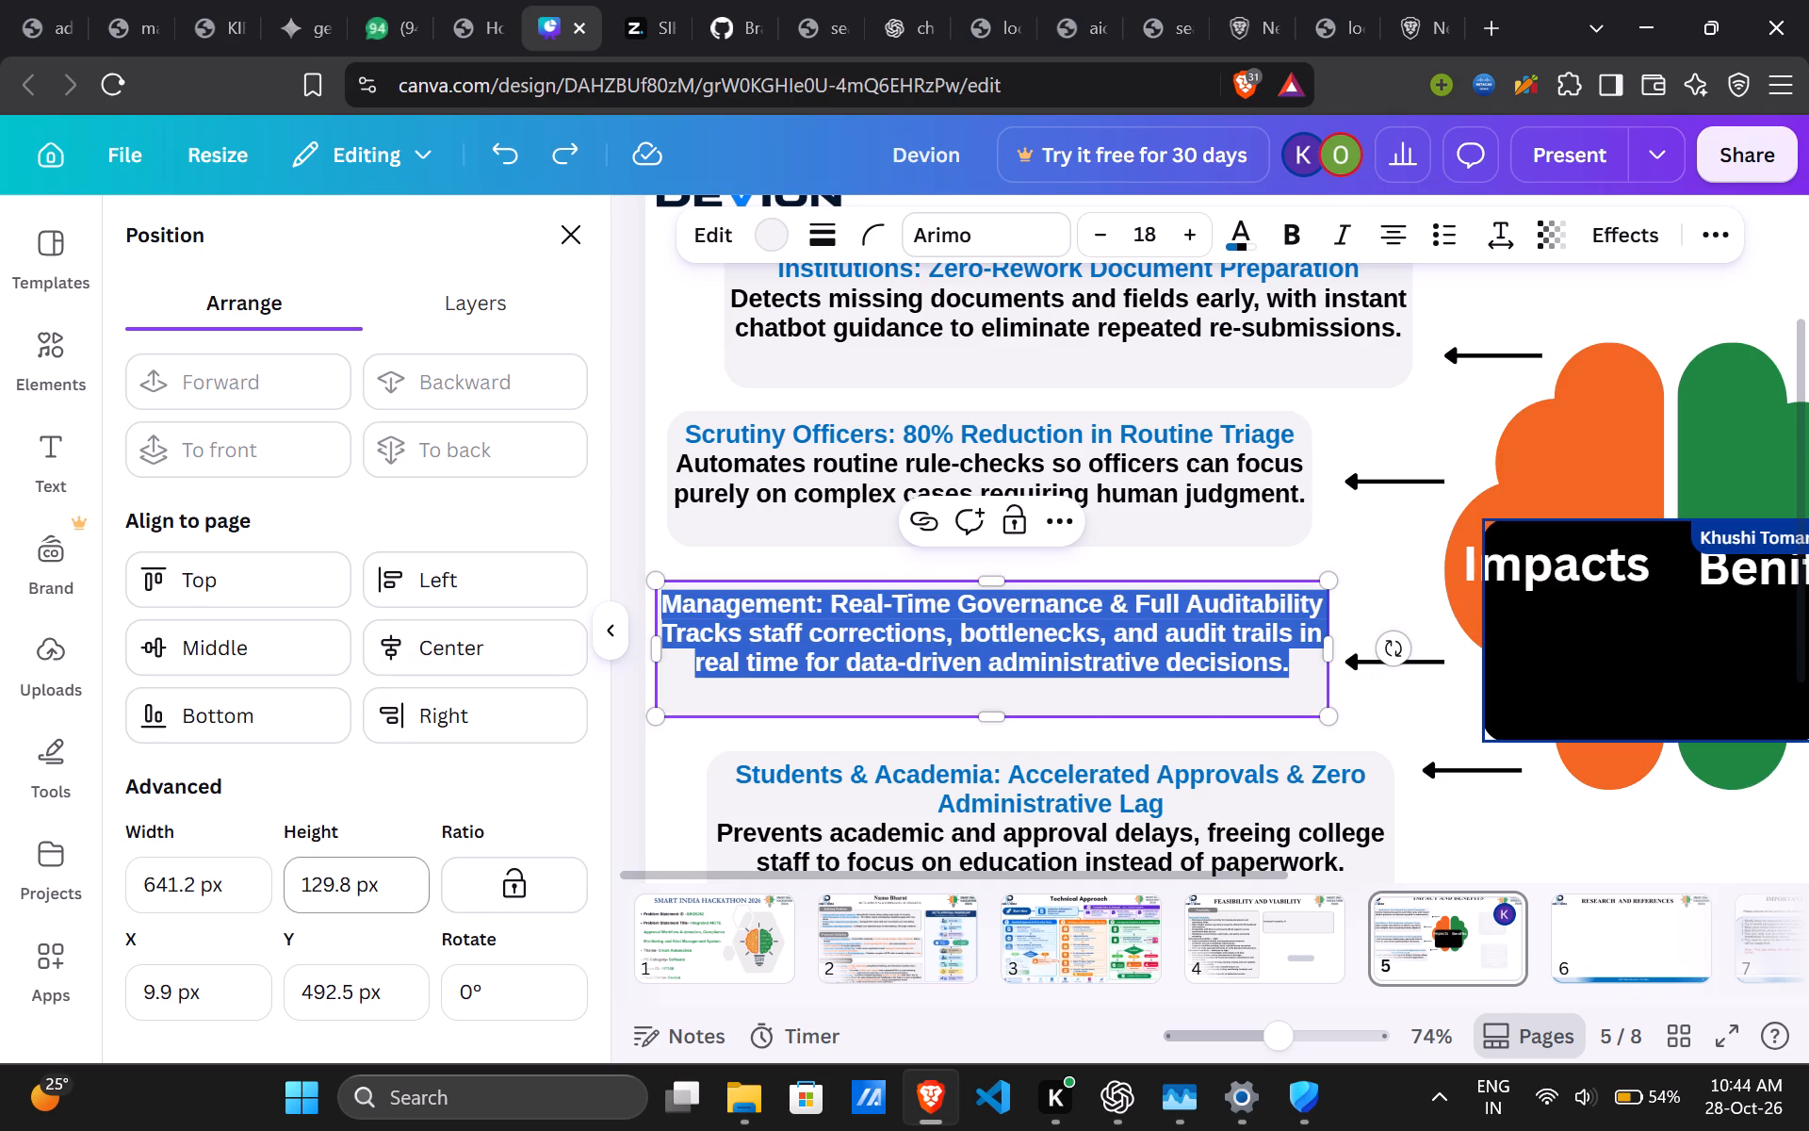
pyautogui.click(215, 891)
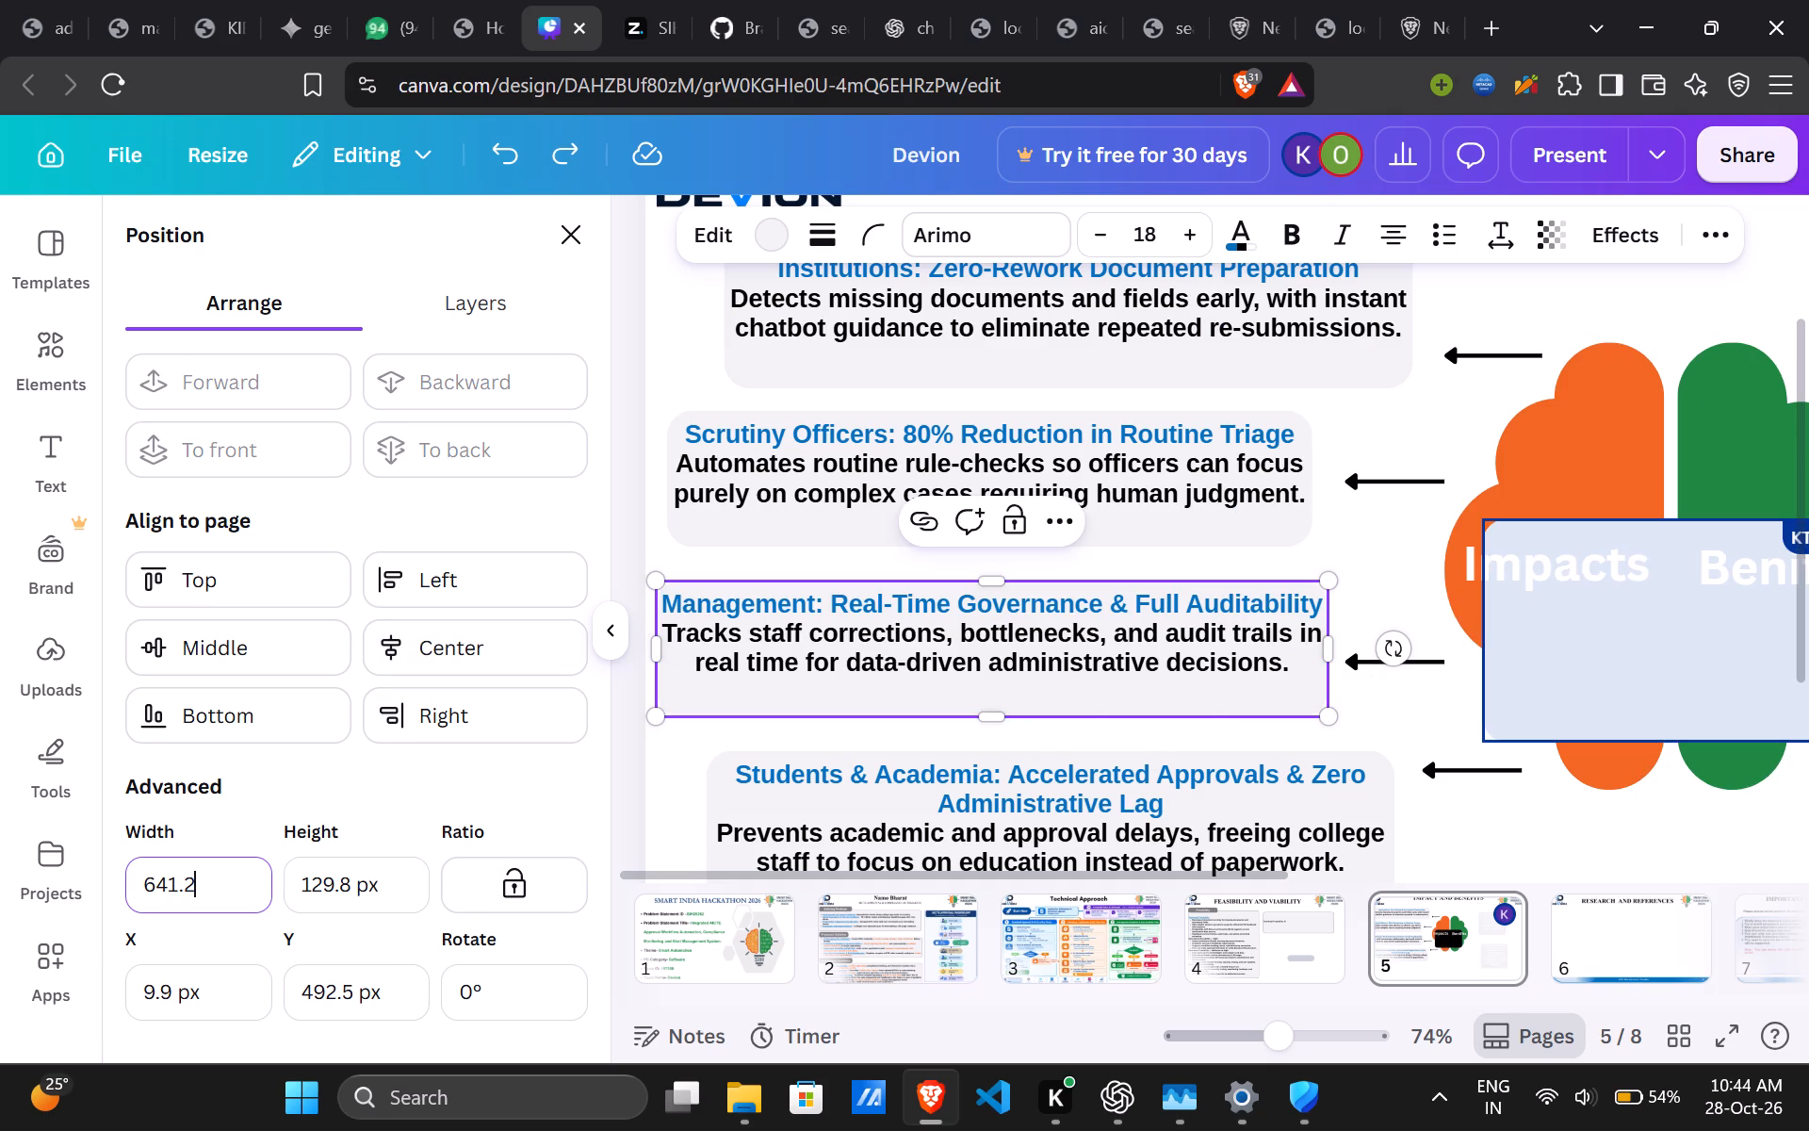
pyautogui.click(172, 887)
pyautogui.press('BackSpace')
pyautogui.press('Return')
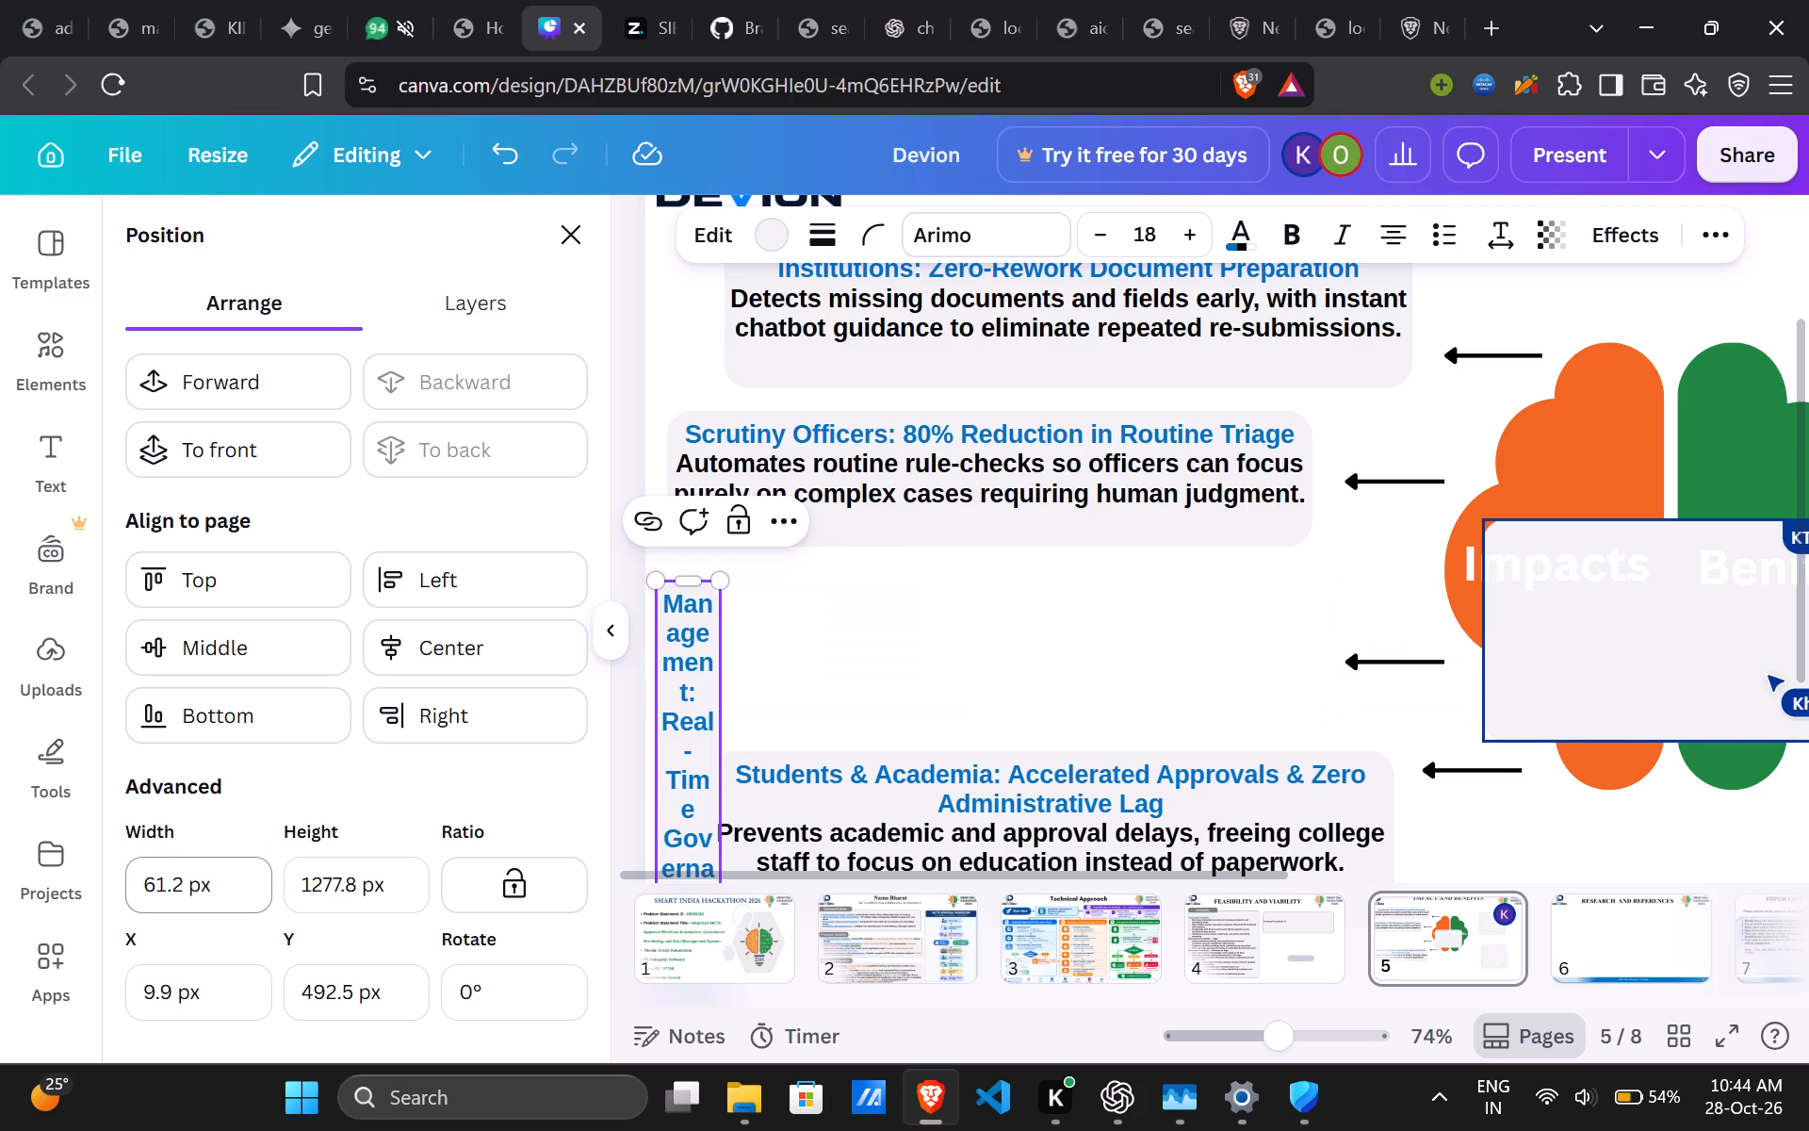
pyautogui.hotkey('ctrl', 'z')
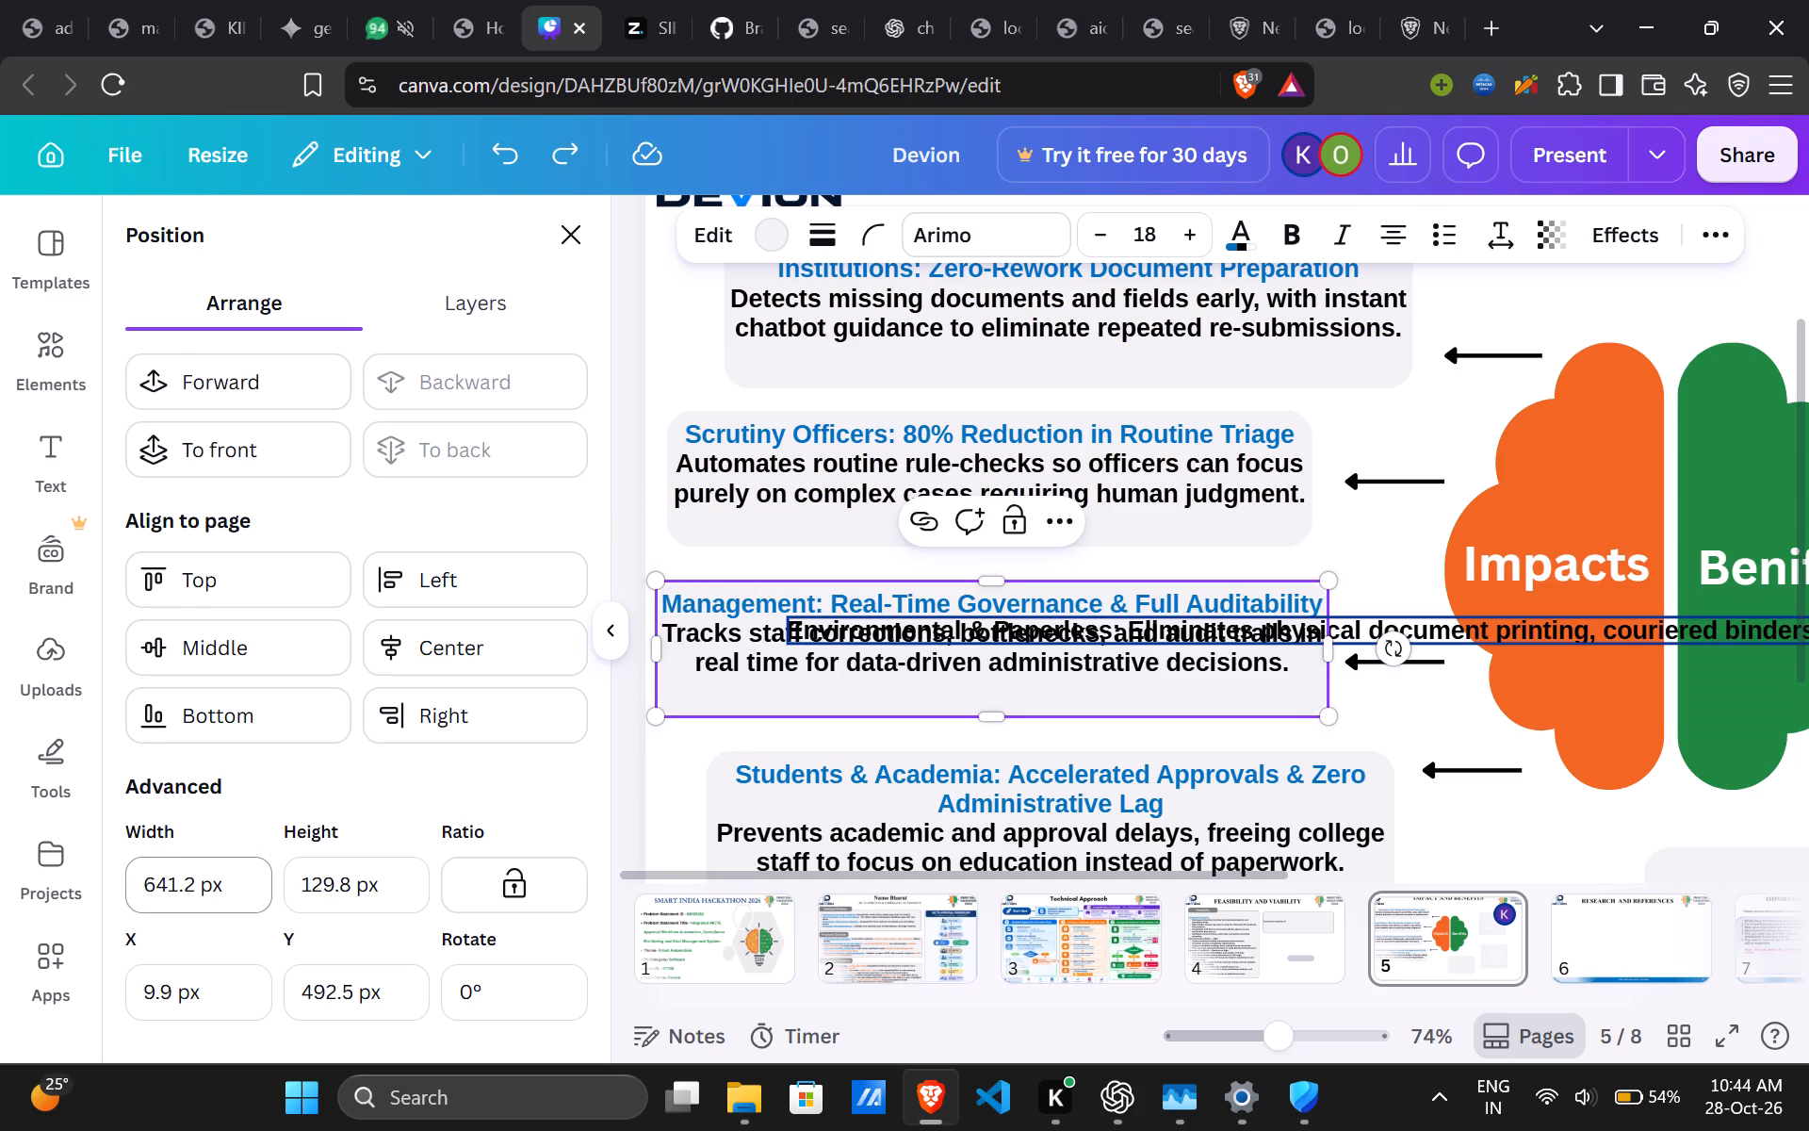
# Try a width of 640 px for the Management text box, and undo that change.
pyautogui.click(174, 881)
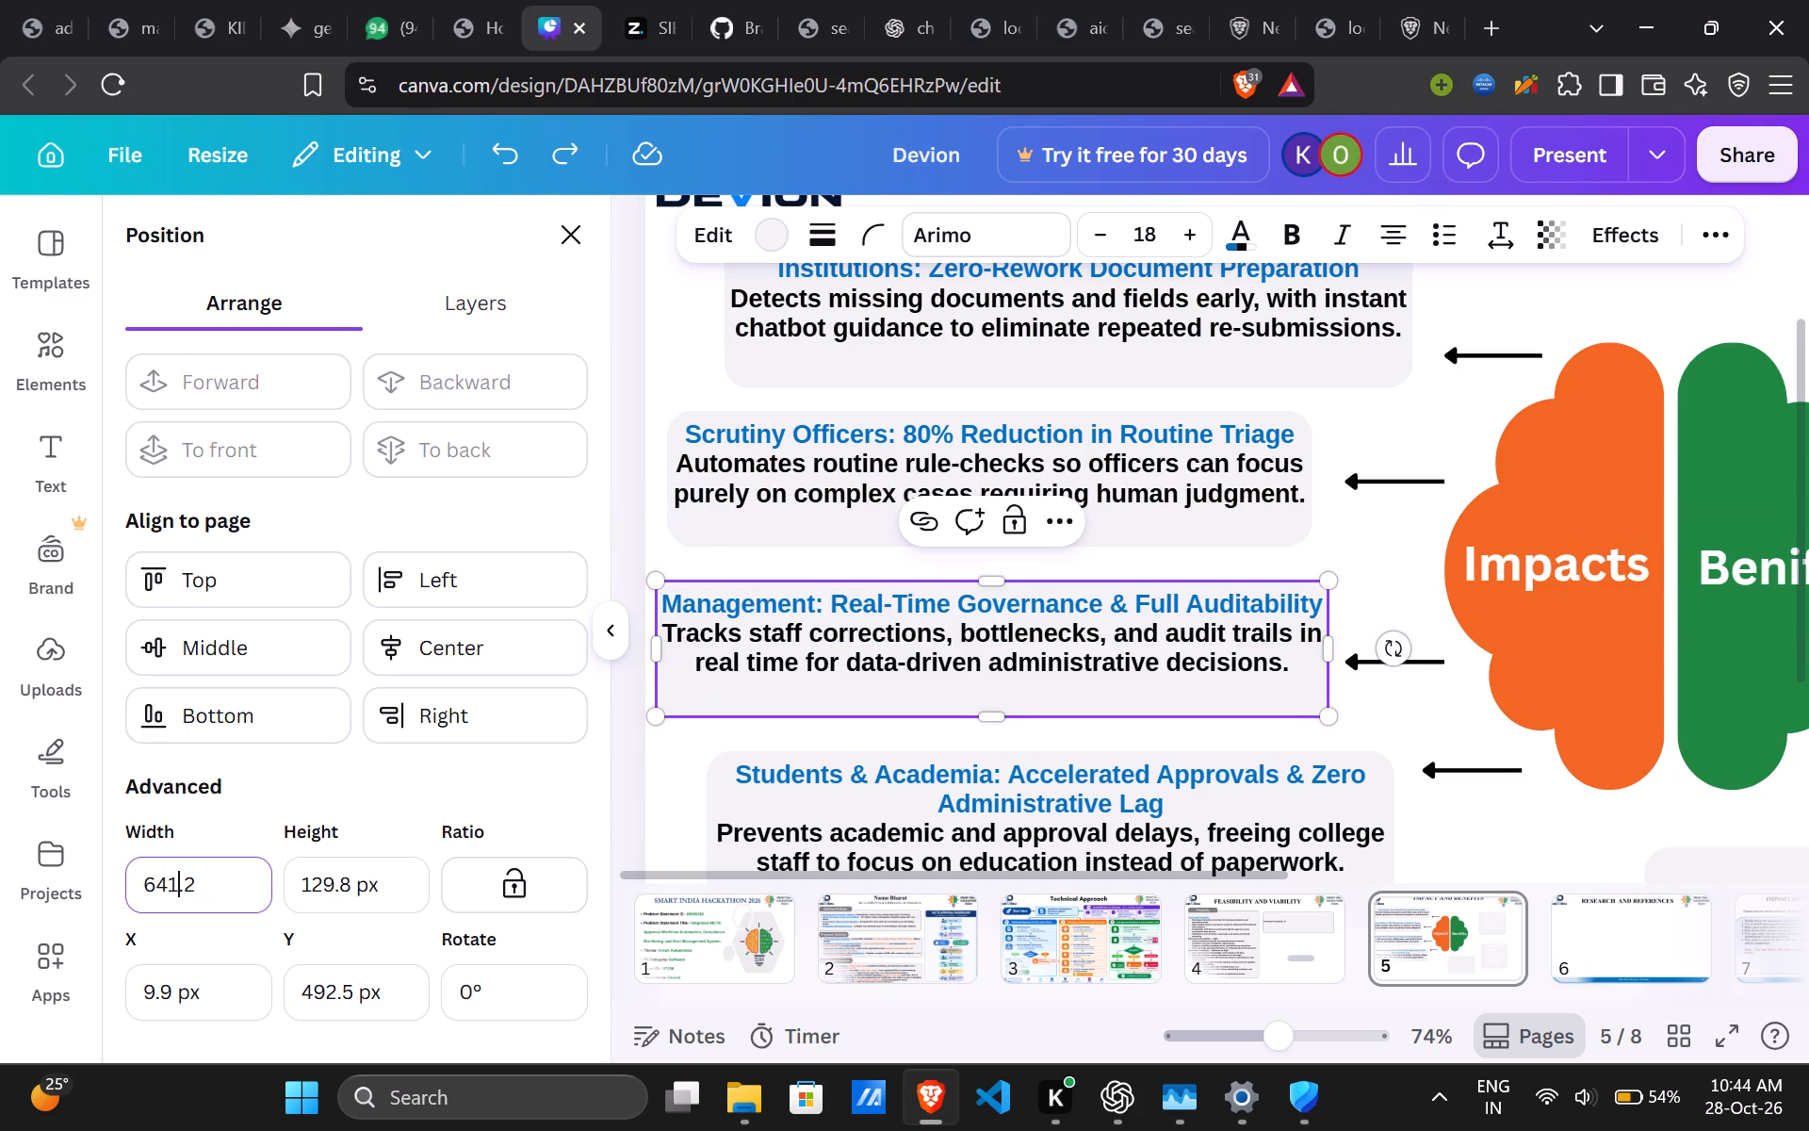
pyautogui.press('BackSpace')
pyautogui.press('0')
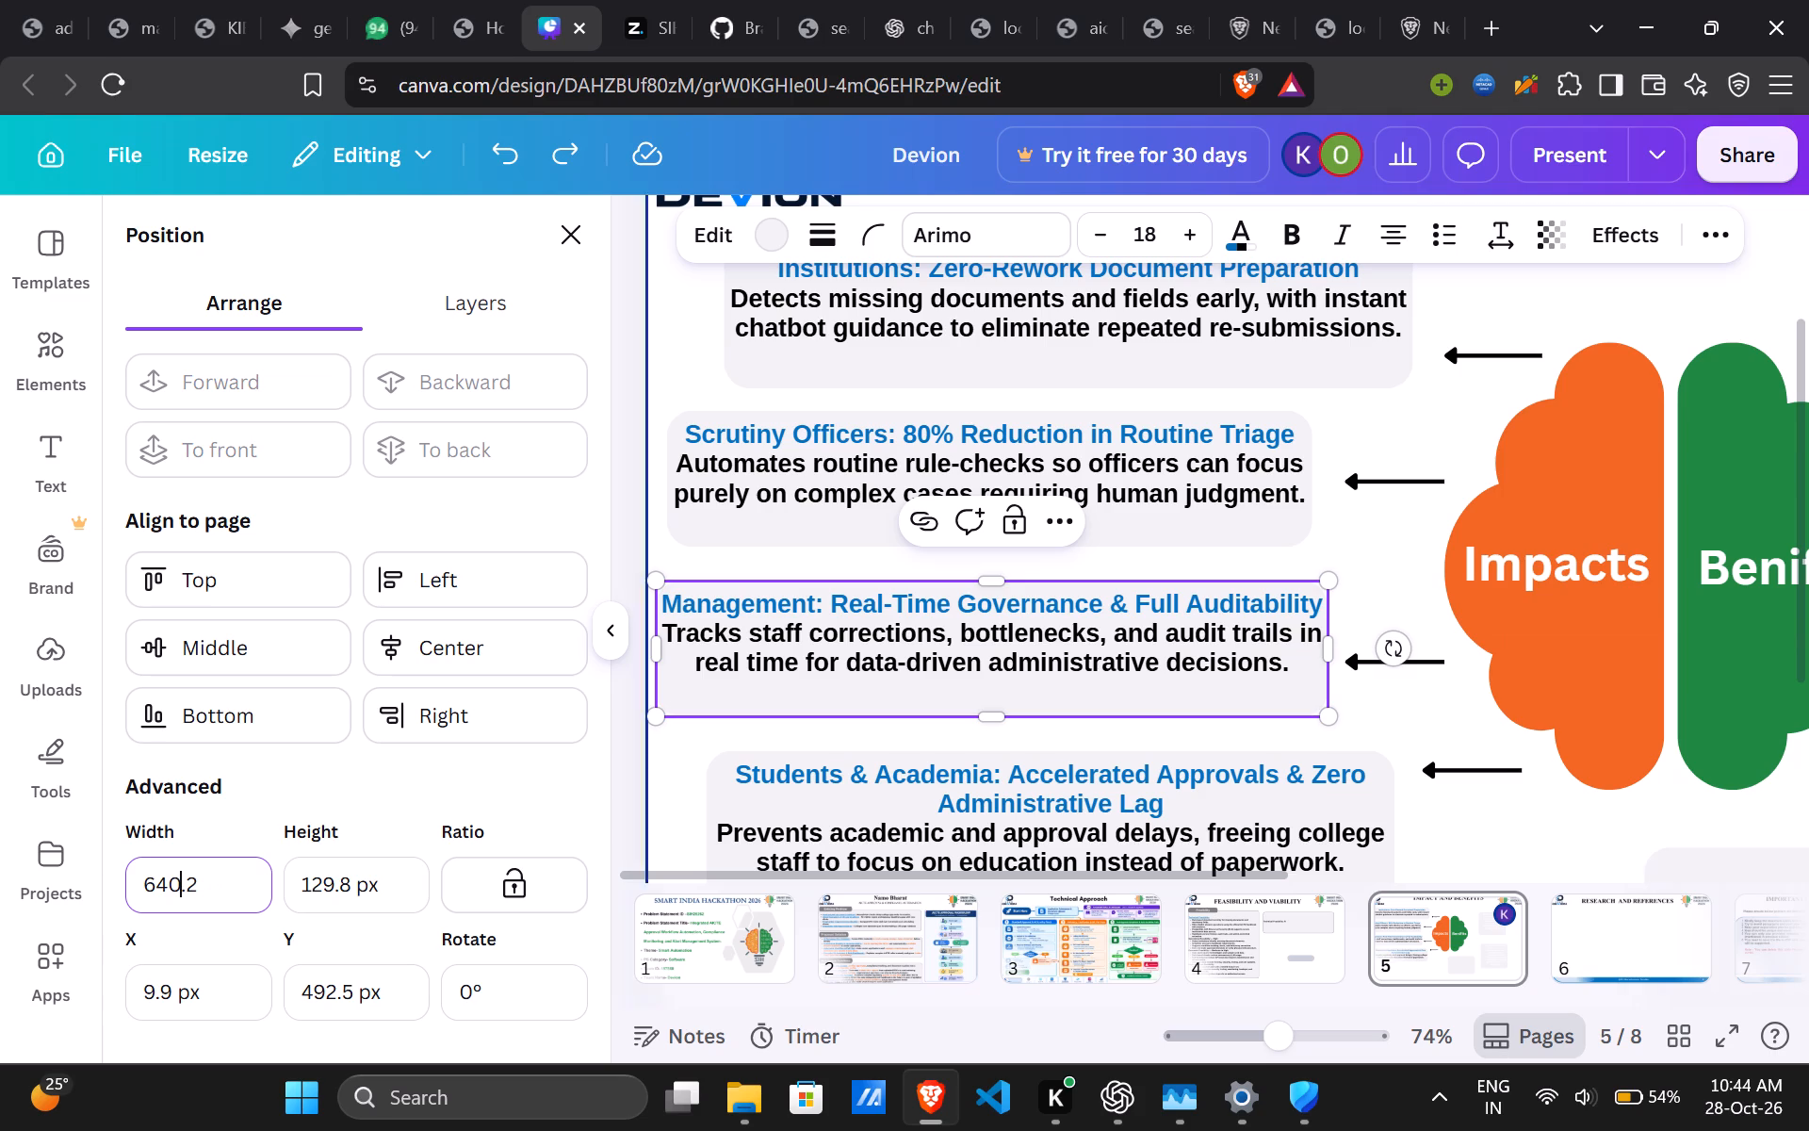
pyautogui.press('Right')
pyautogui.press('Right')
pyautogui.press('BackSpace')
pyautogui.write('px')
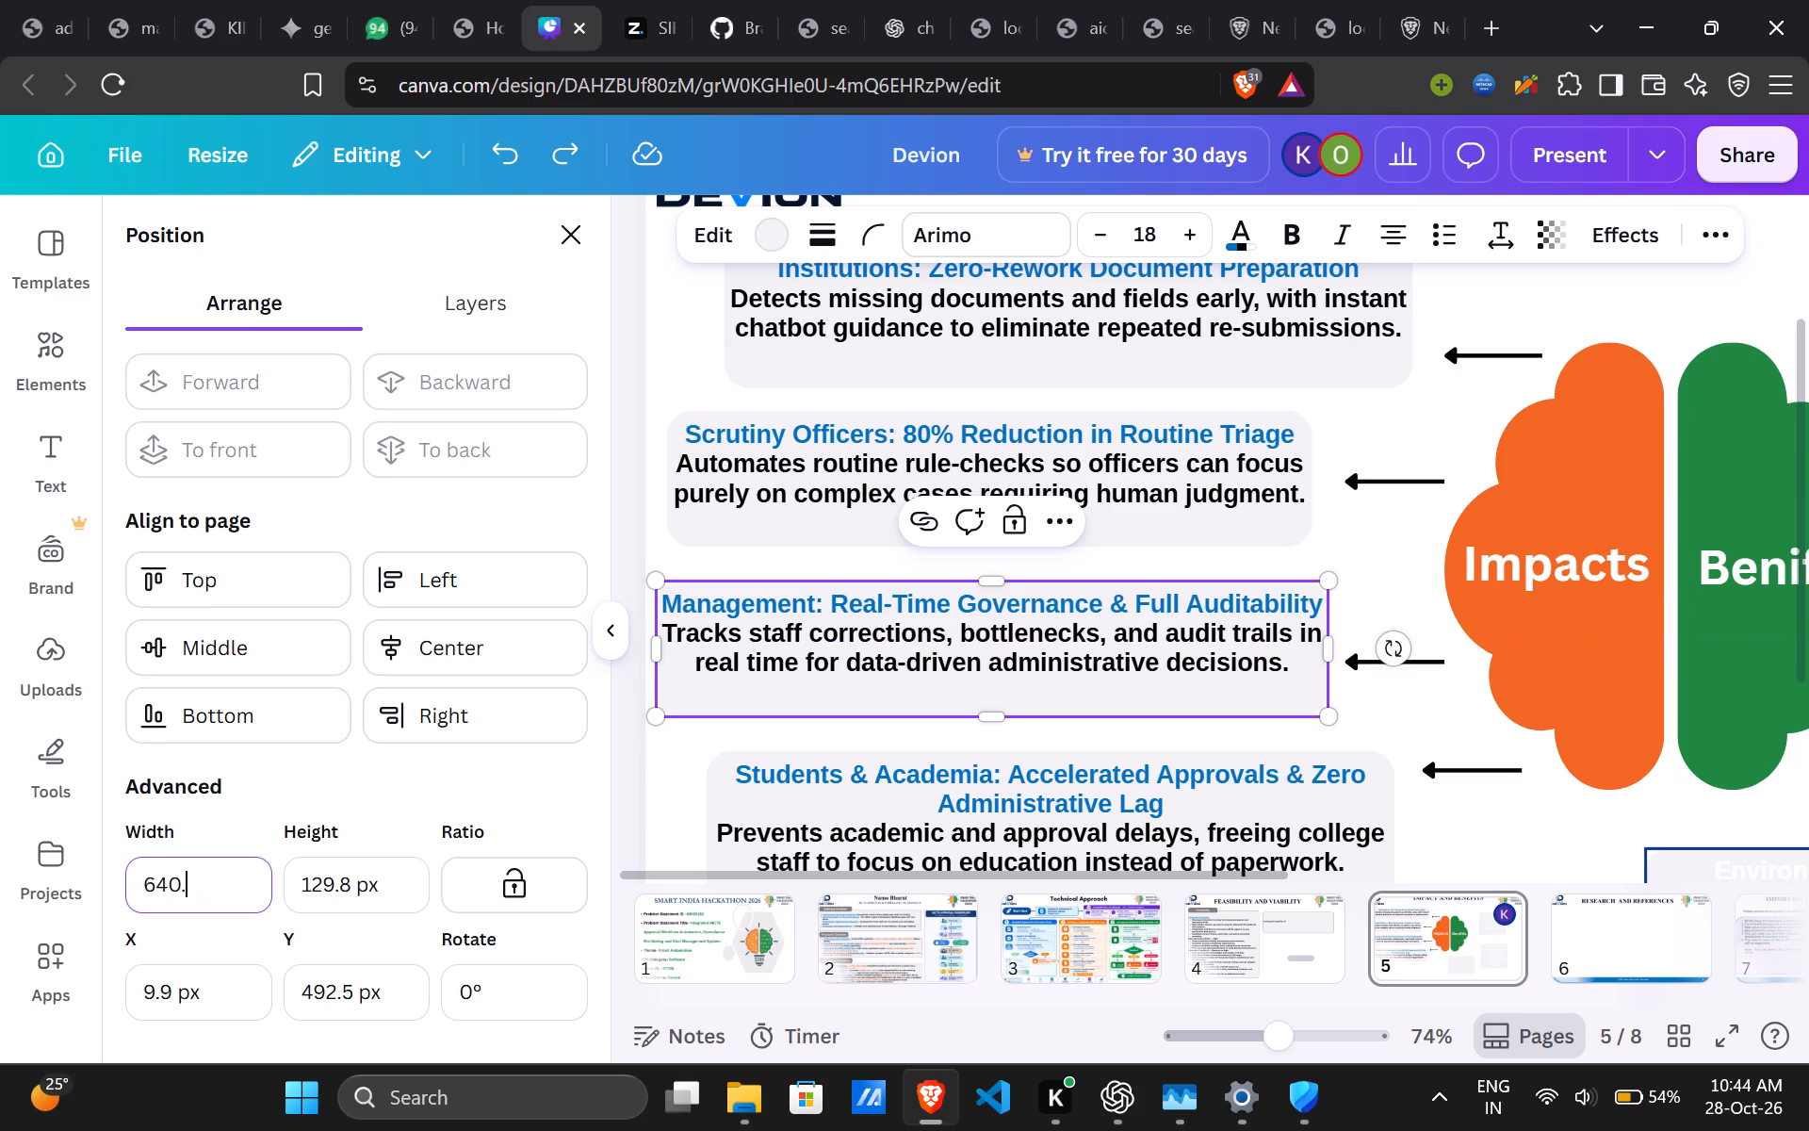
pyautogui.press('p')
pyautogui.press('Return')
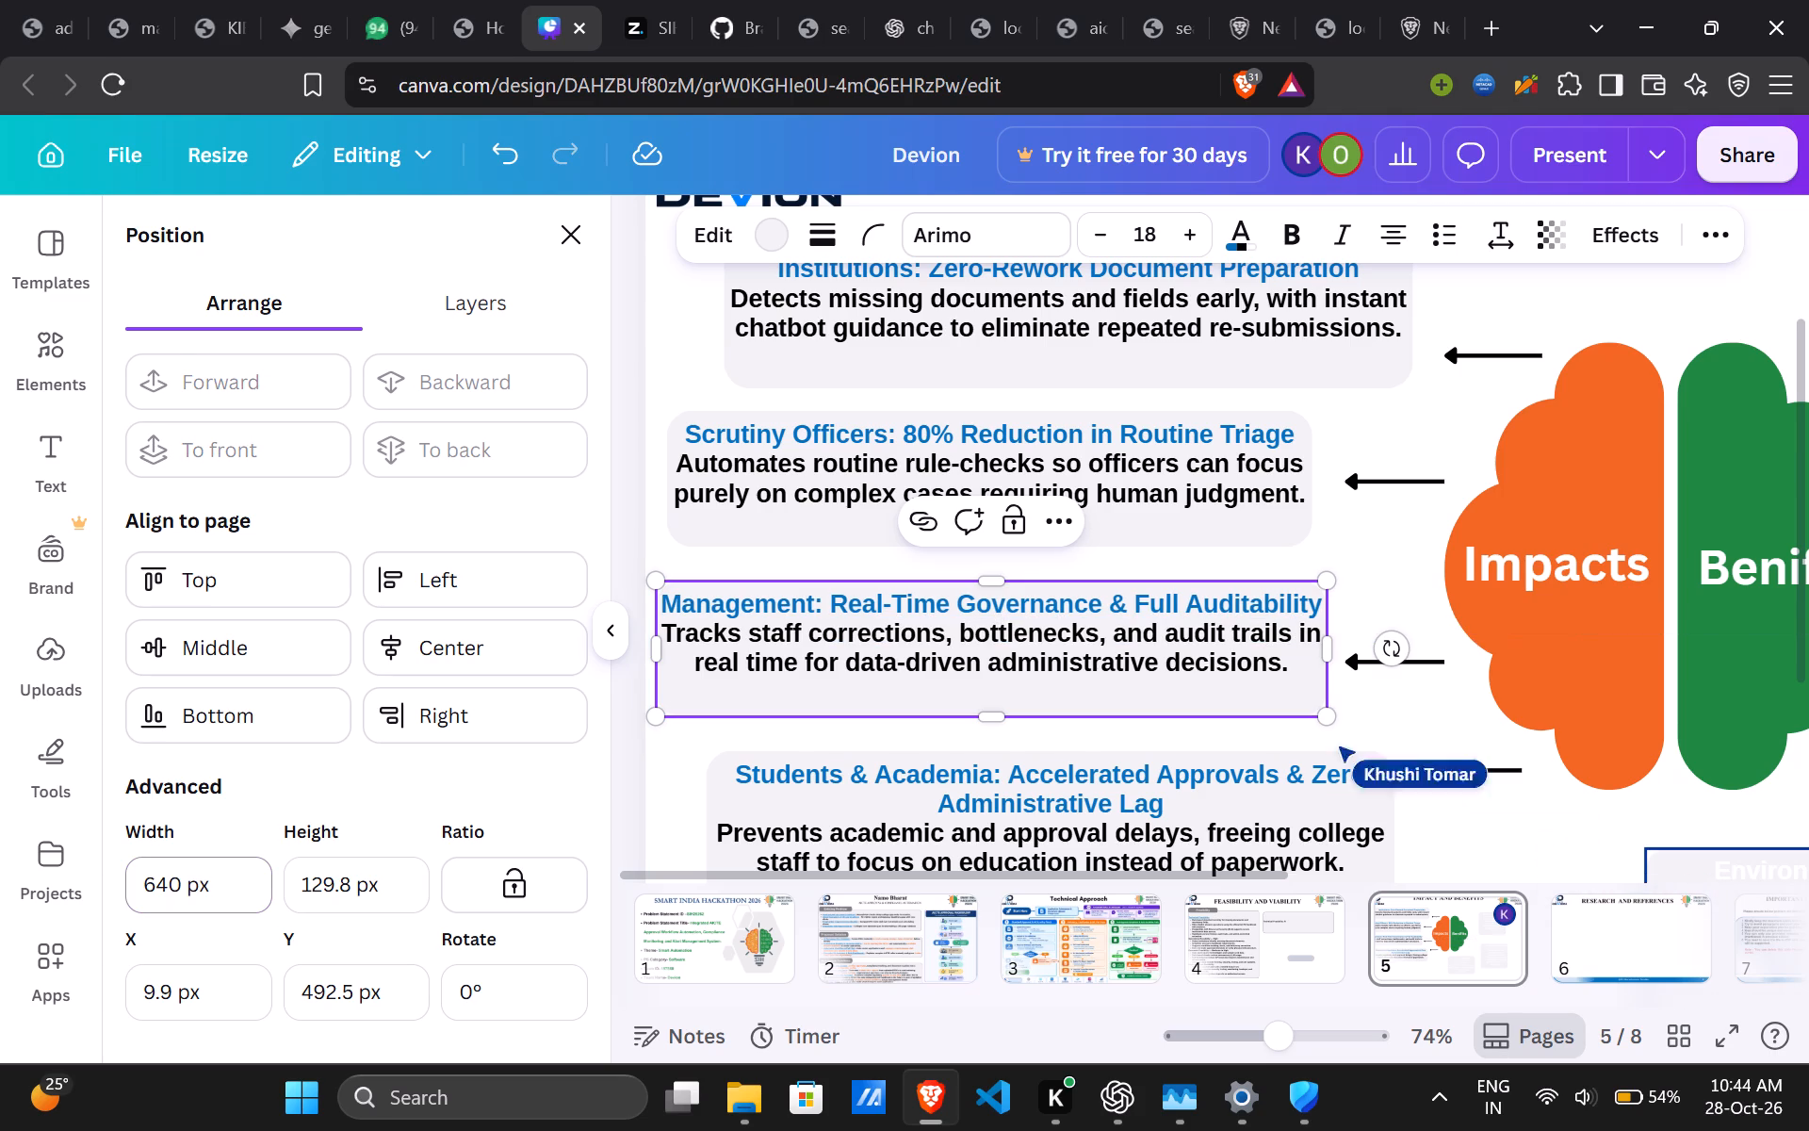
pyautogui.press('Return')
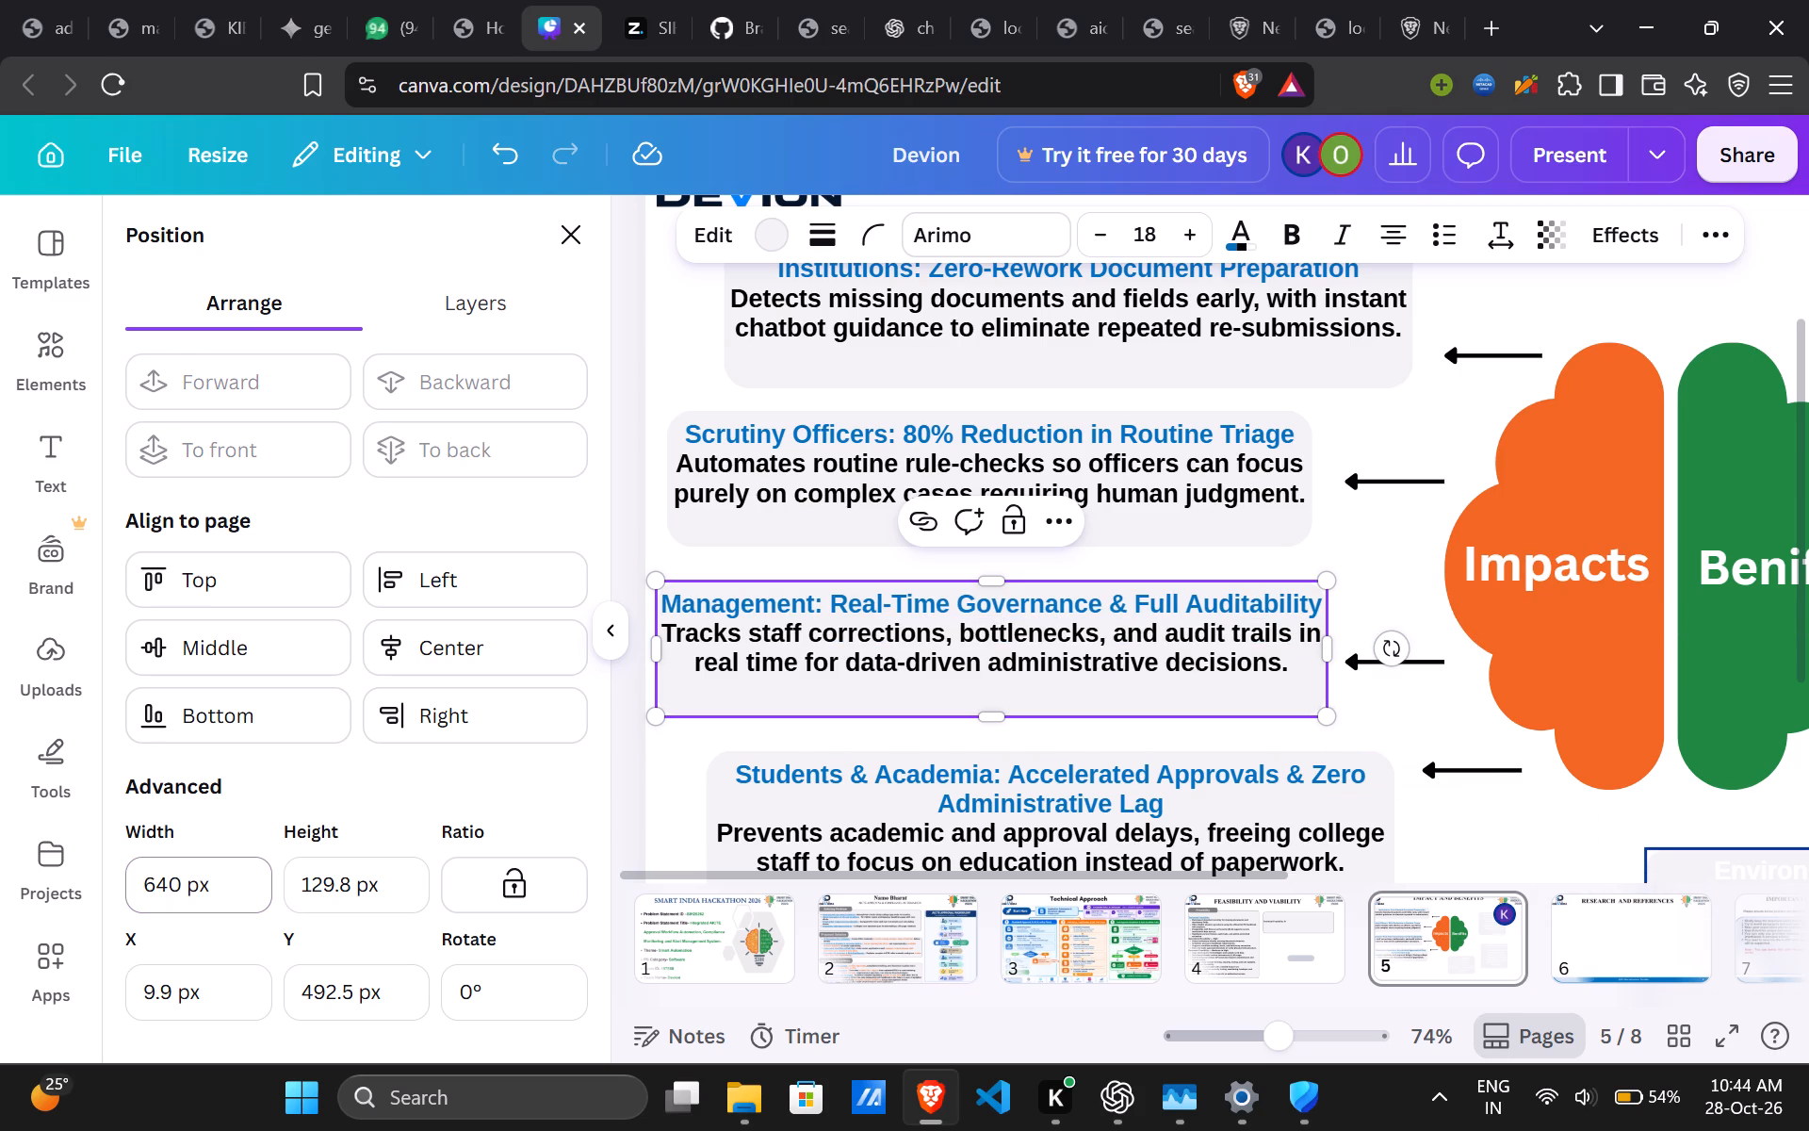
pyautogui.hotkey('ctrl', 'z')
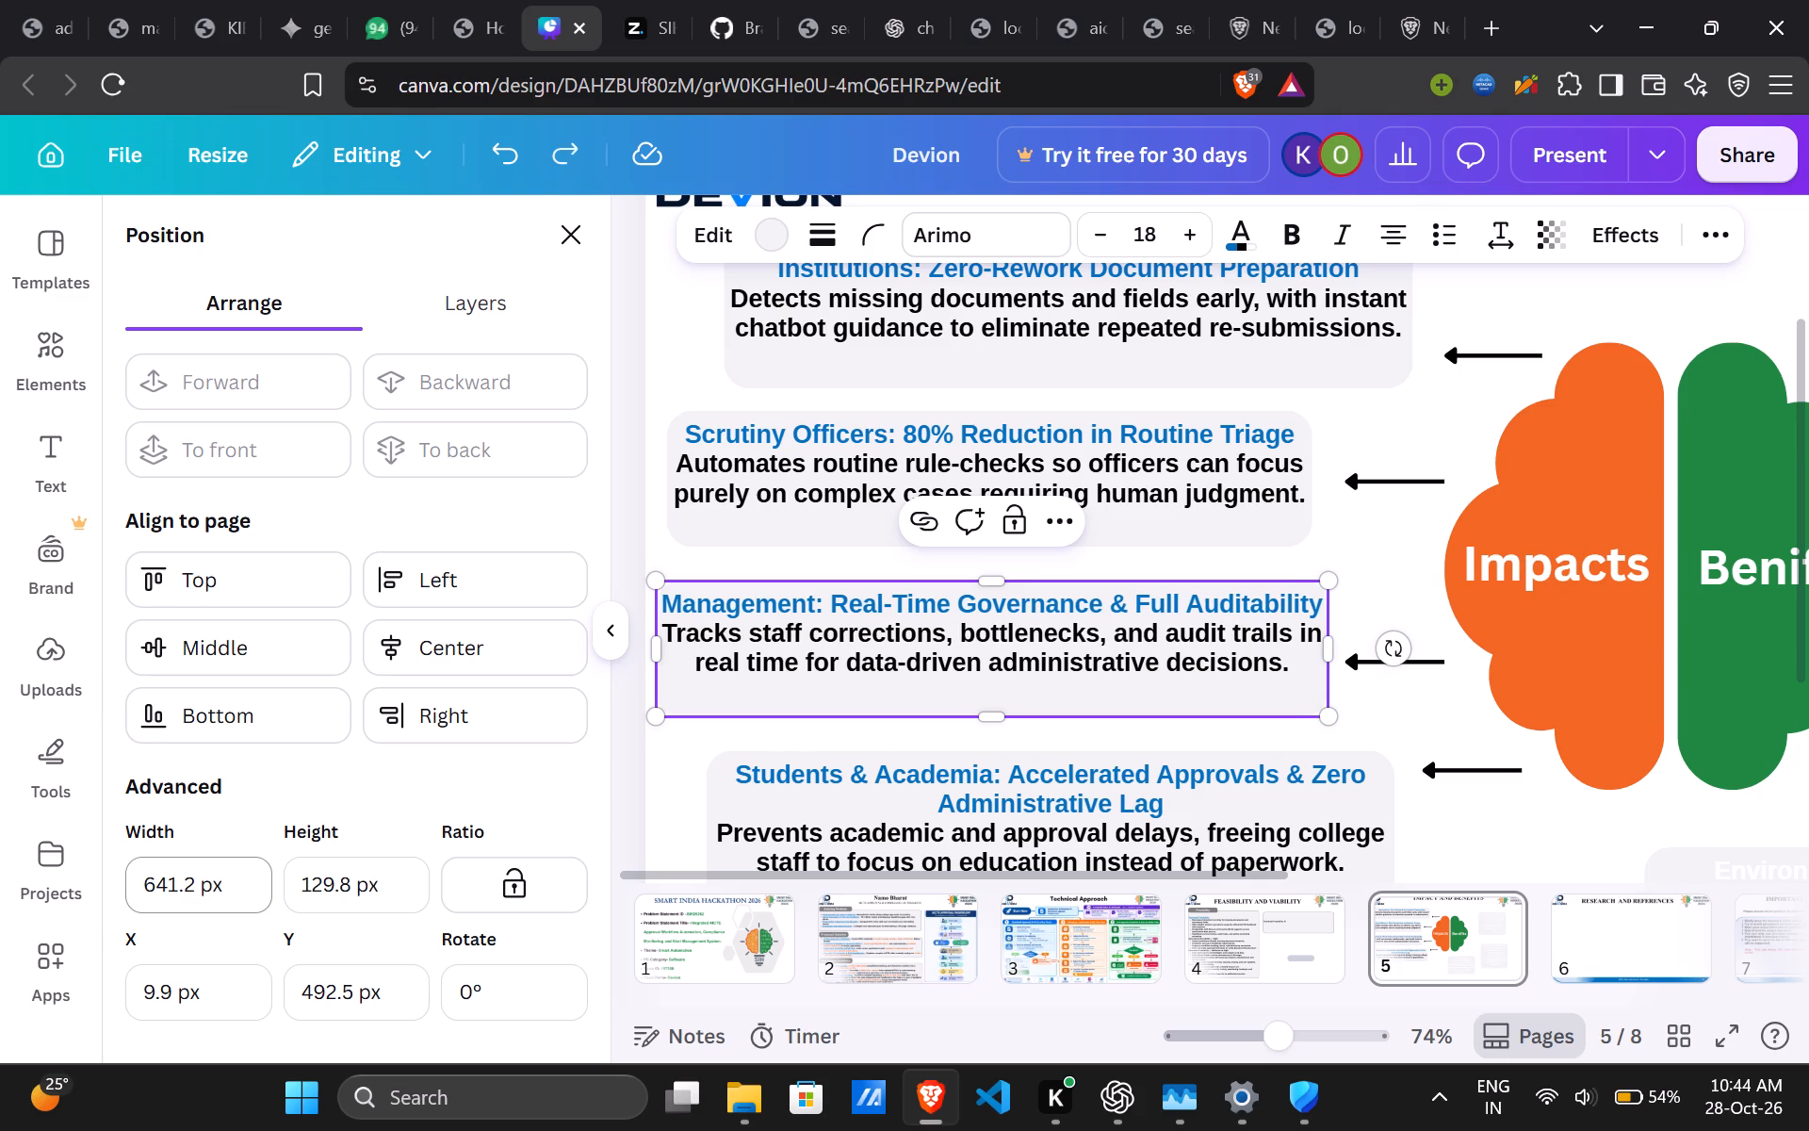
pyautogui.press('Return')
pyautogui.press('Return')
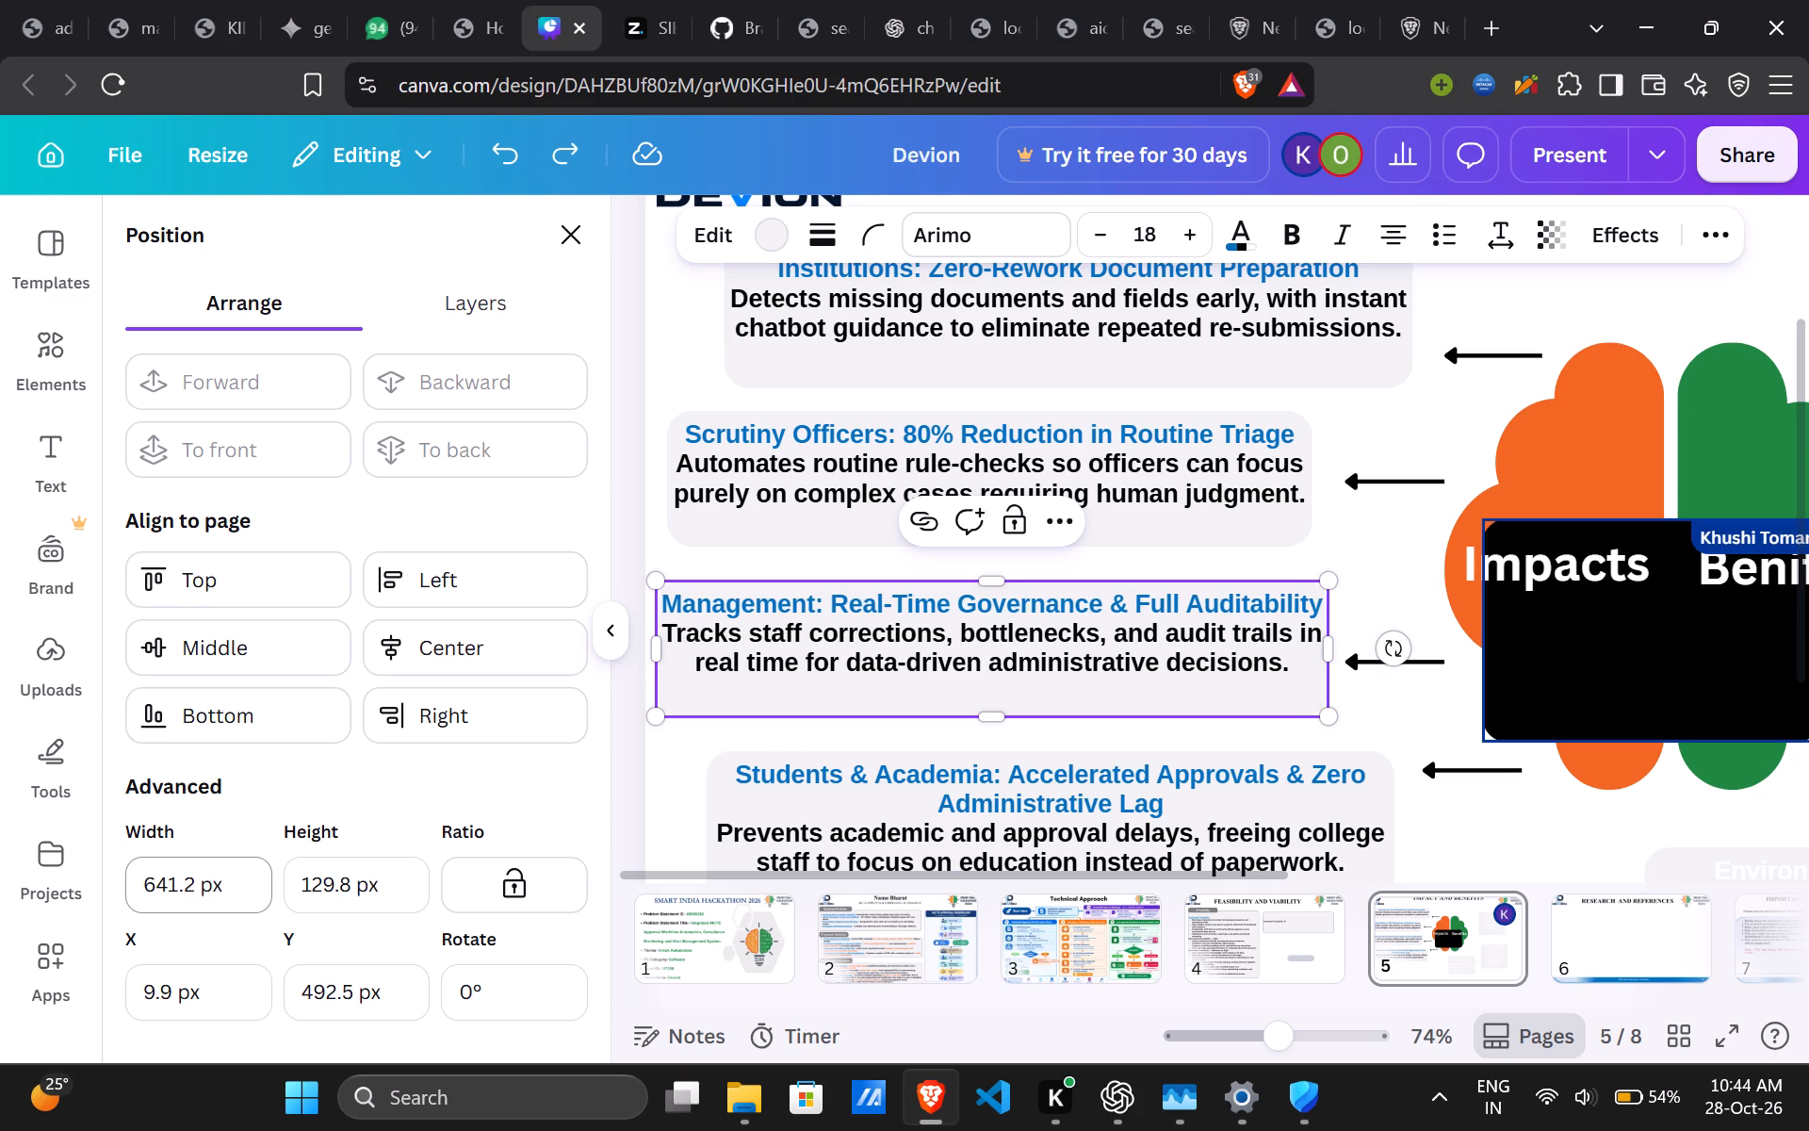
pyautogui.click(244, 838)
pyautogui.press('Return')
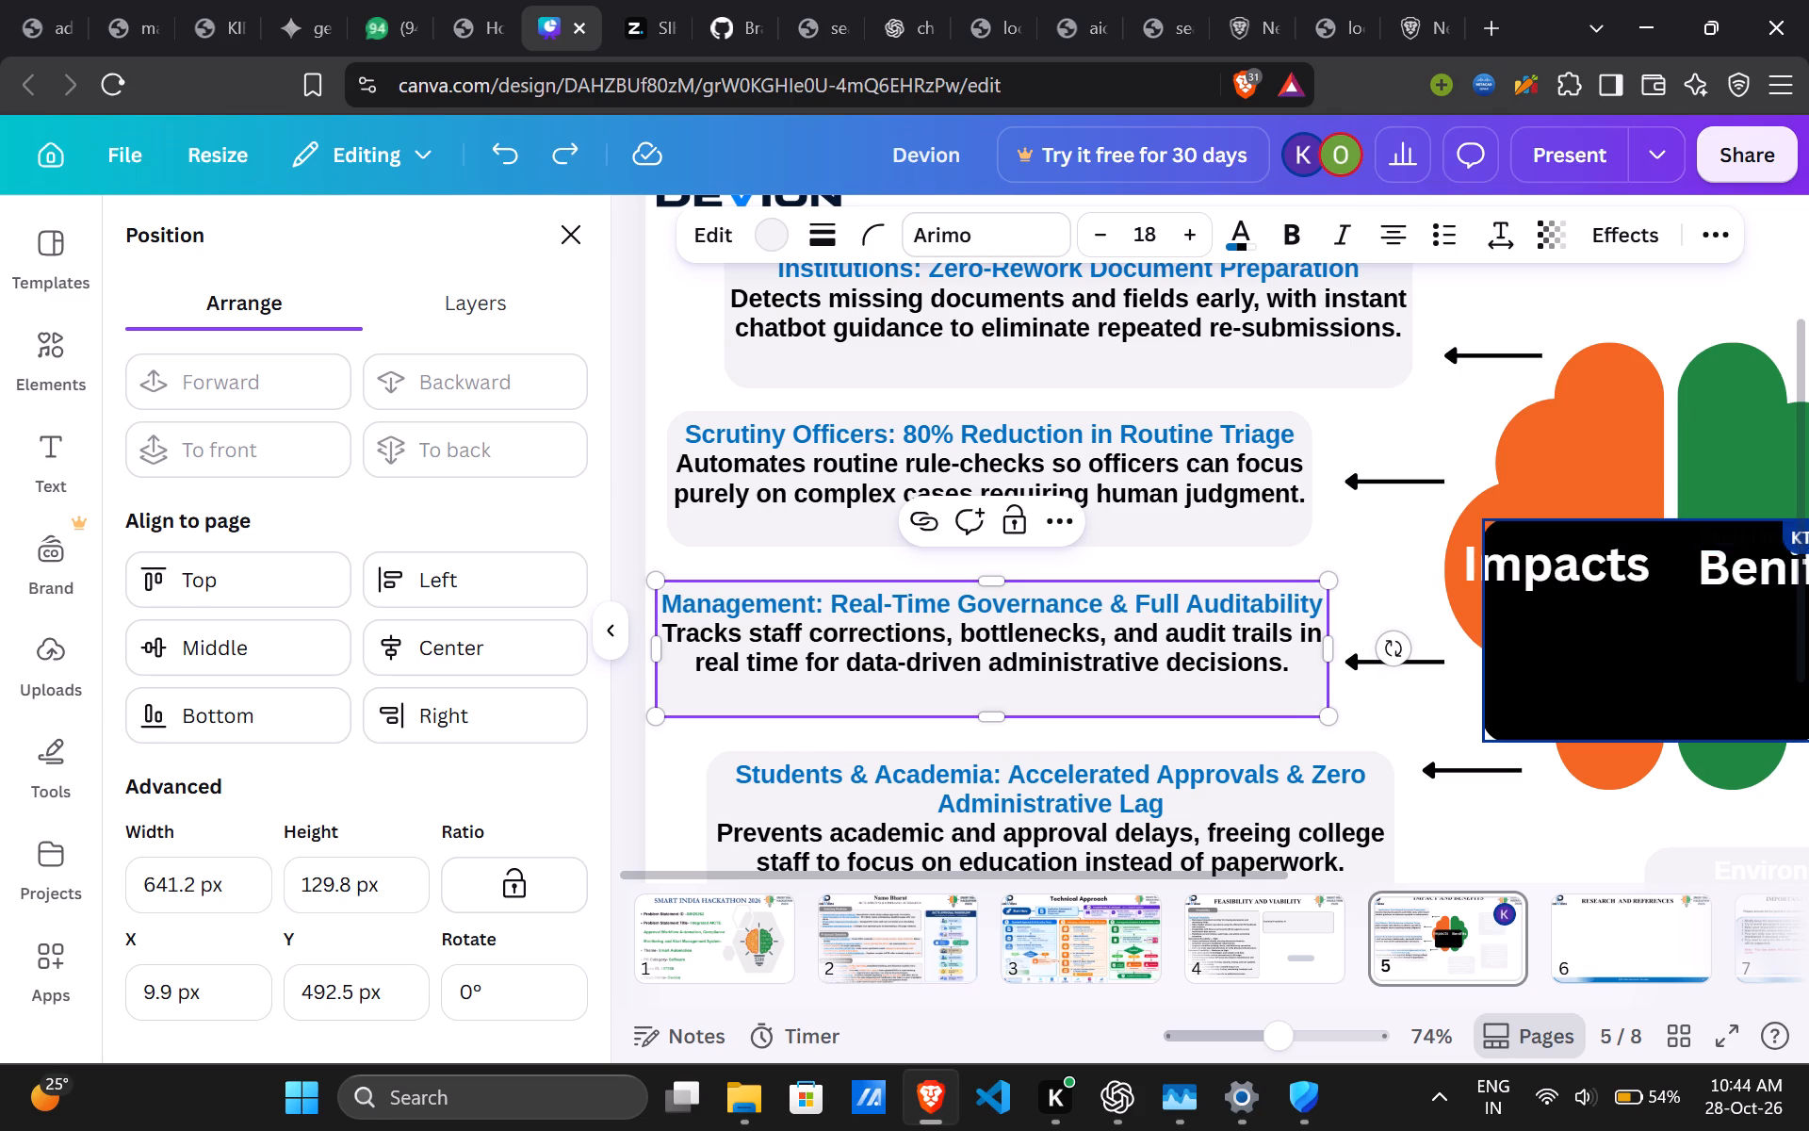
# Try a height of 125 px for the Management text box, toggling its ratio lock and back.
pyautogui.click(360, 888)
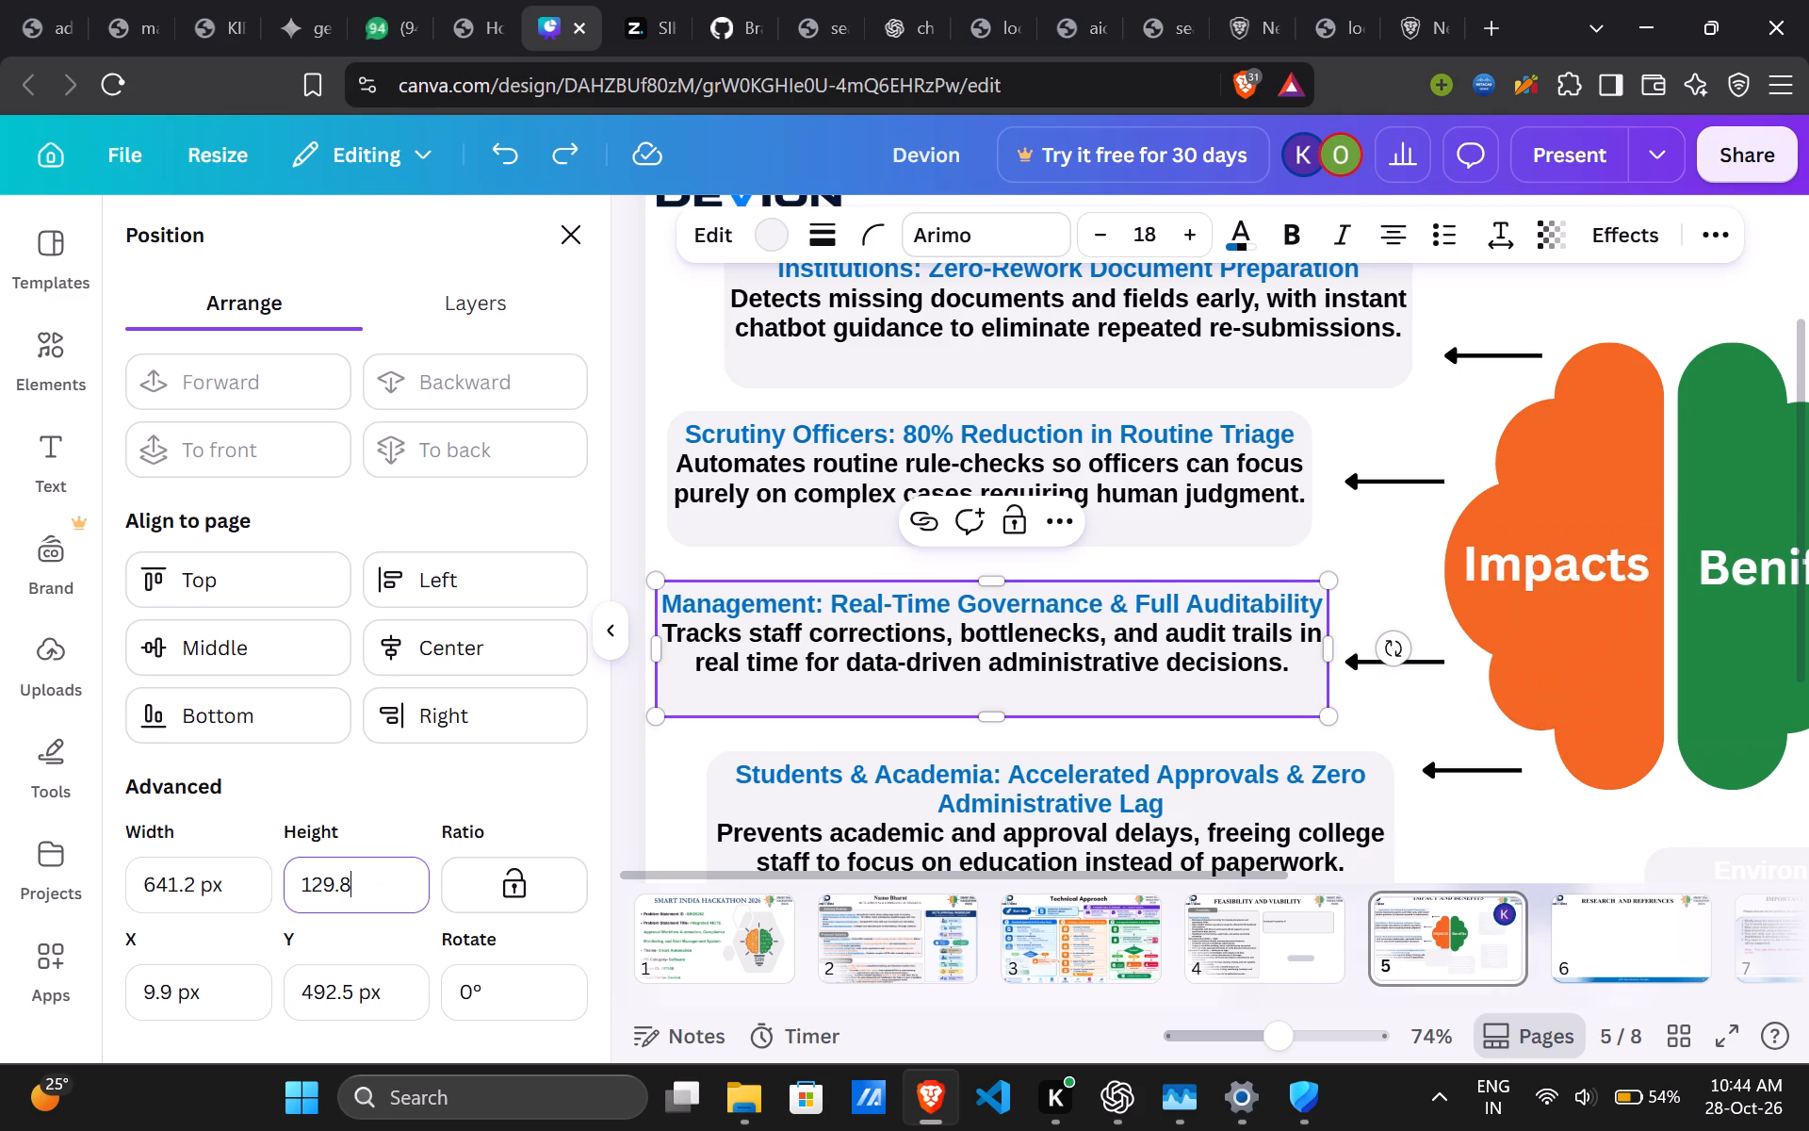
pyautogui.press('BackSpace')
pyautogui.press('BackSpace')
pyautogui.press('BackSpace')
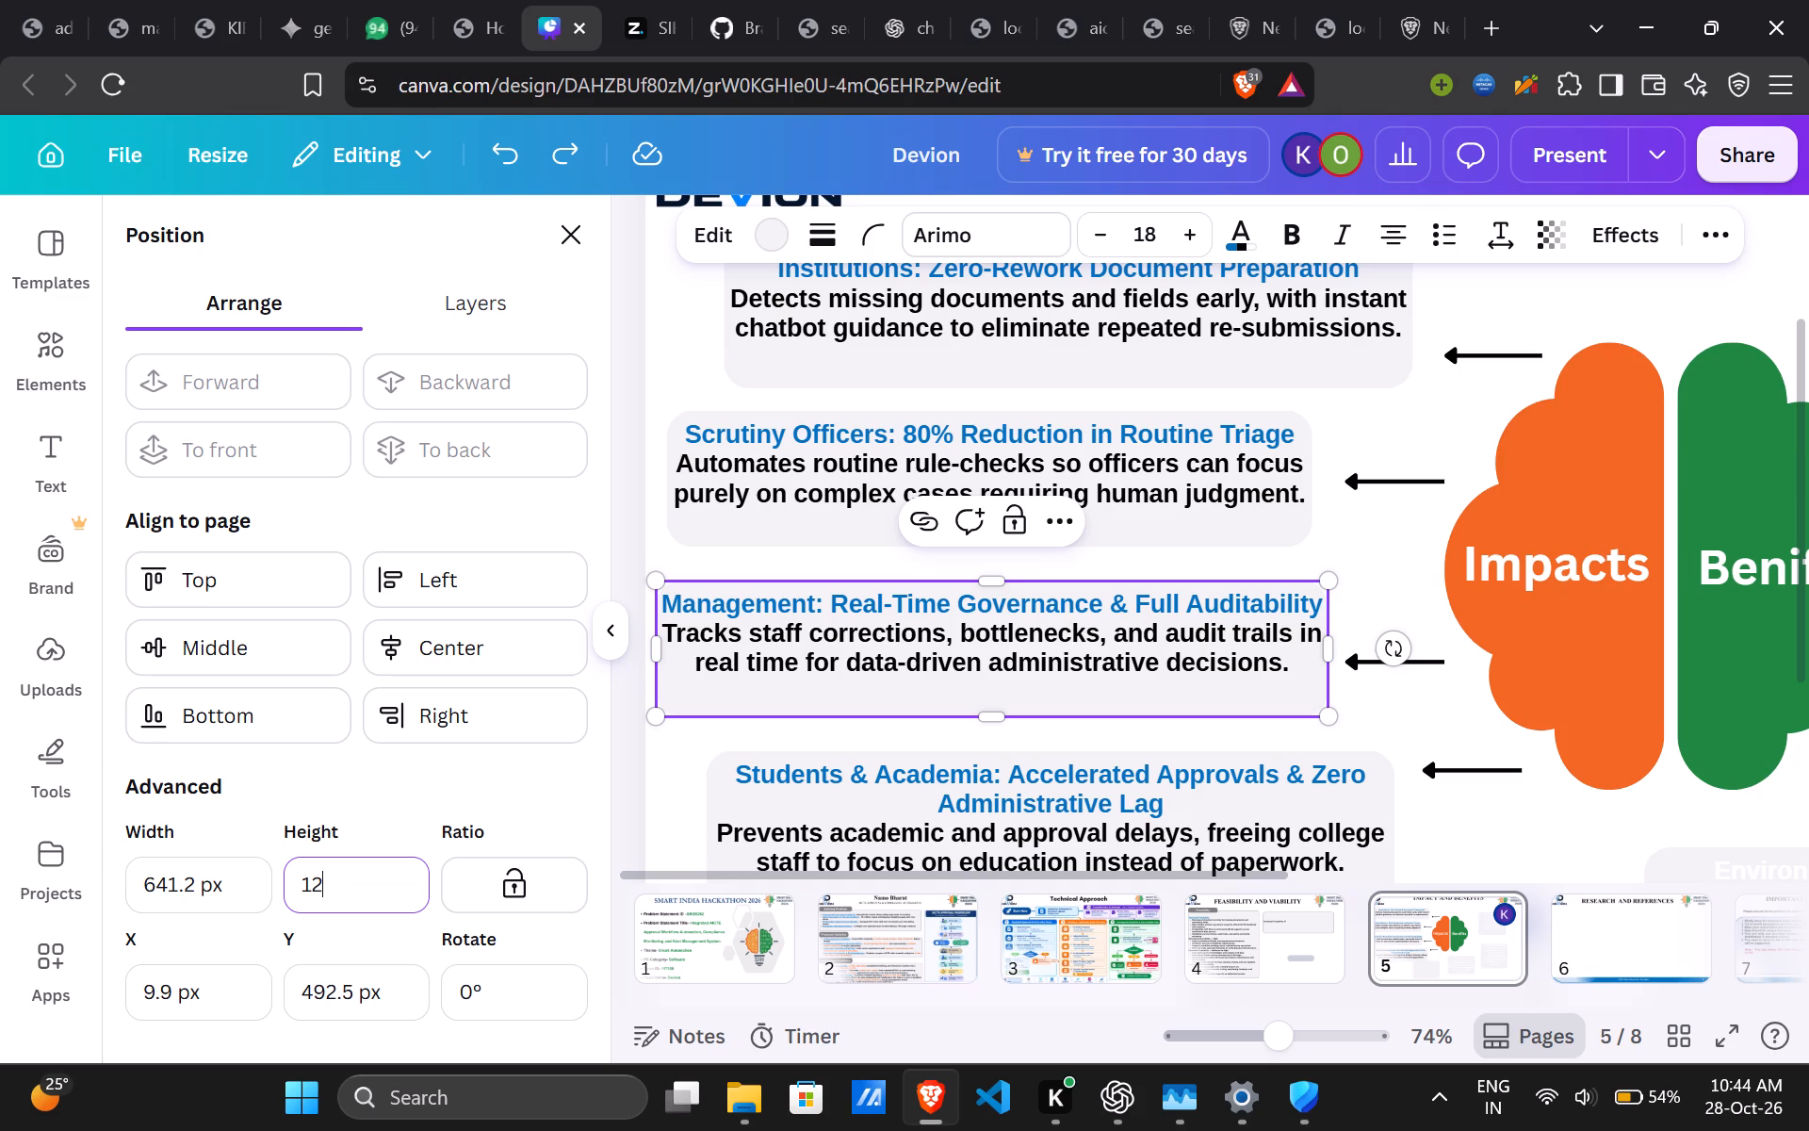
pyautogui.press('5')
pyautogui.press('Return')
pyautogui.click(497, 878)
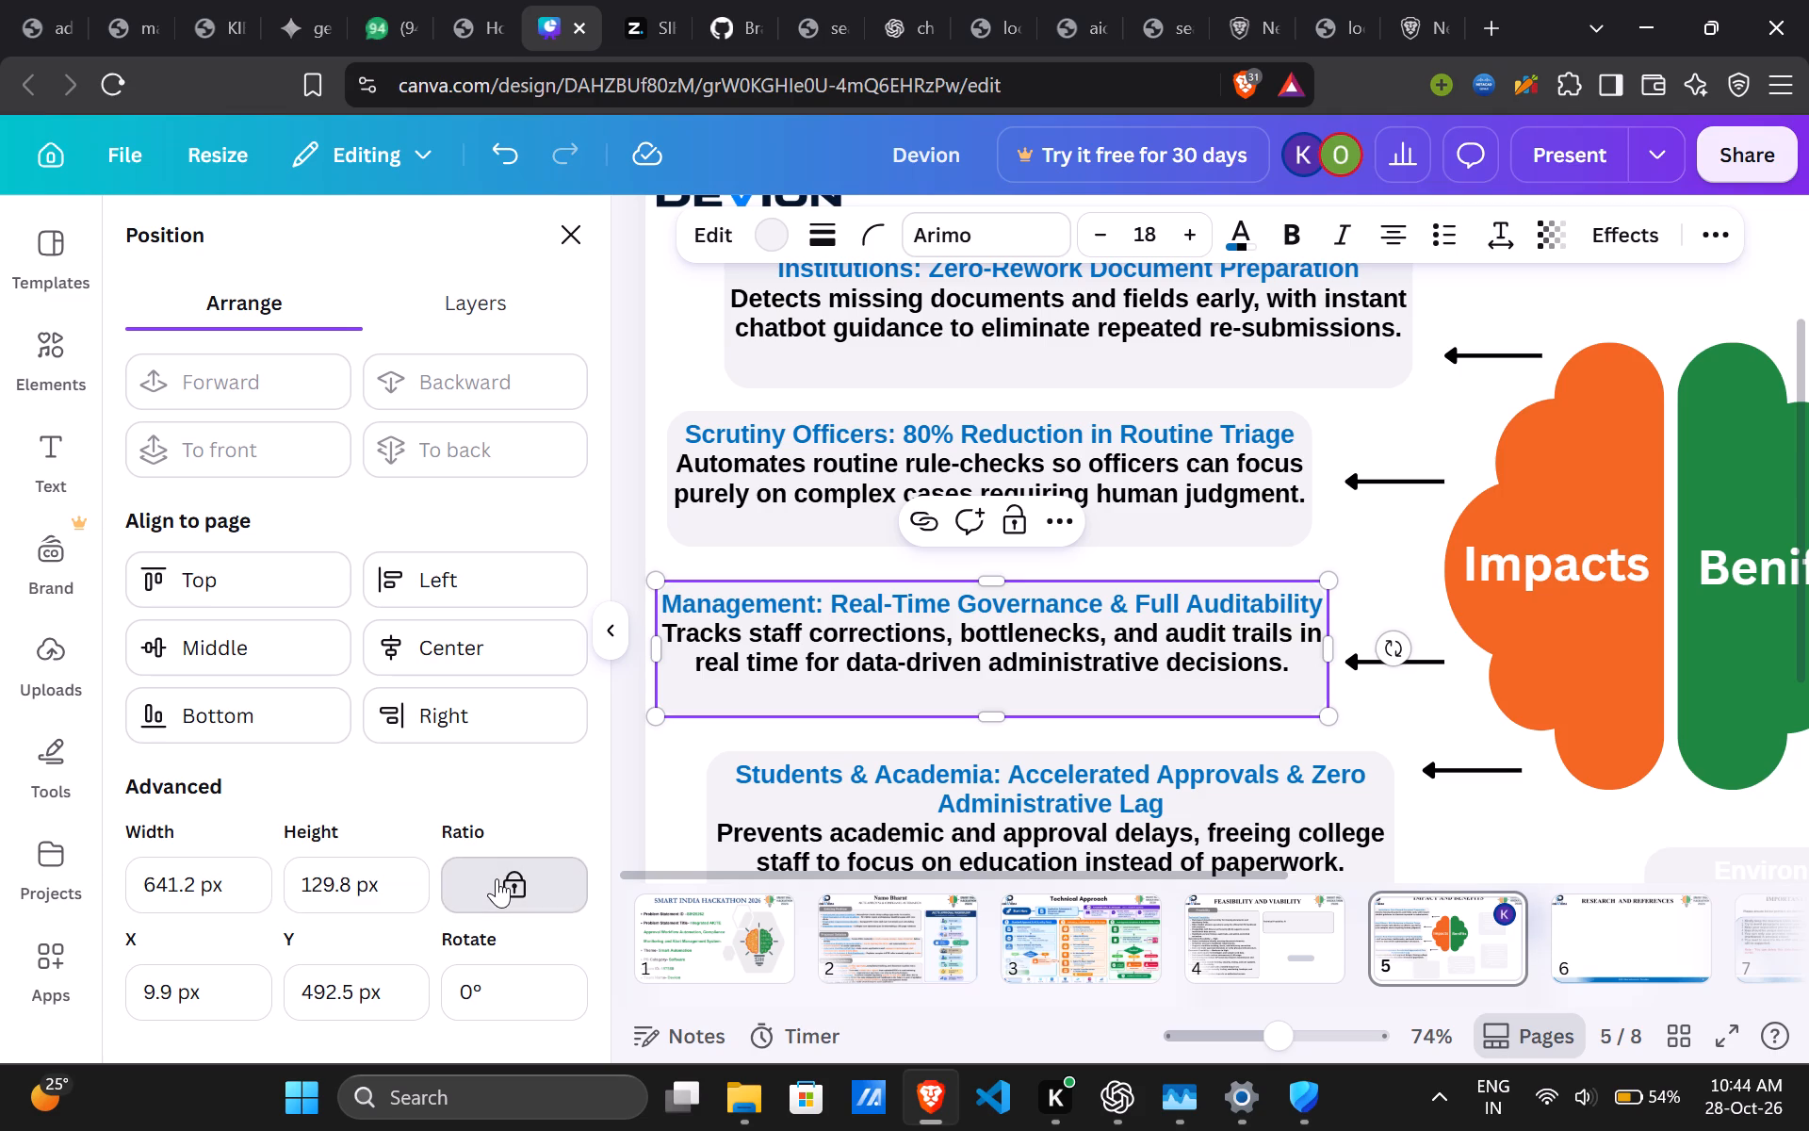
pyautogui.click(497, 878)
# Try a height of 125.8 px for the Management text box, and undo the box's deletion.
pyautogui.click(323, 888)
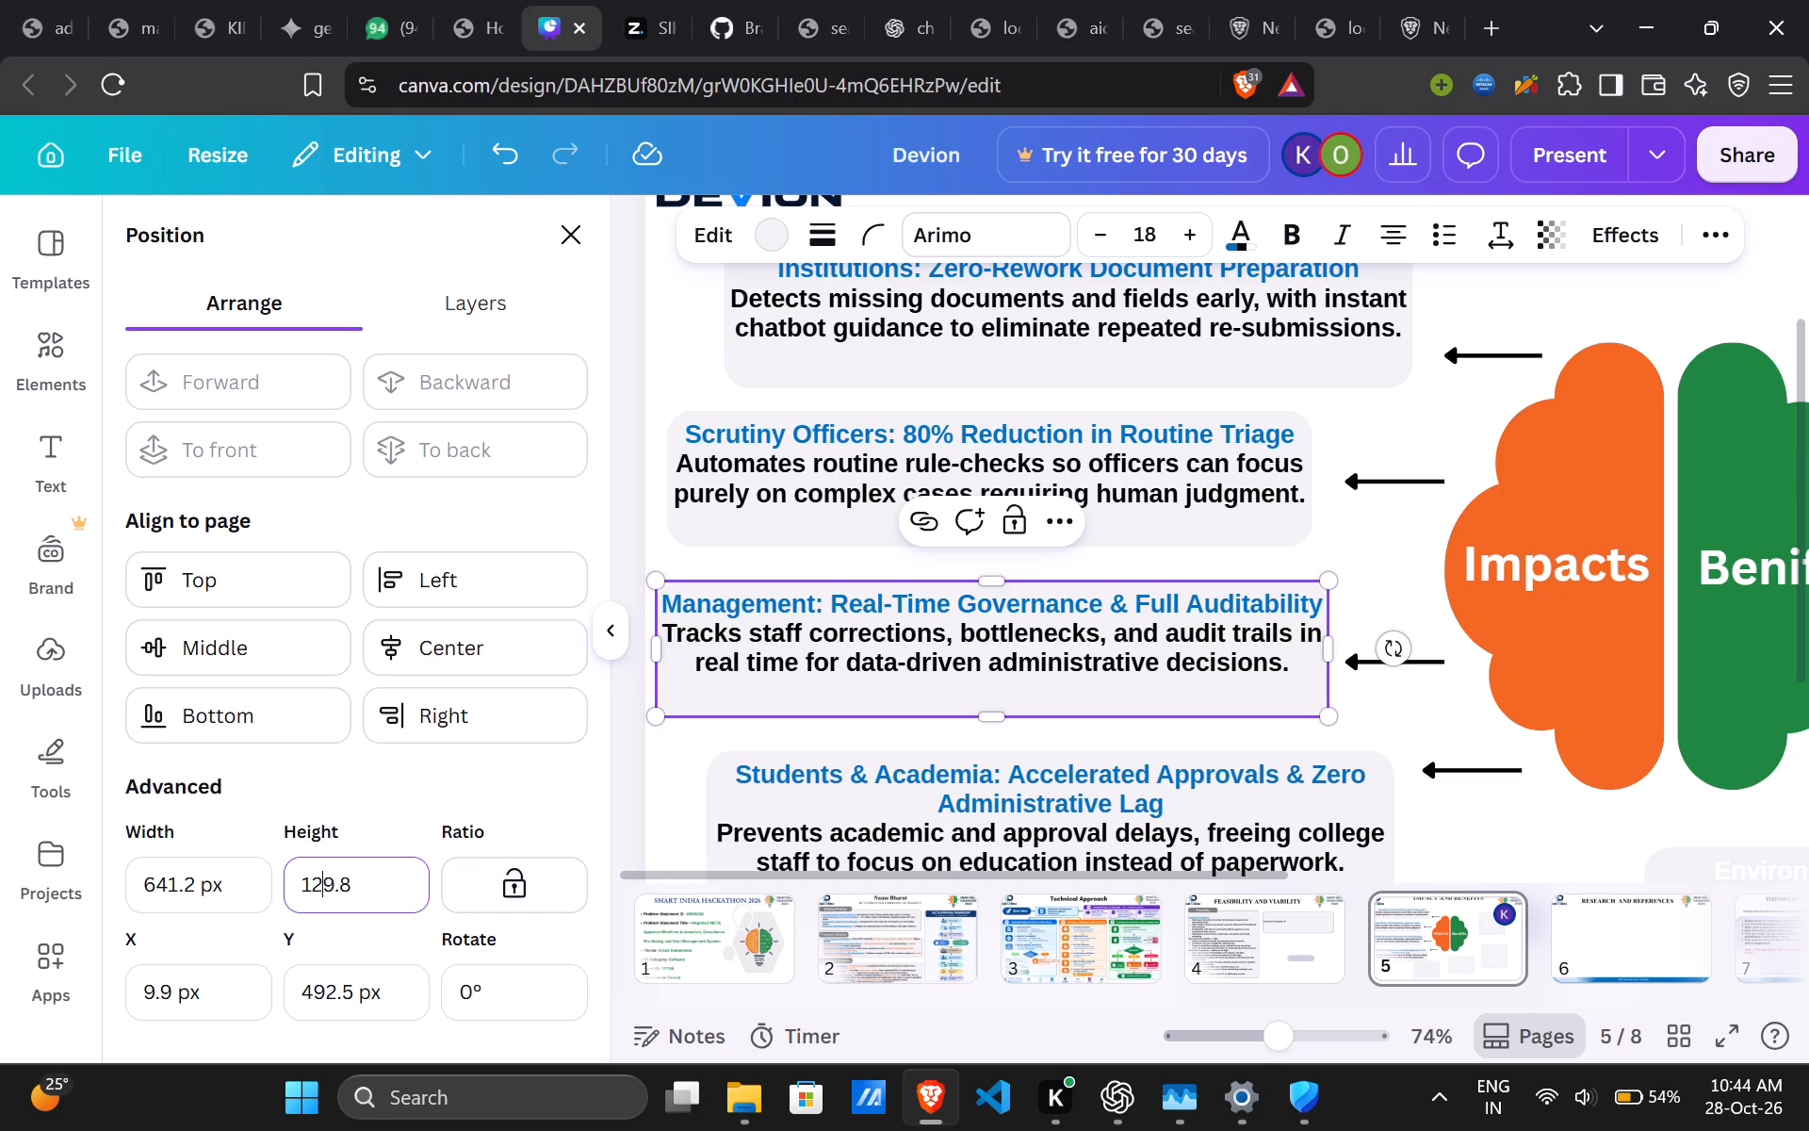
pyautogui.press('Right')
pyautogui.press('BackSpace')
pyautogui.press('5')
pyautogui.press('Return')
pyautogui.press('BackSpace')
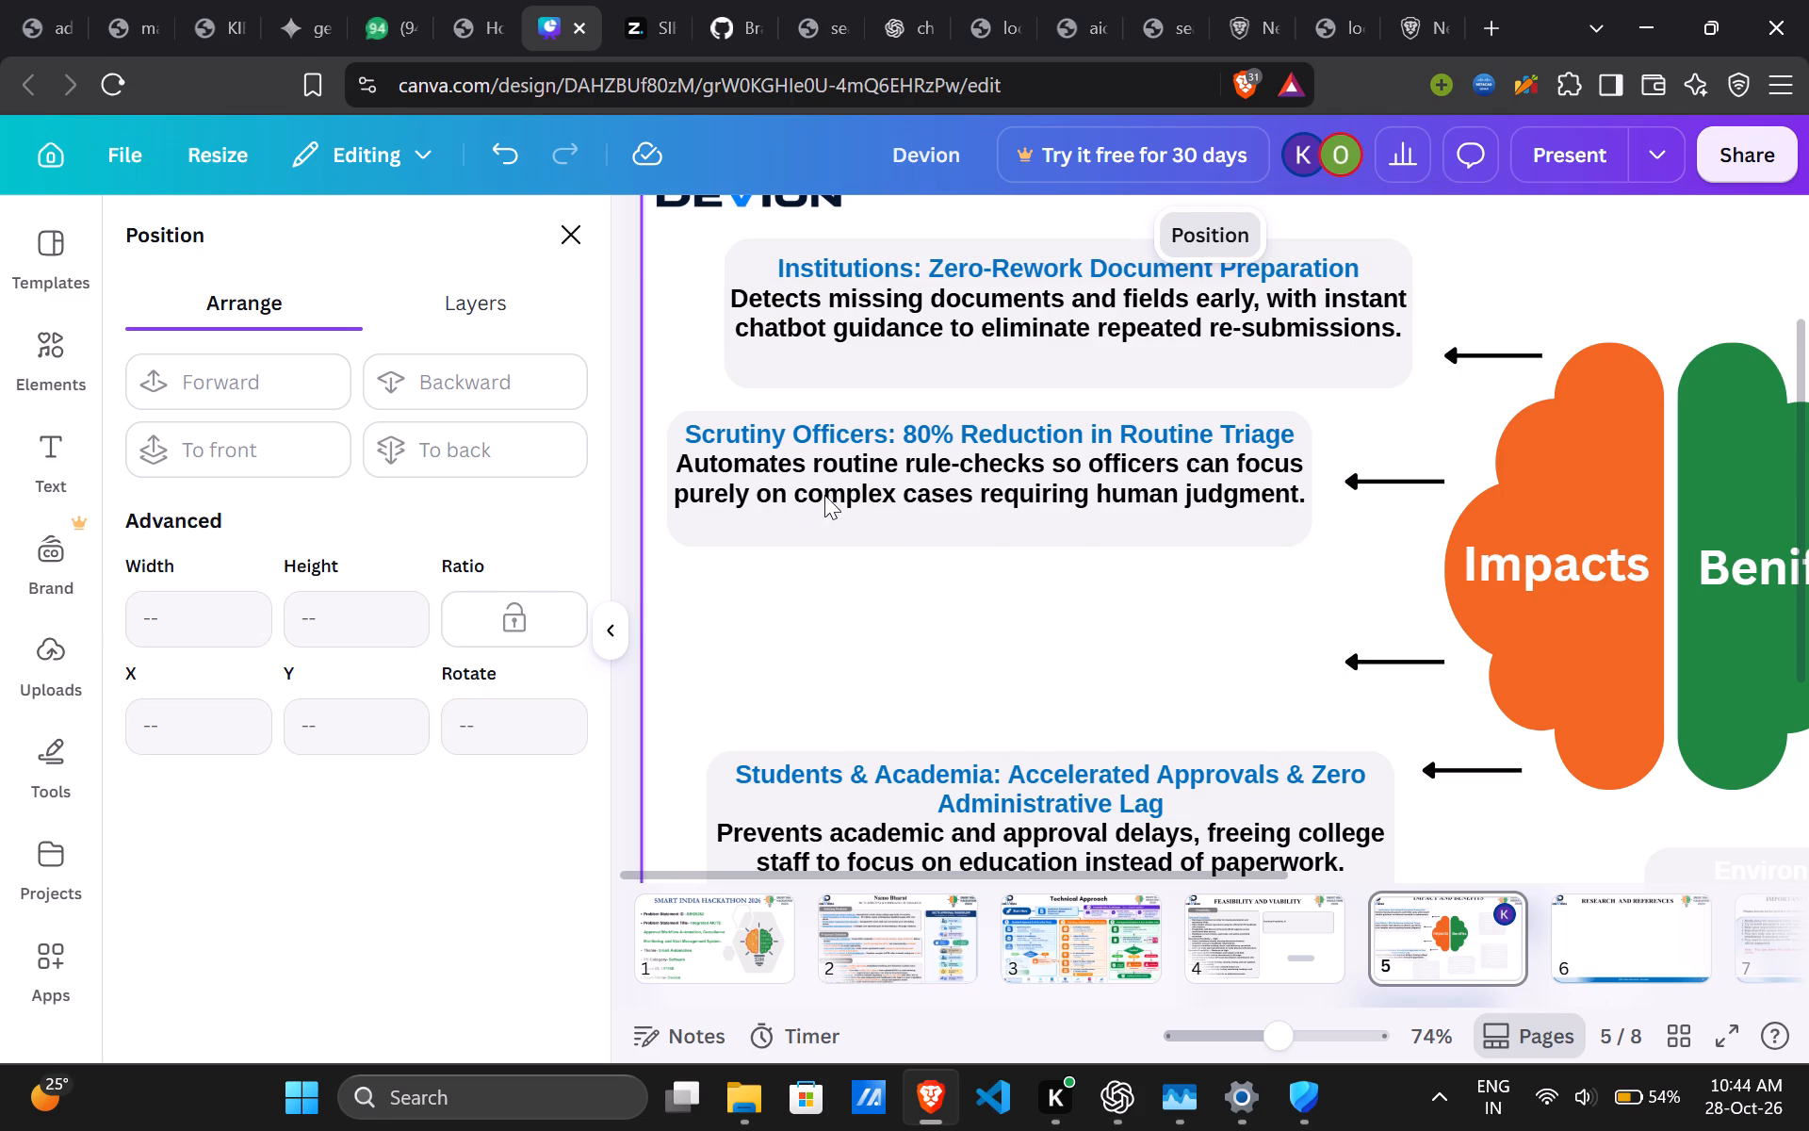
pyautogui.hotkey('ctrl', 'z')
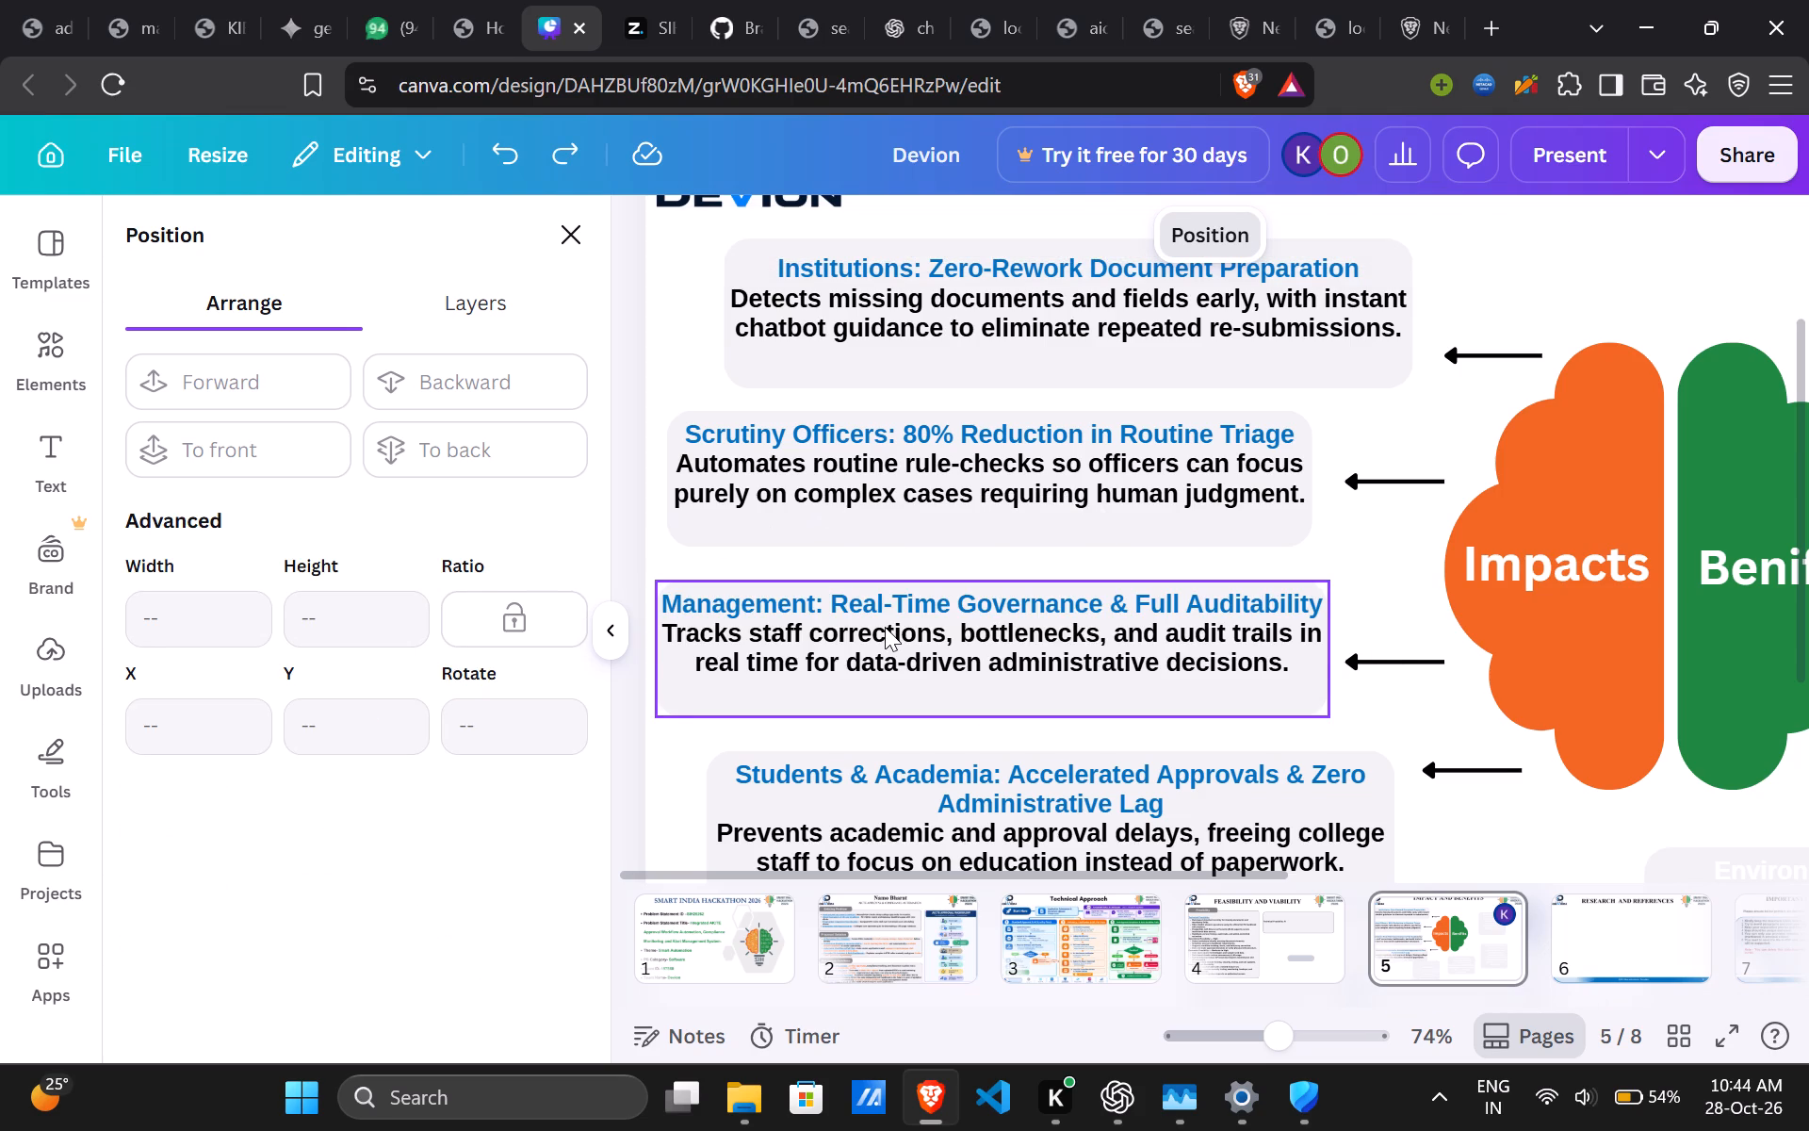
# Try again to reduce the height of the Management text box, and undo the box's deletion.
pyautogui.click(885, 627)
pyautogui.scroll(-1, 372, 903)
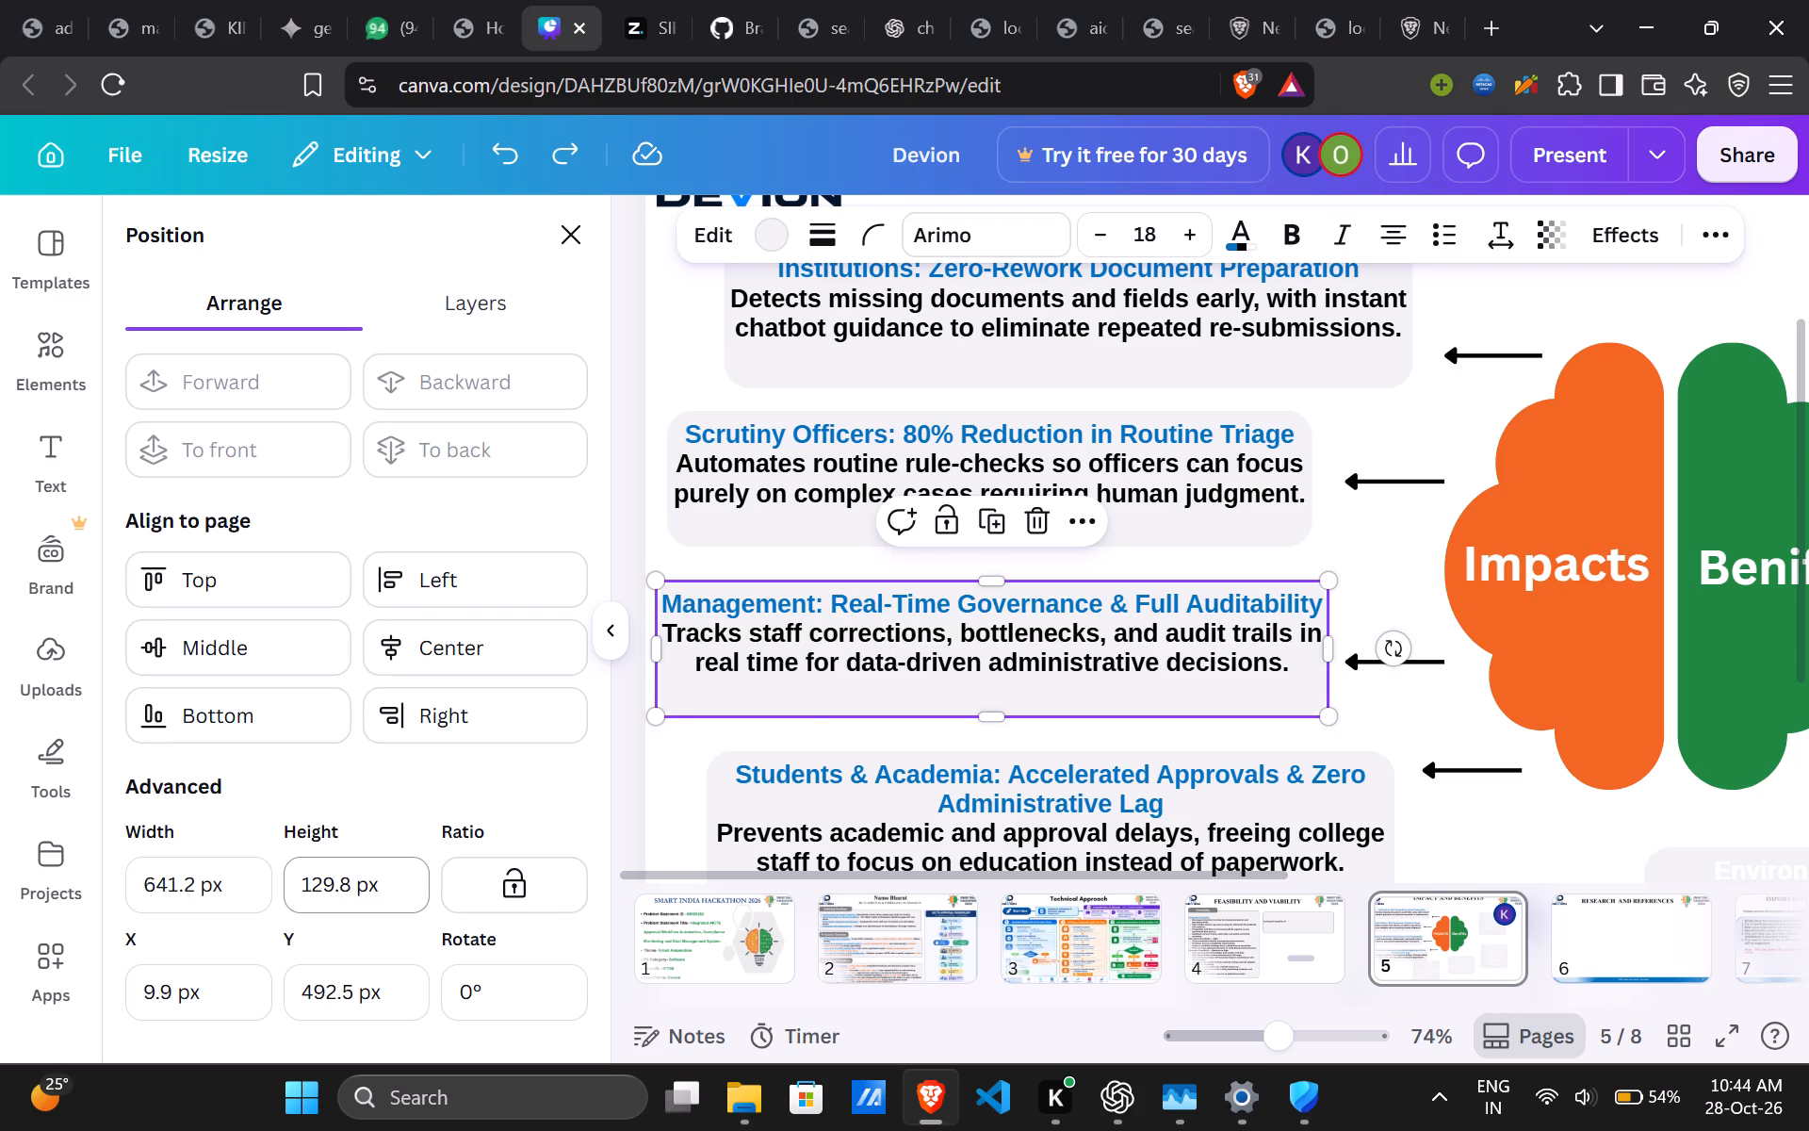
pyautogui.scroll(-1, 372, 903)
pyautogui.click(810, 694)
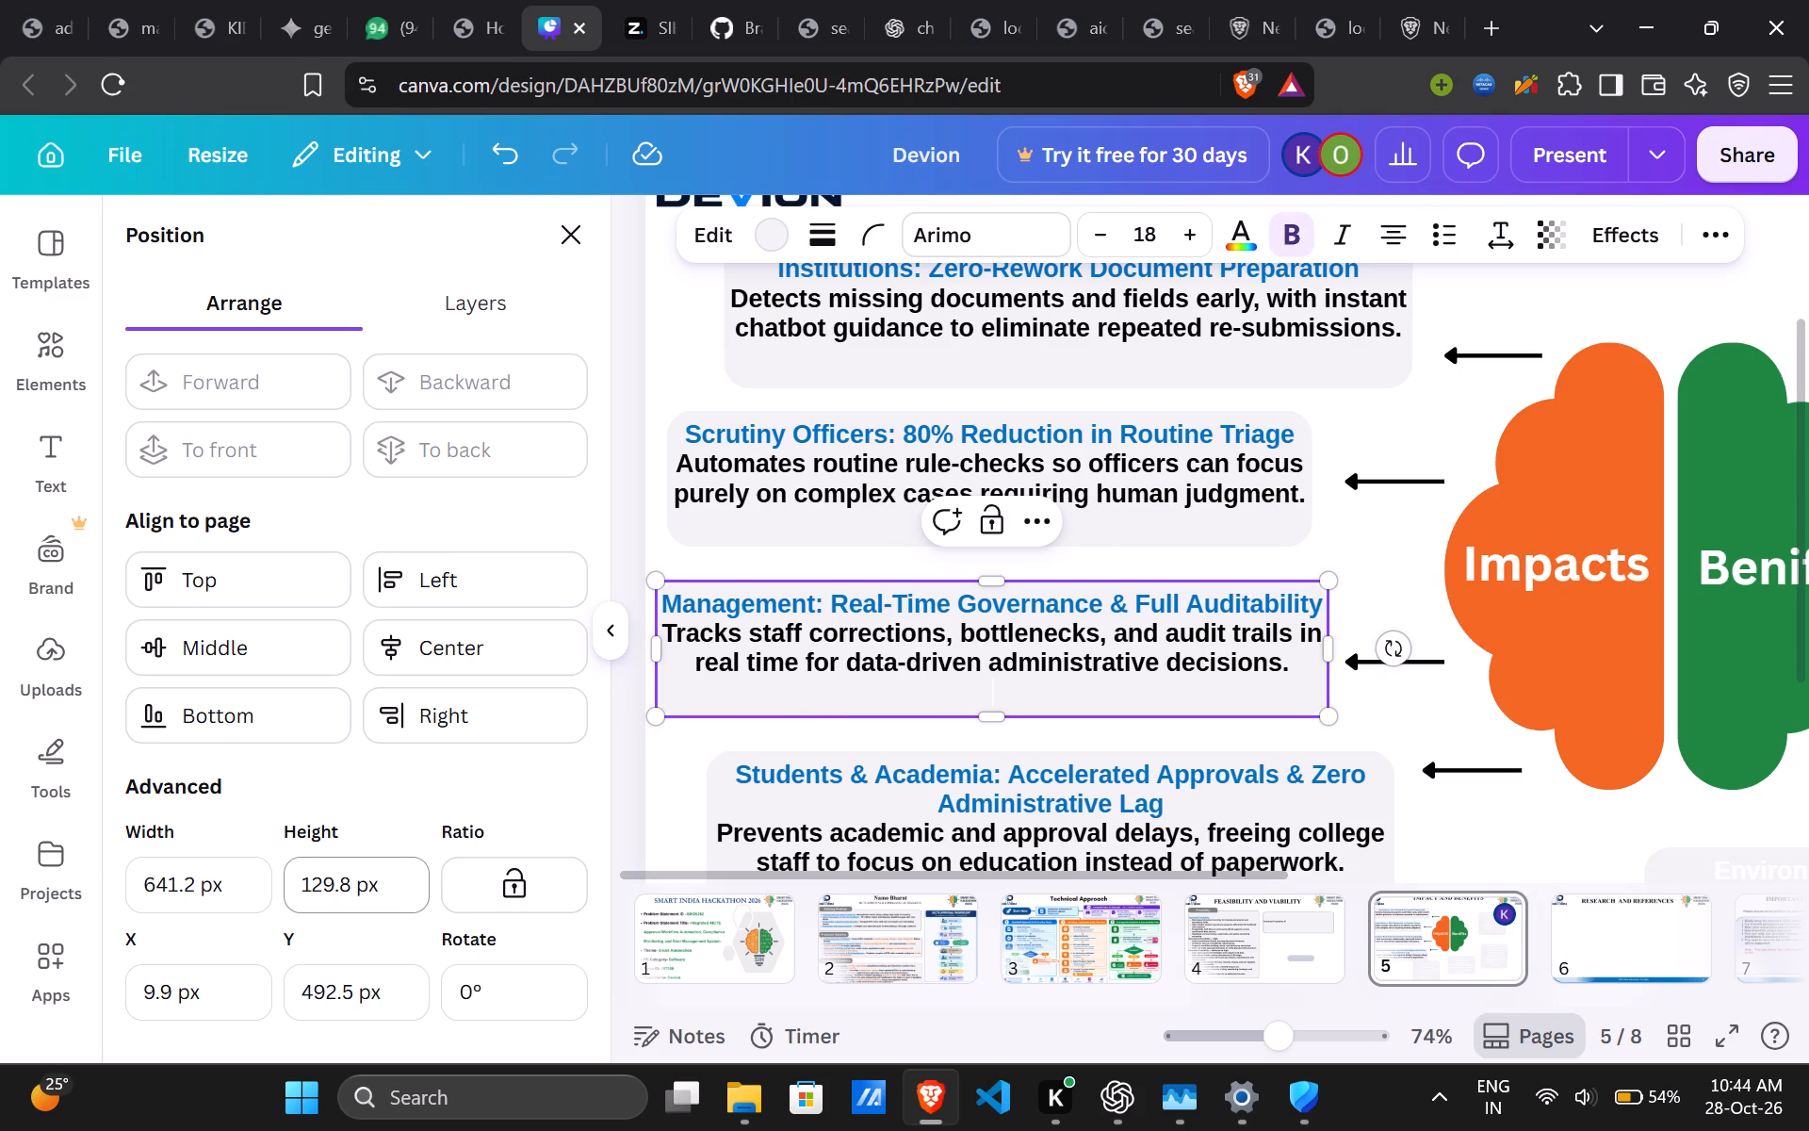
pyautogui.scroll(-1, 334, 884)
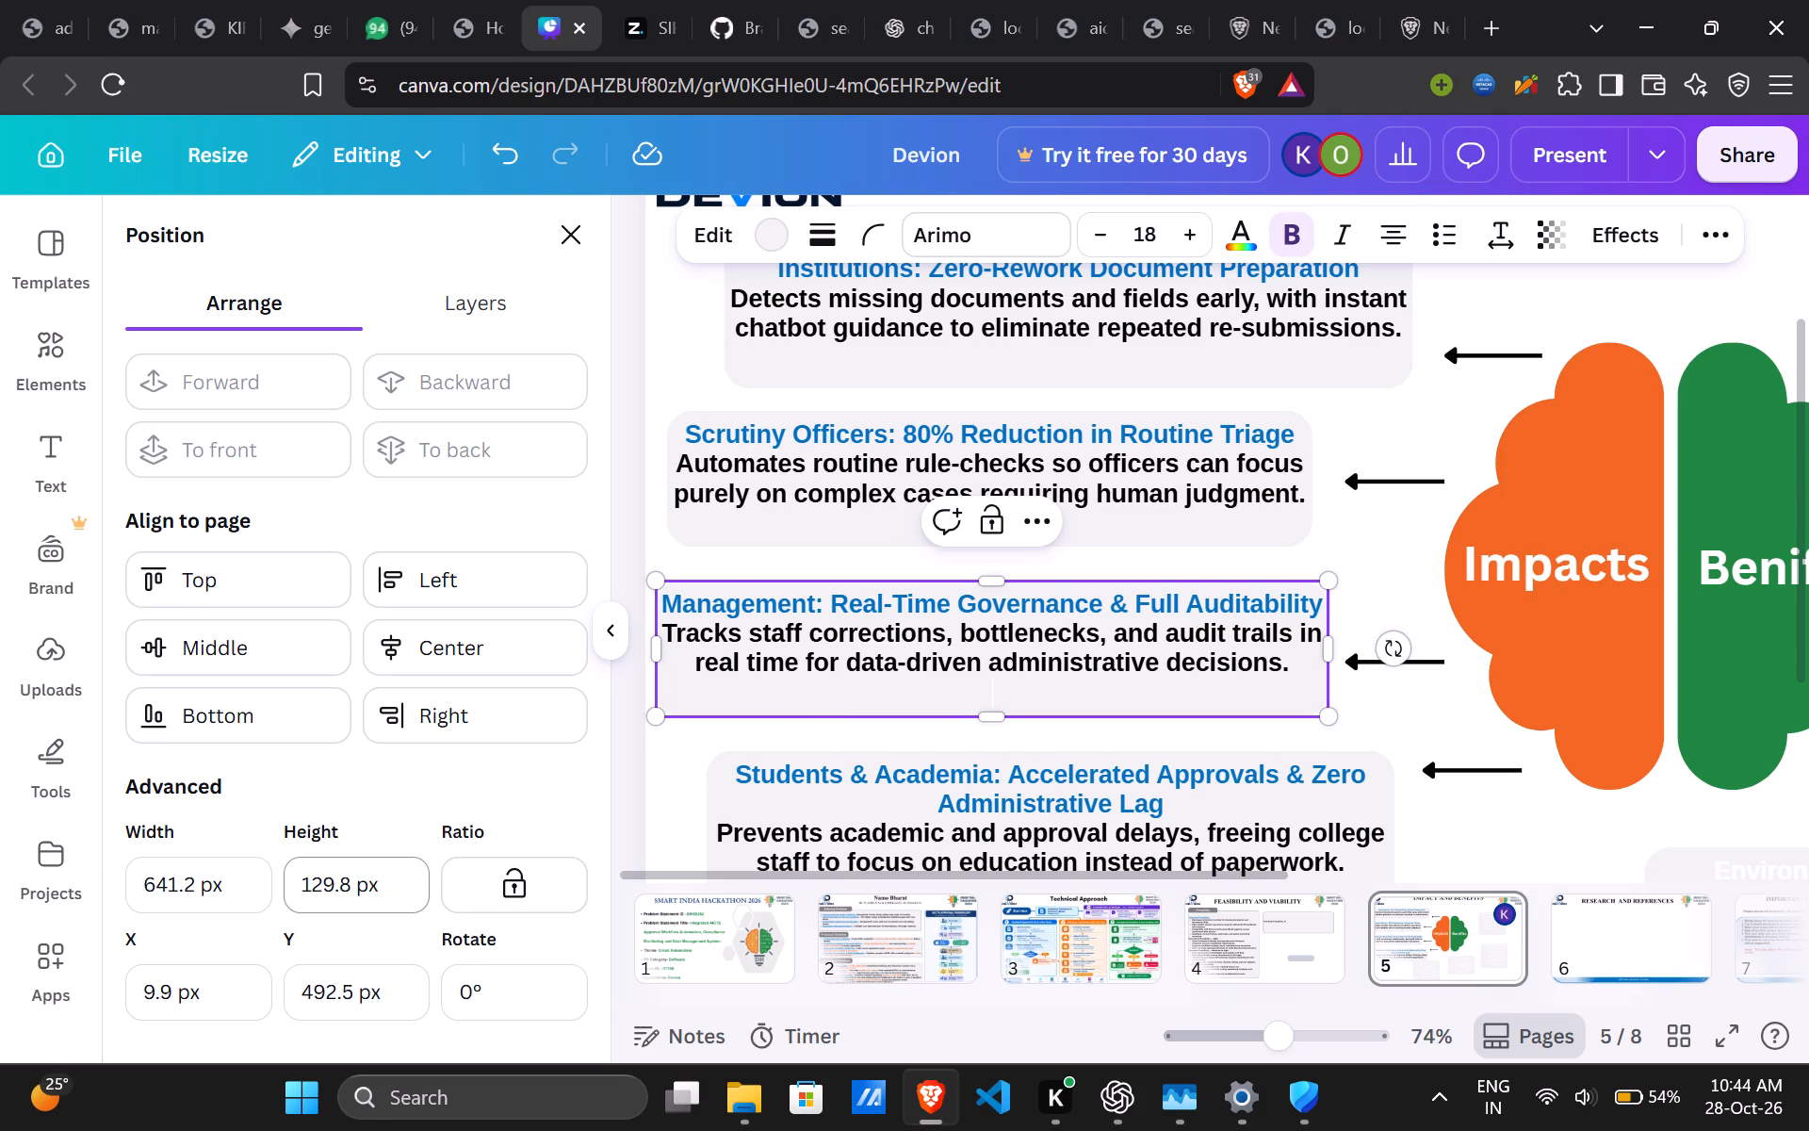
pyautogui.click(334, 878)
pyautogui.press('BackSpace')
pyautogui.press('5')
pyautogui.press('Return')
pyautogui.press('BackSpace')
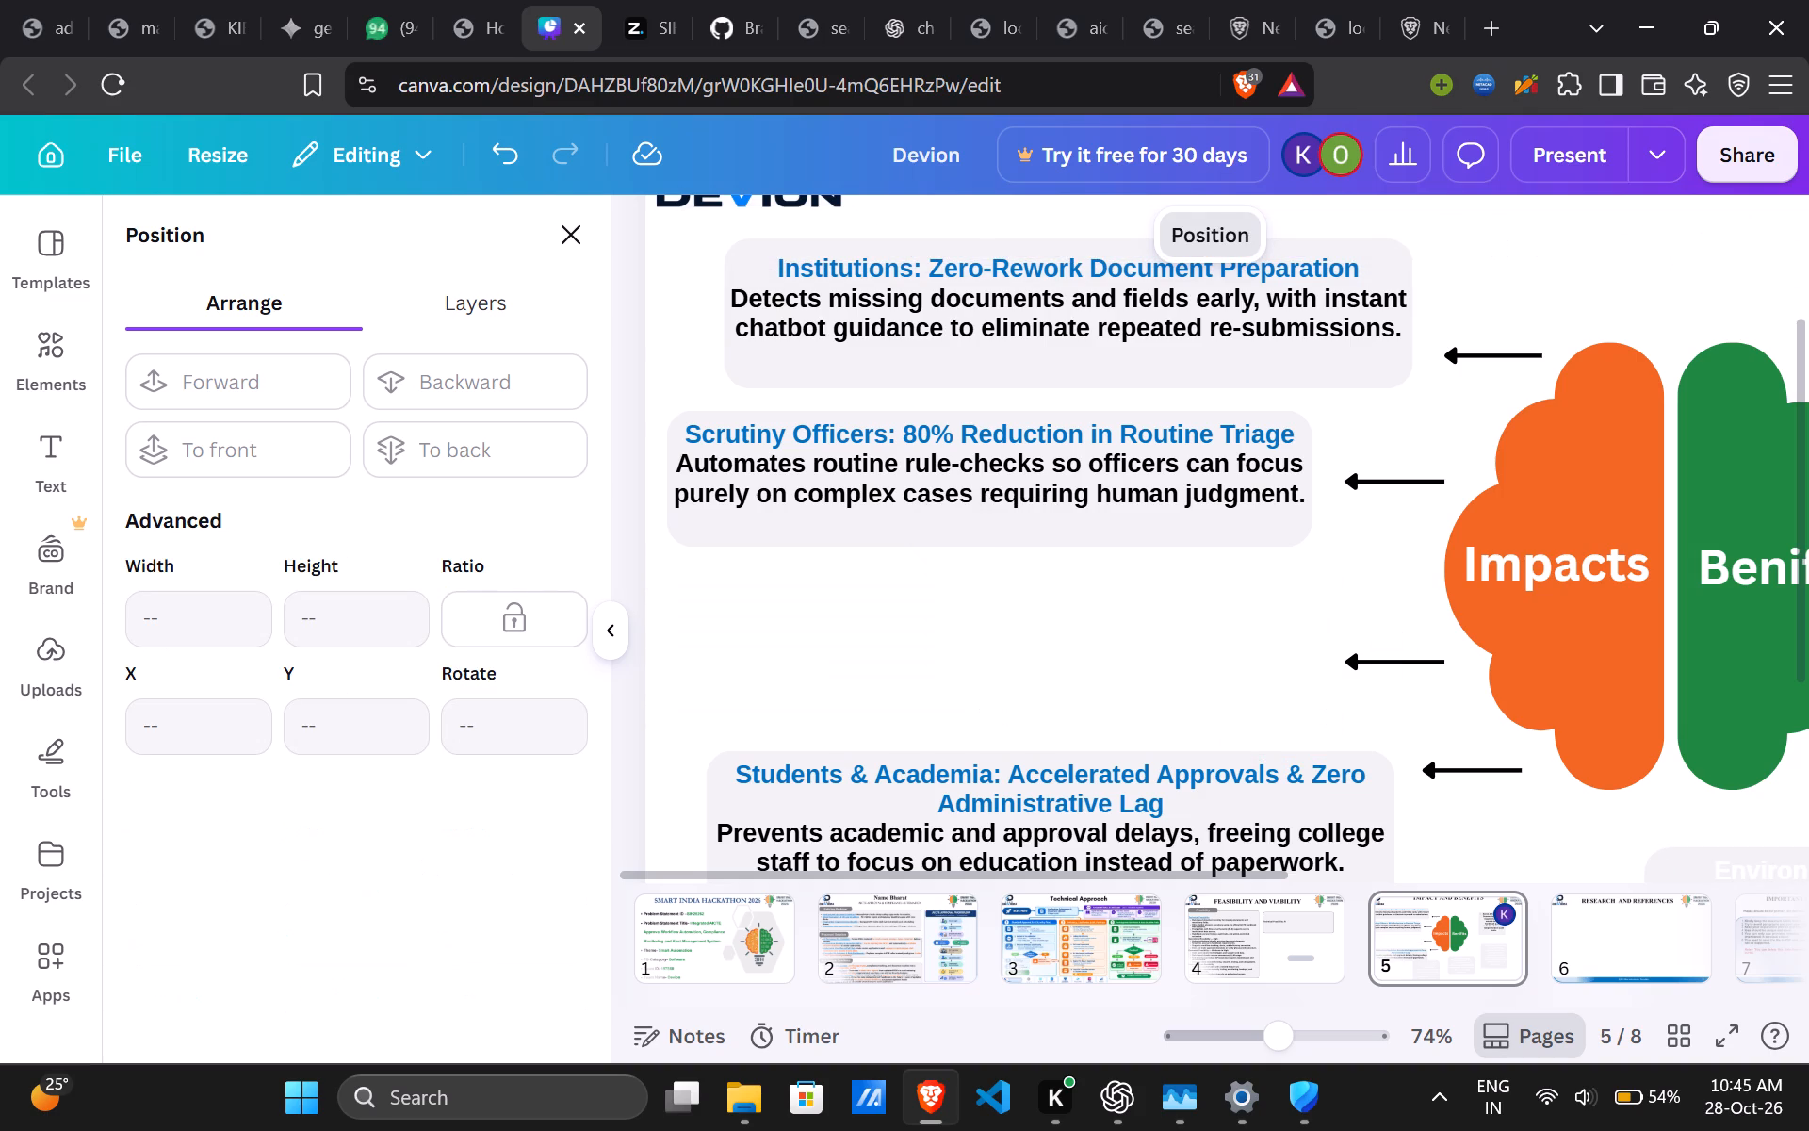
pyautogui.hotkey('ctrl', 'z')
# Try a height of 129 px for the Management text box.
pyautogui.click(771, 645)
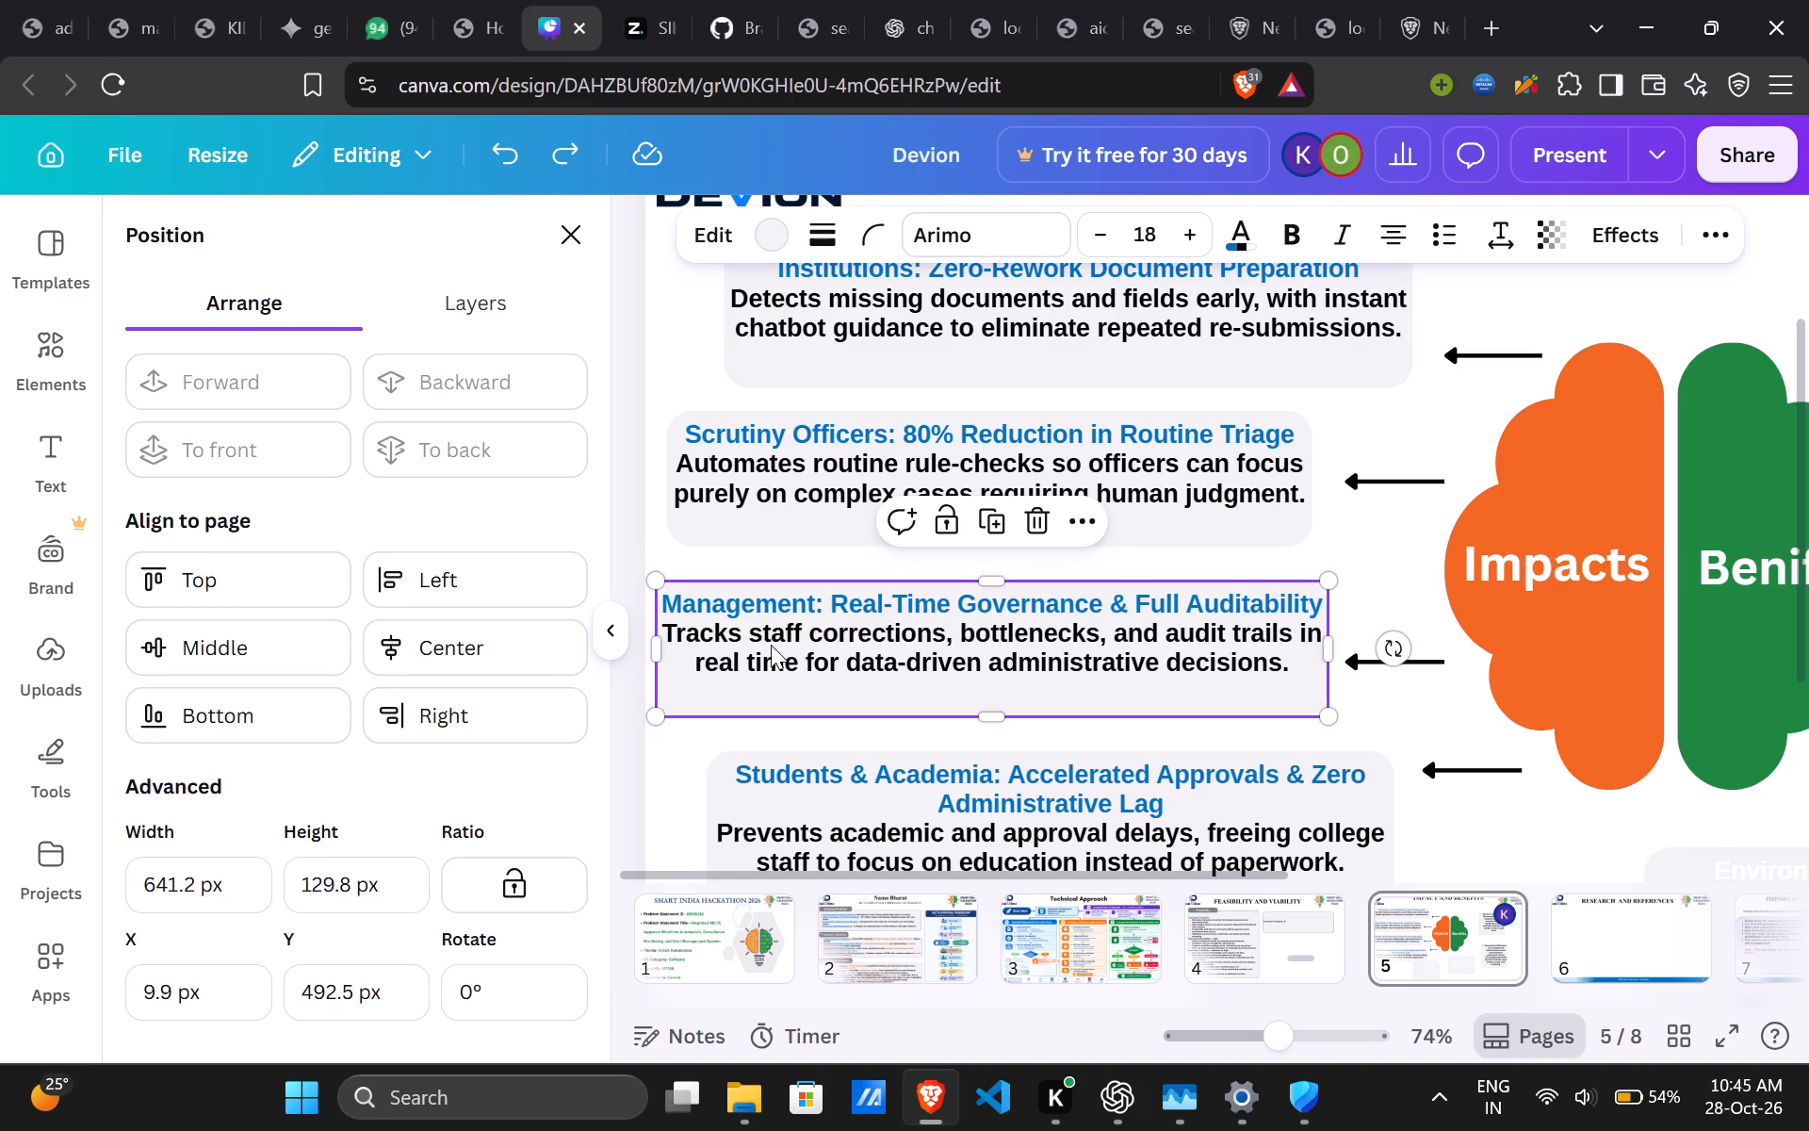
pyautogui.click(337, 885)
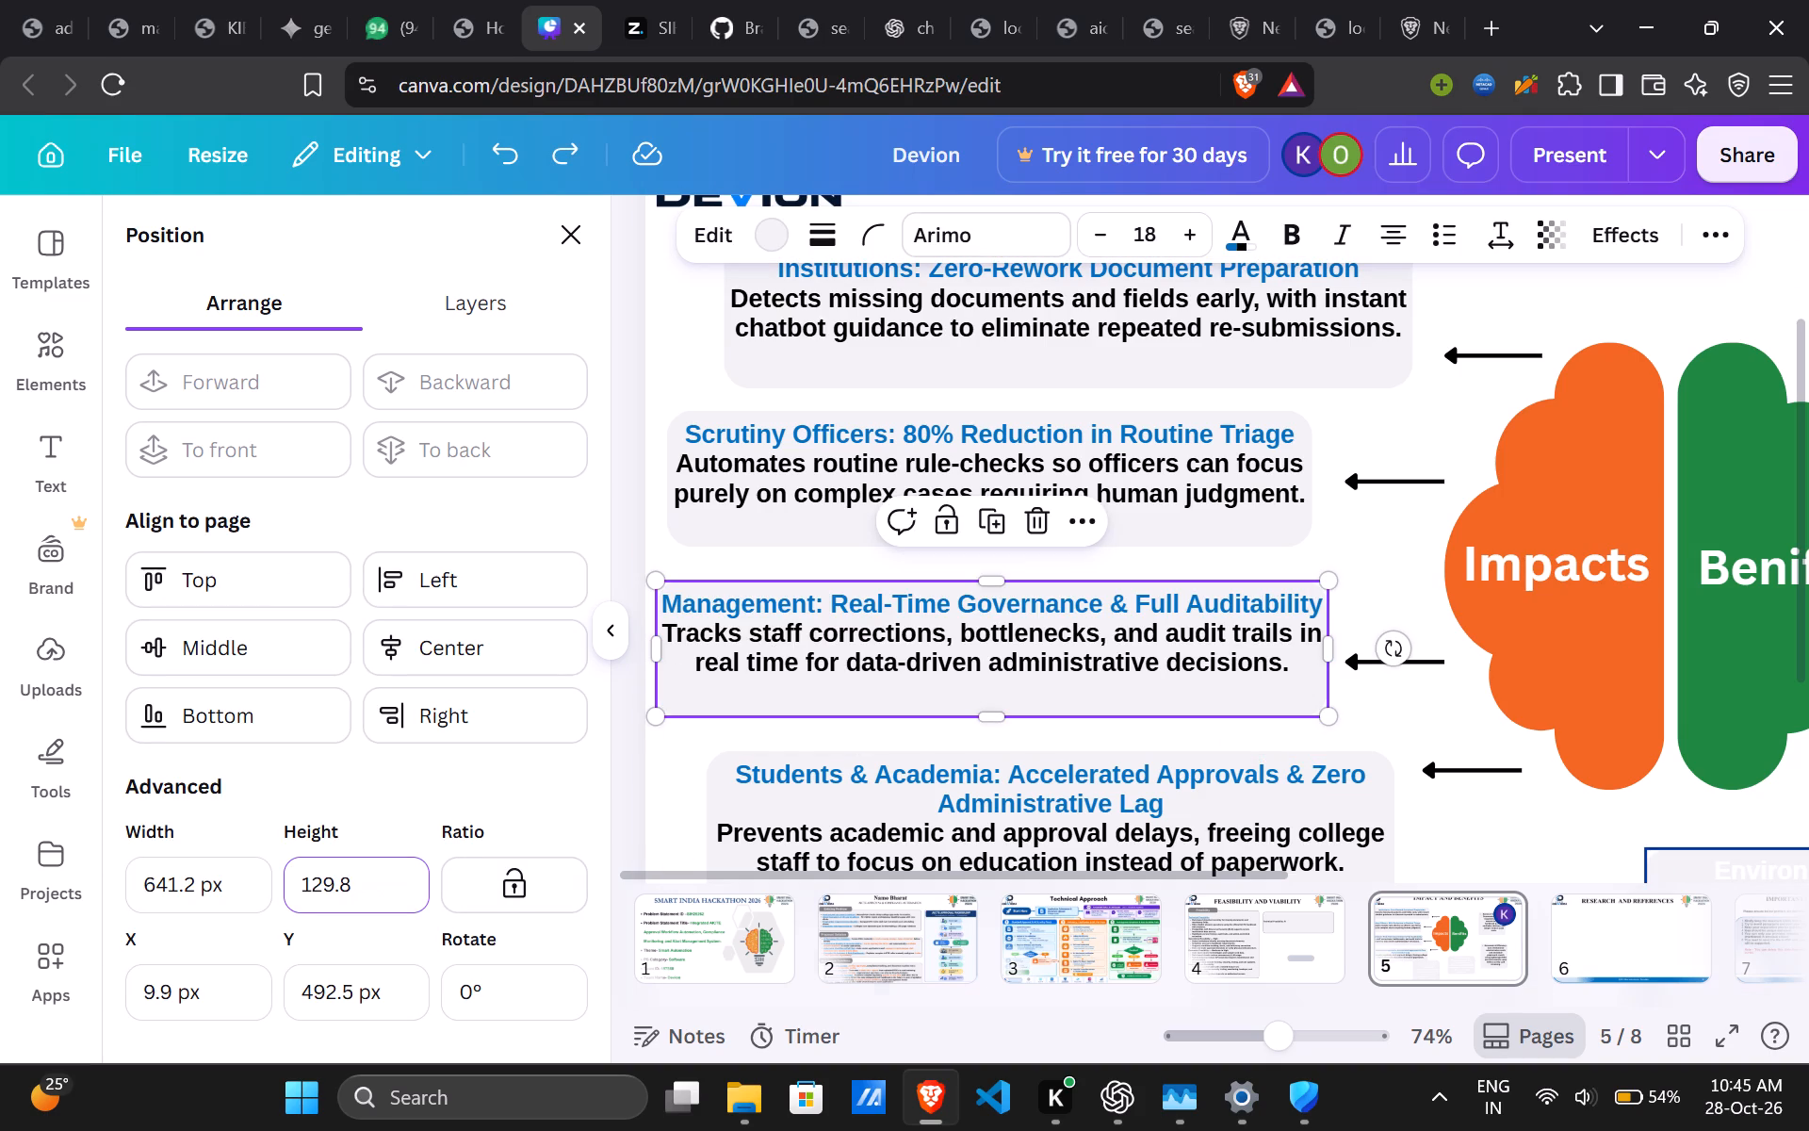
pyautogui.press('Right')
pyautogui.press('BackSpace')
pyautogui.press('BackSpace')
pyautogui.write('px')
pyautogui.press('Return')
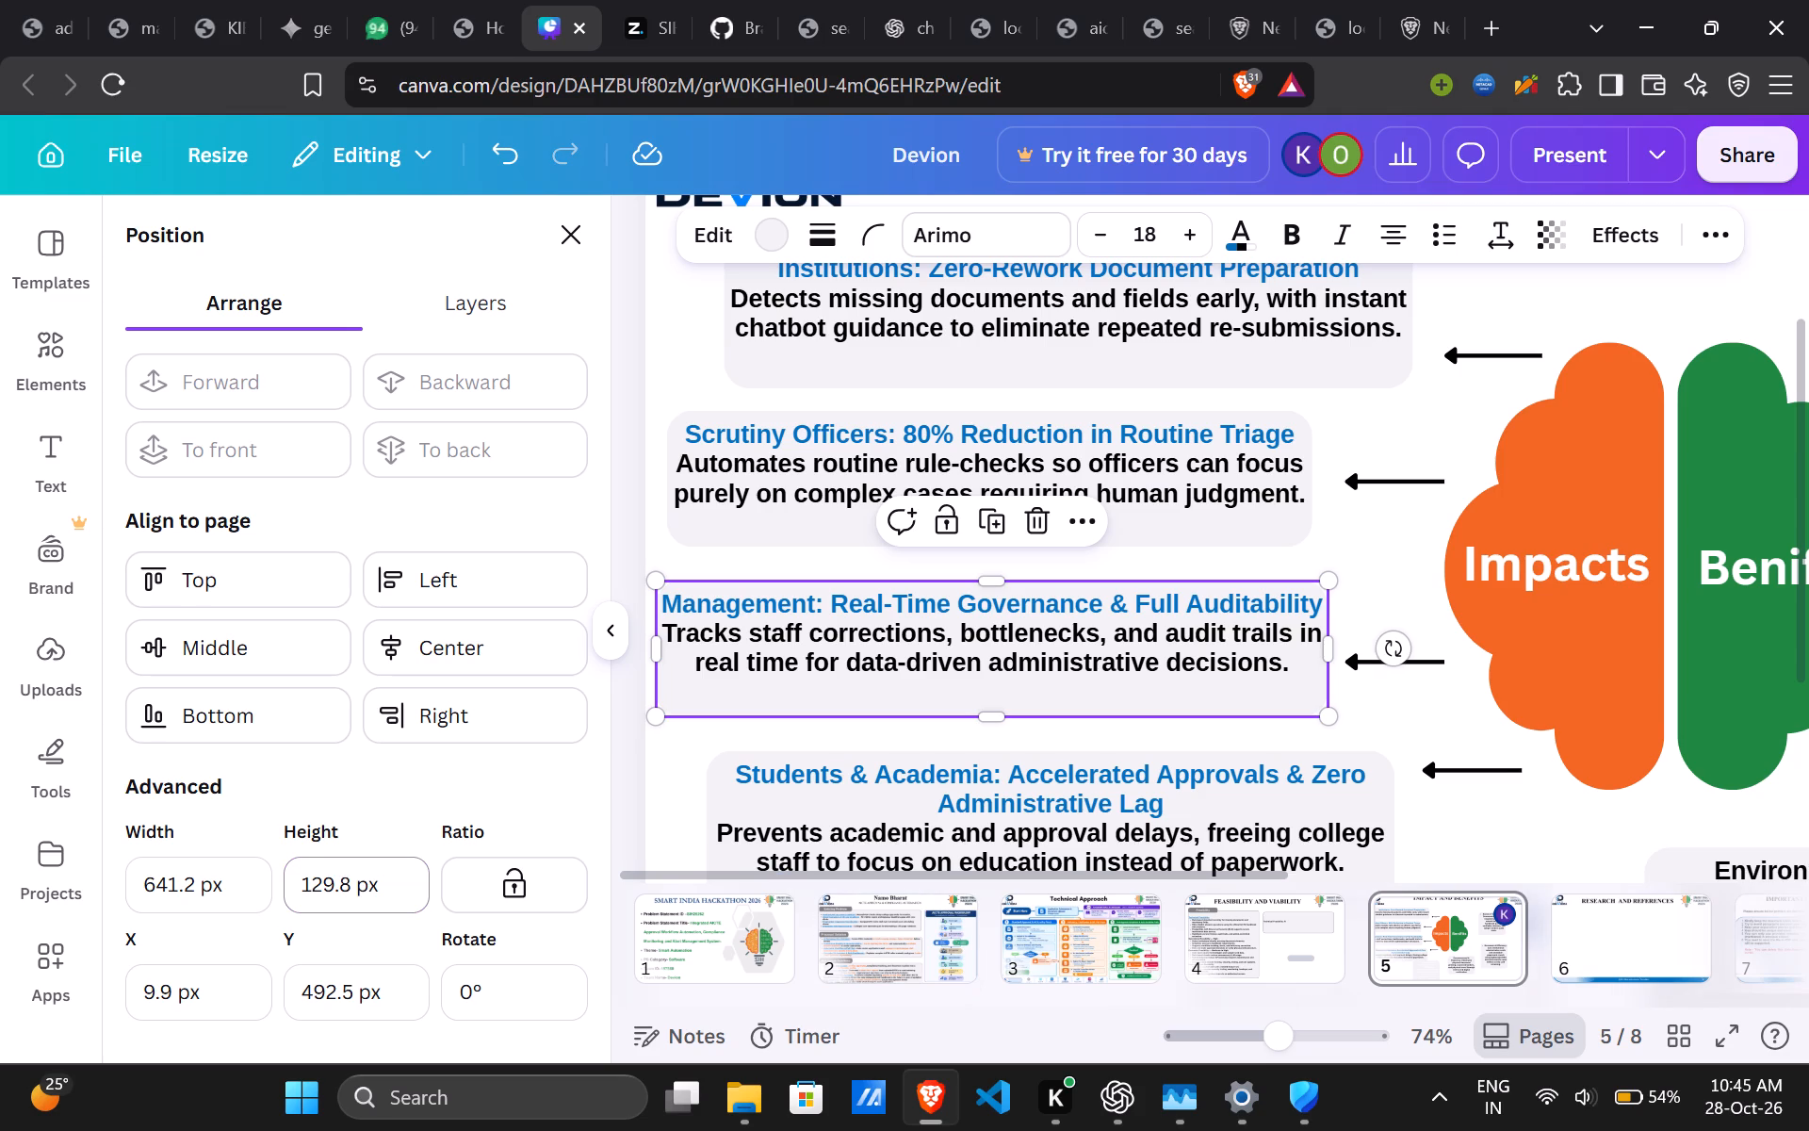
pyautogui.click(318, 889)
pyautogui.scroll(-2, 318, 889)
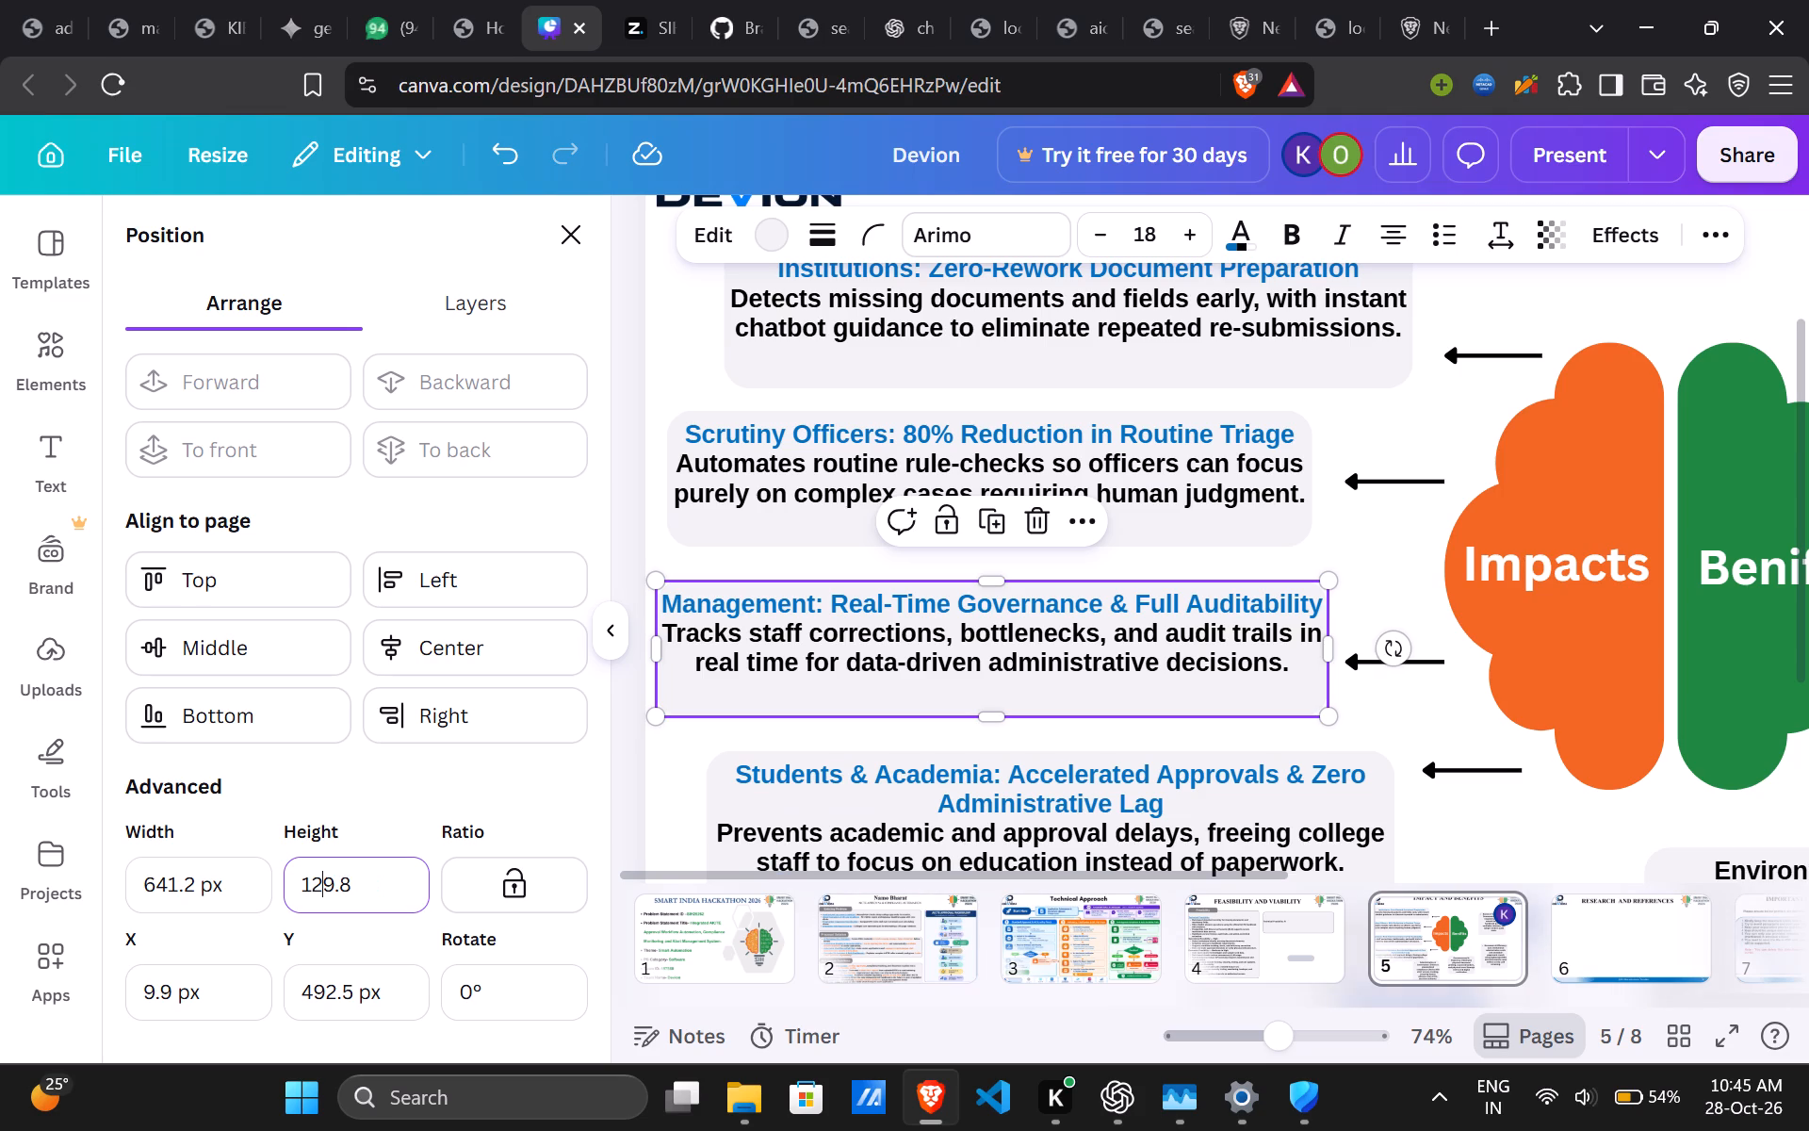
# Select all the text in the Management box, and look through the slide's layers from front to back.
pyautogui.click(925, 641)
pyautogui.hotkey('ctrl', 'a')
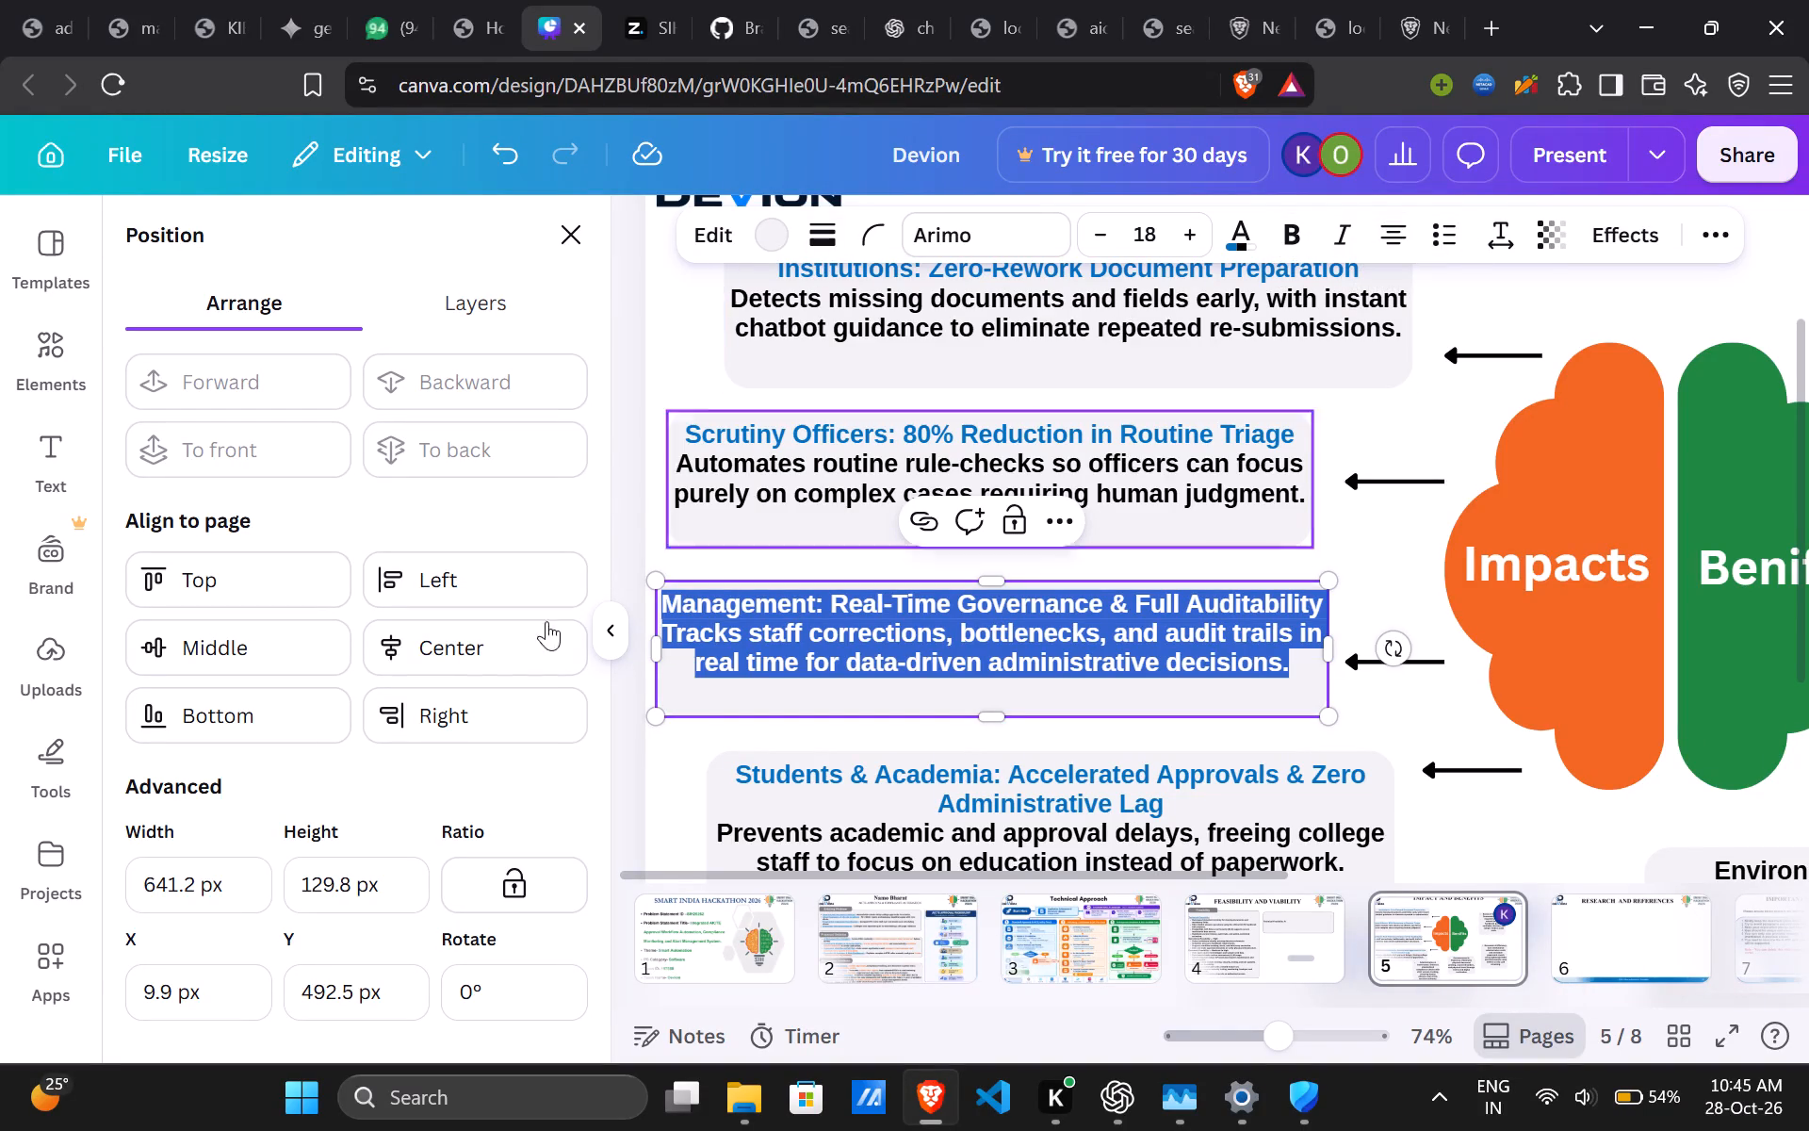
pyautogui.scroll(-2, 436, 631)
pyautogui.scroll(1, 436, 631)
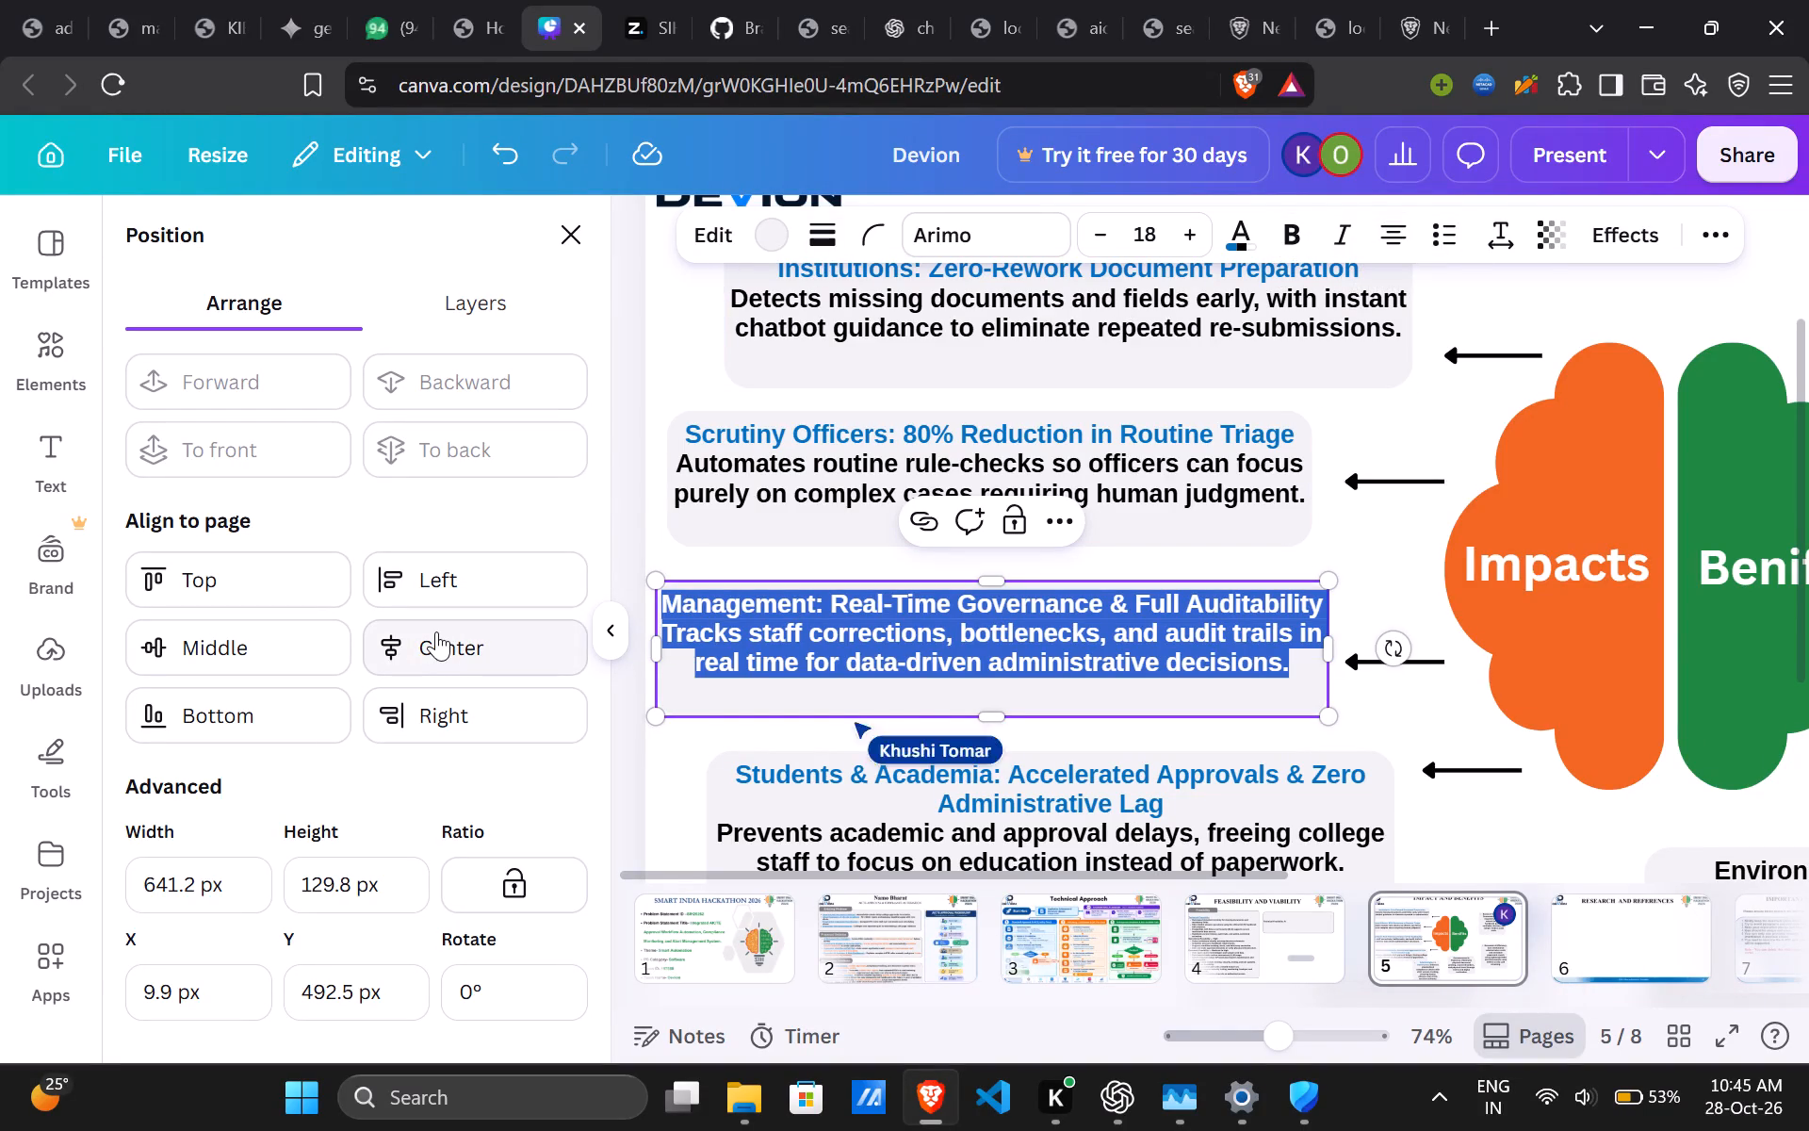
pyautogui.scroll(1, 436, 631)
pyautogui.click(485, 316)
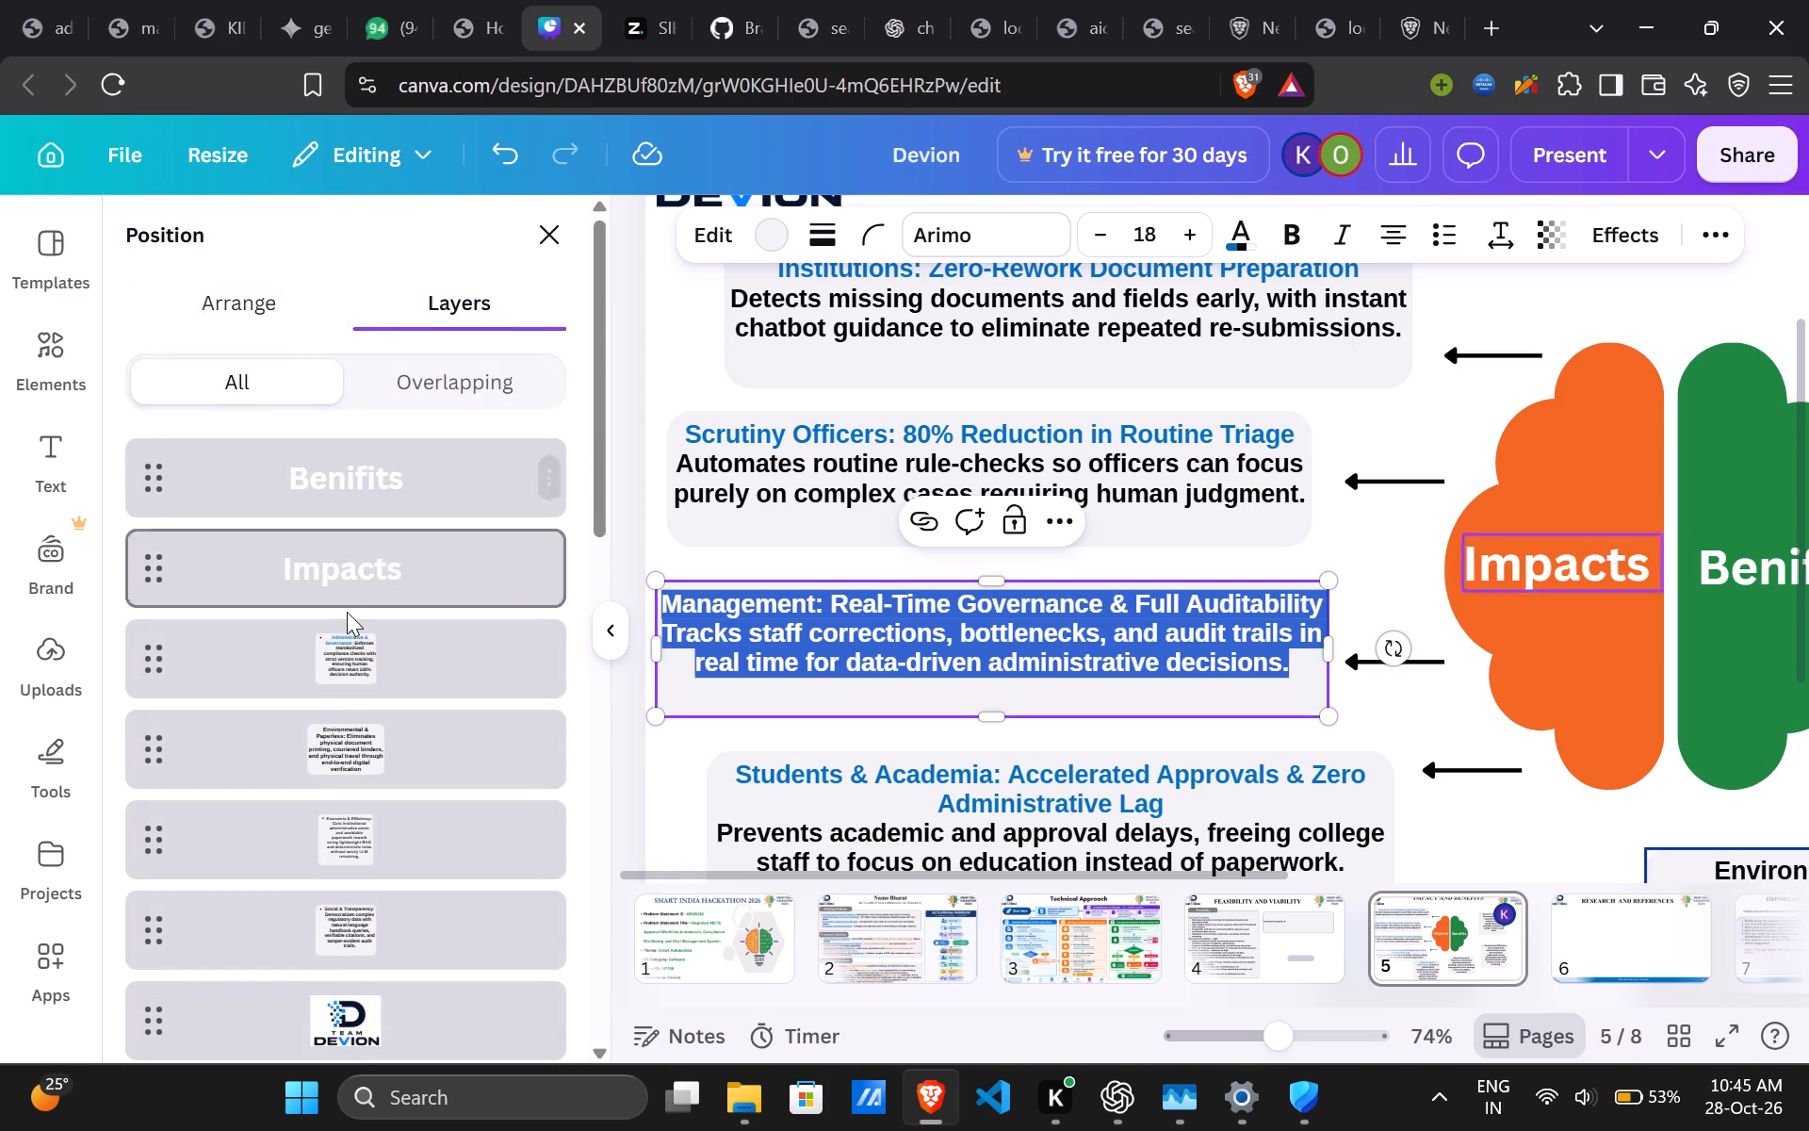
pyautogui.scroll(-6, 347, 612)
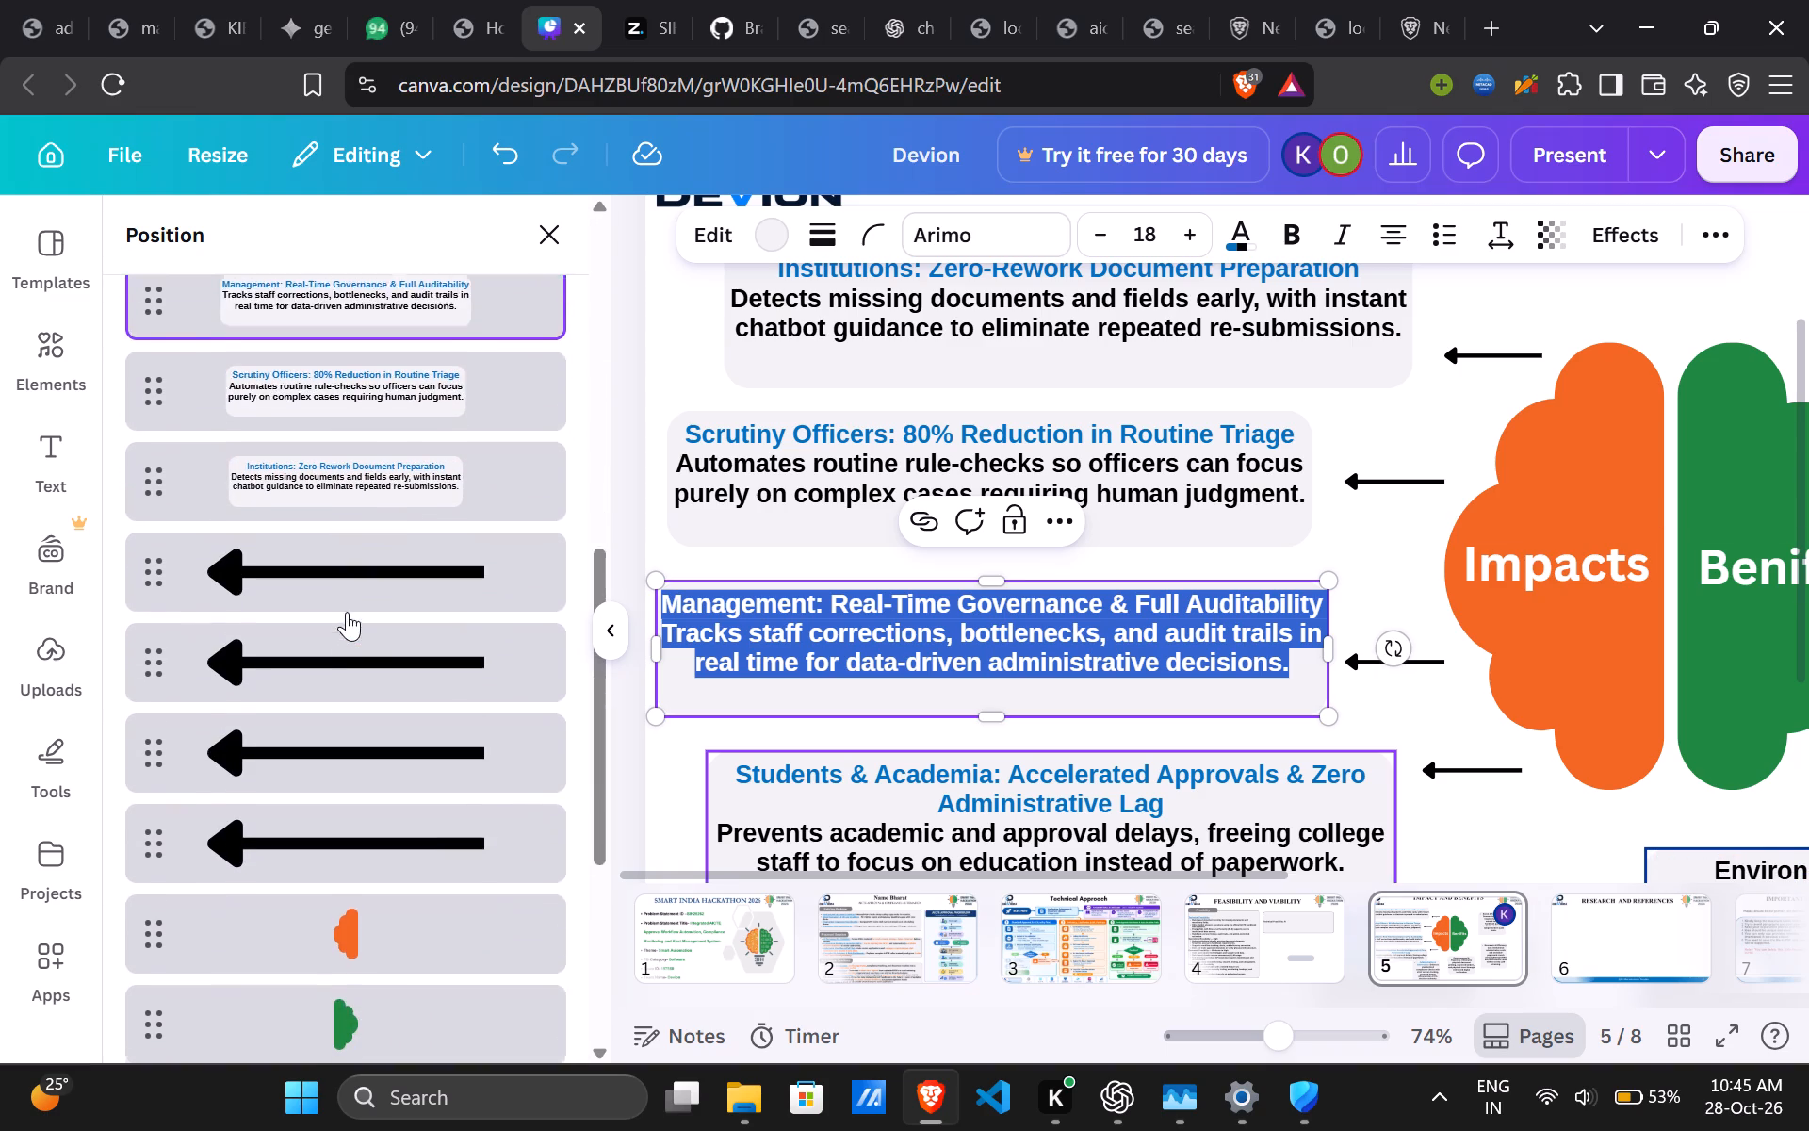
pyautogui.scroll(-2, 356, 586)
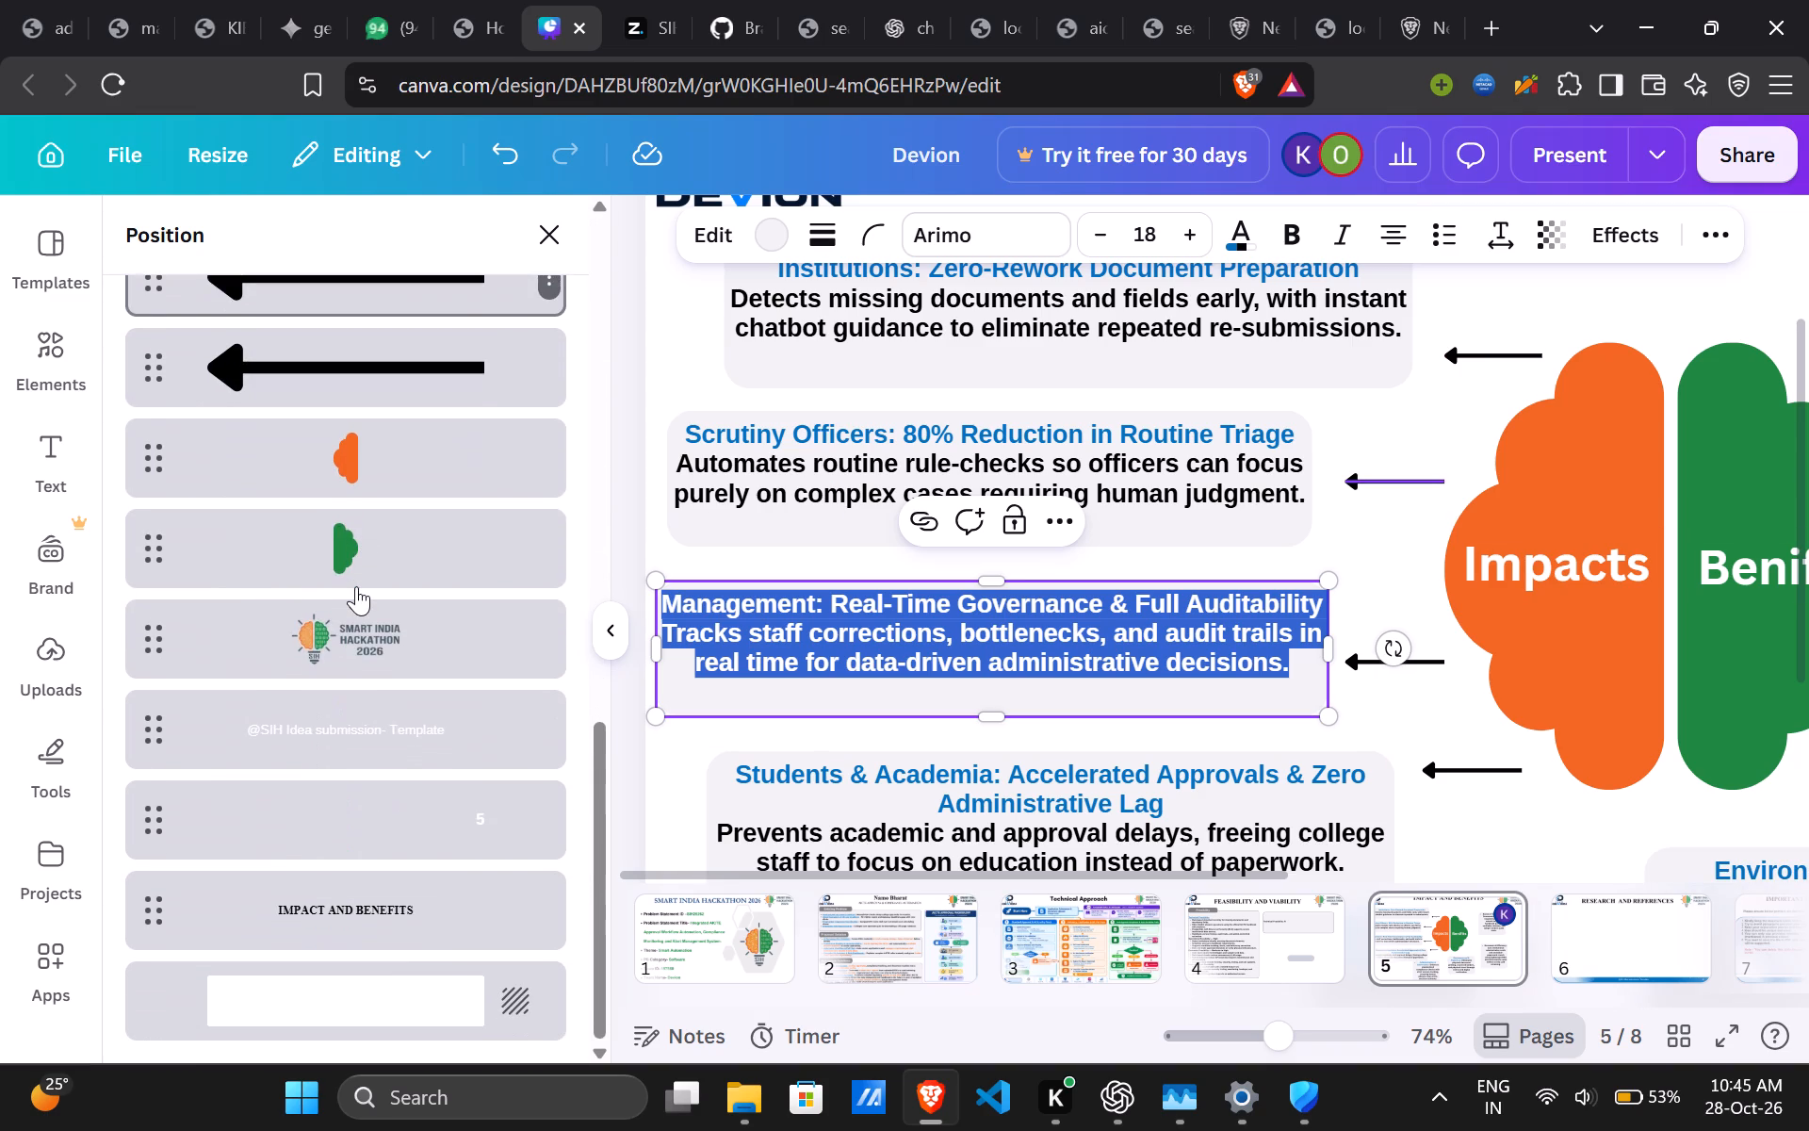
pyautogui.scroll(4, 356, 586)
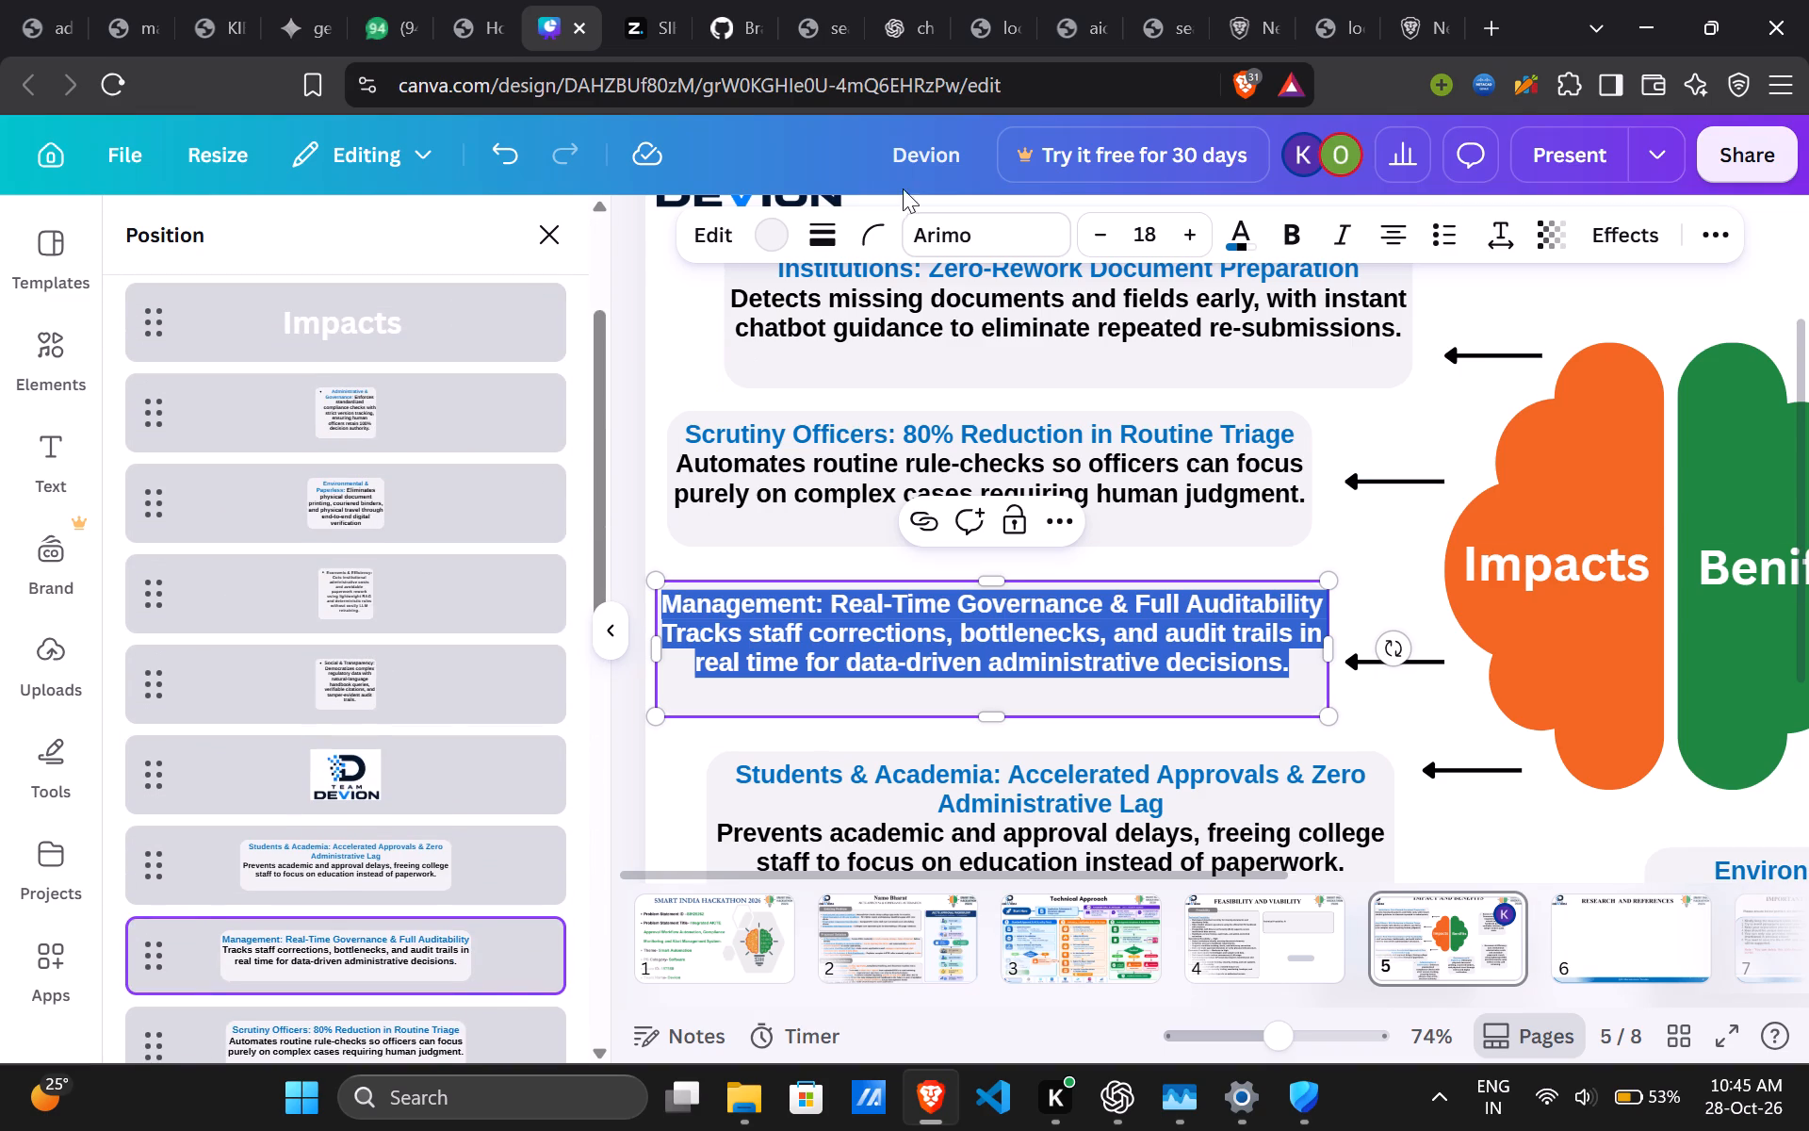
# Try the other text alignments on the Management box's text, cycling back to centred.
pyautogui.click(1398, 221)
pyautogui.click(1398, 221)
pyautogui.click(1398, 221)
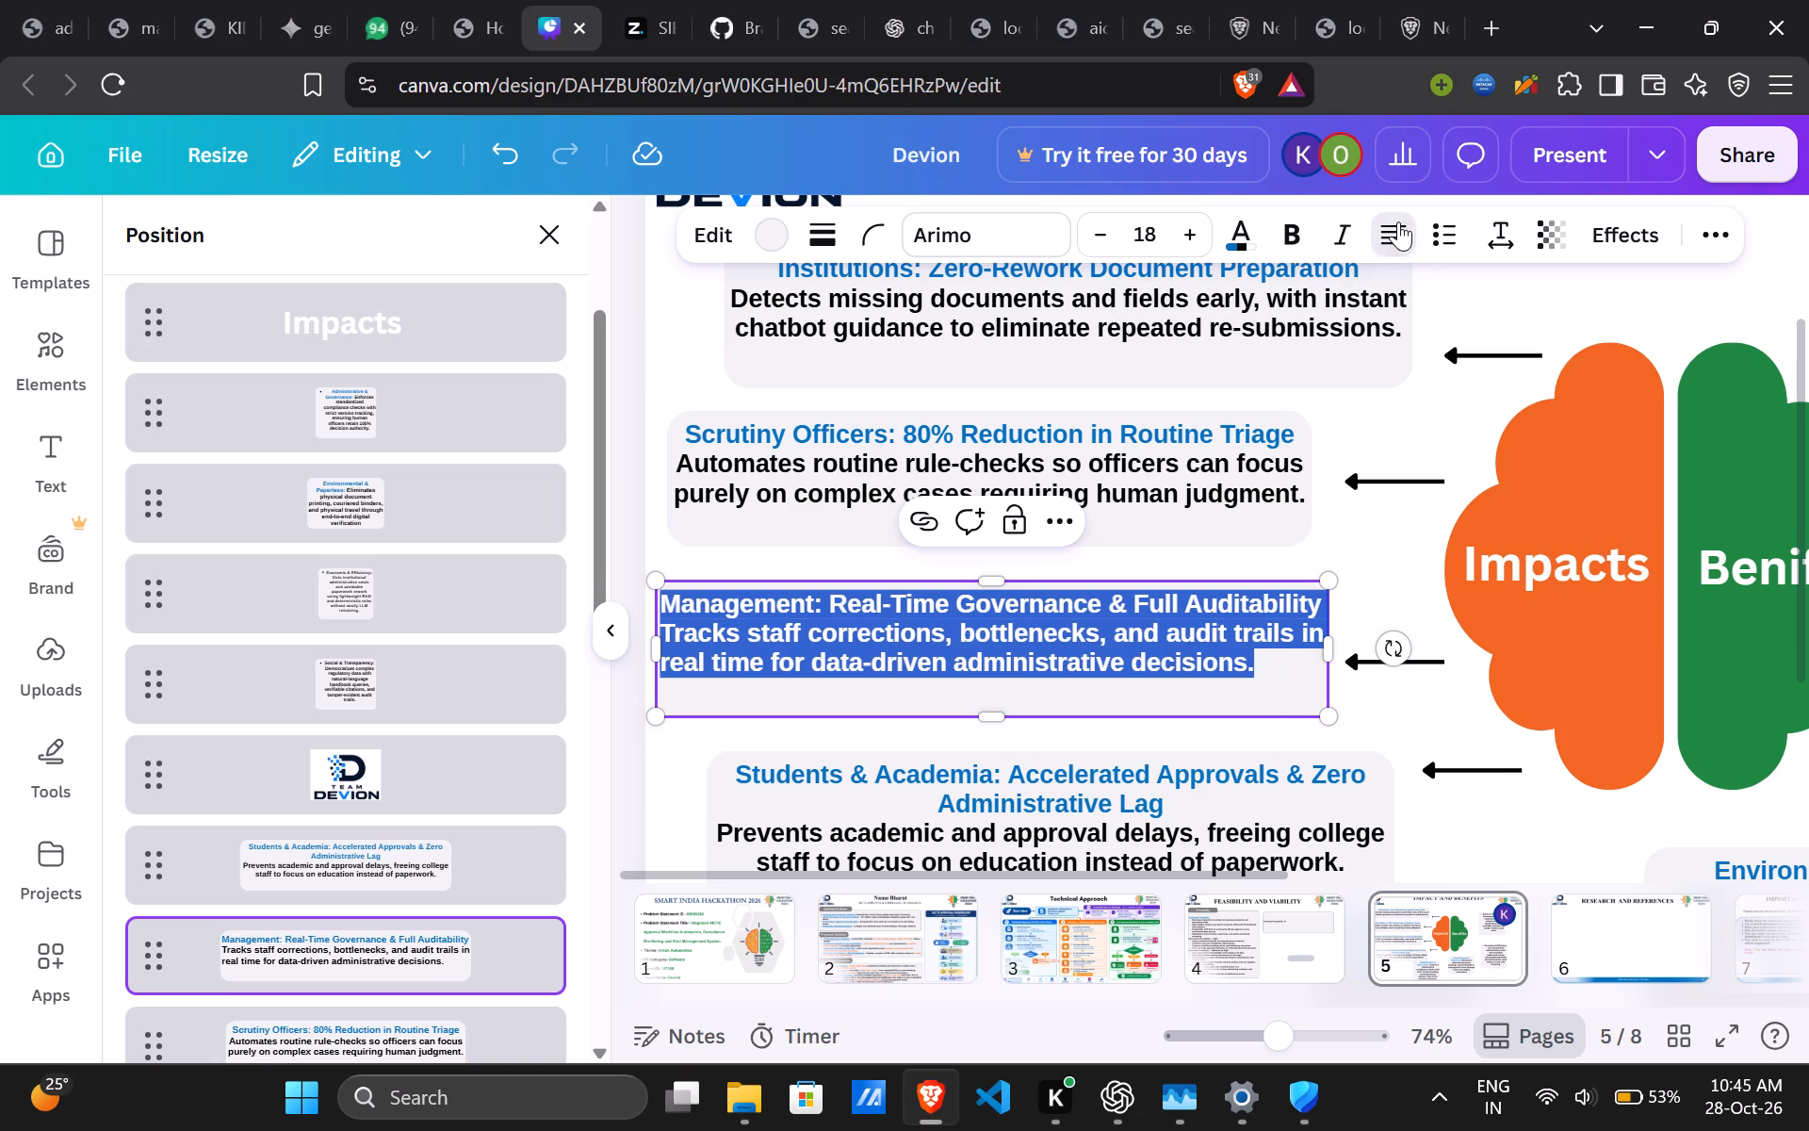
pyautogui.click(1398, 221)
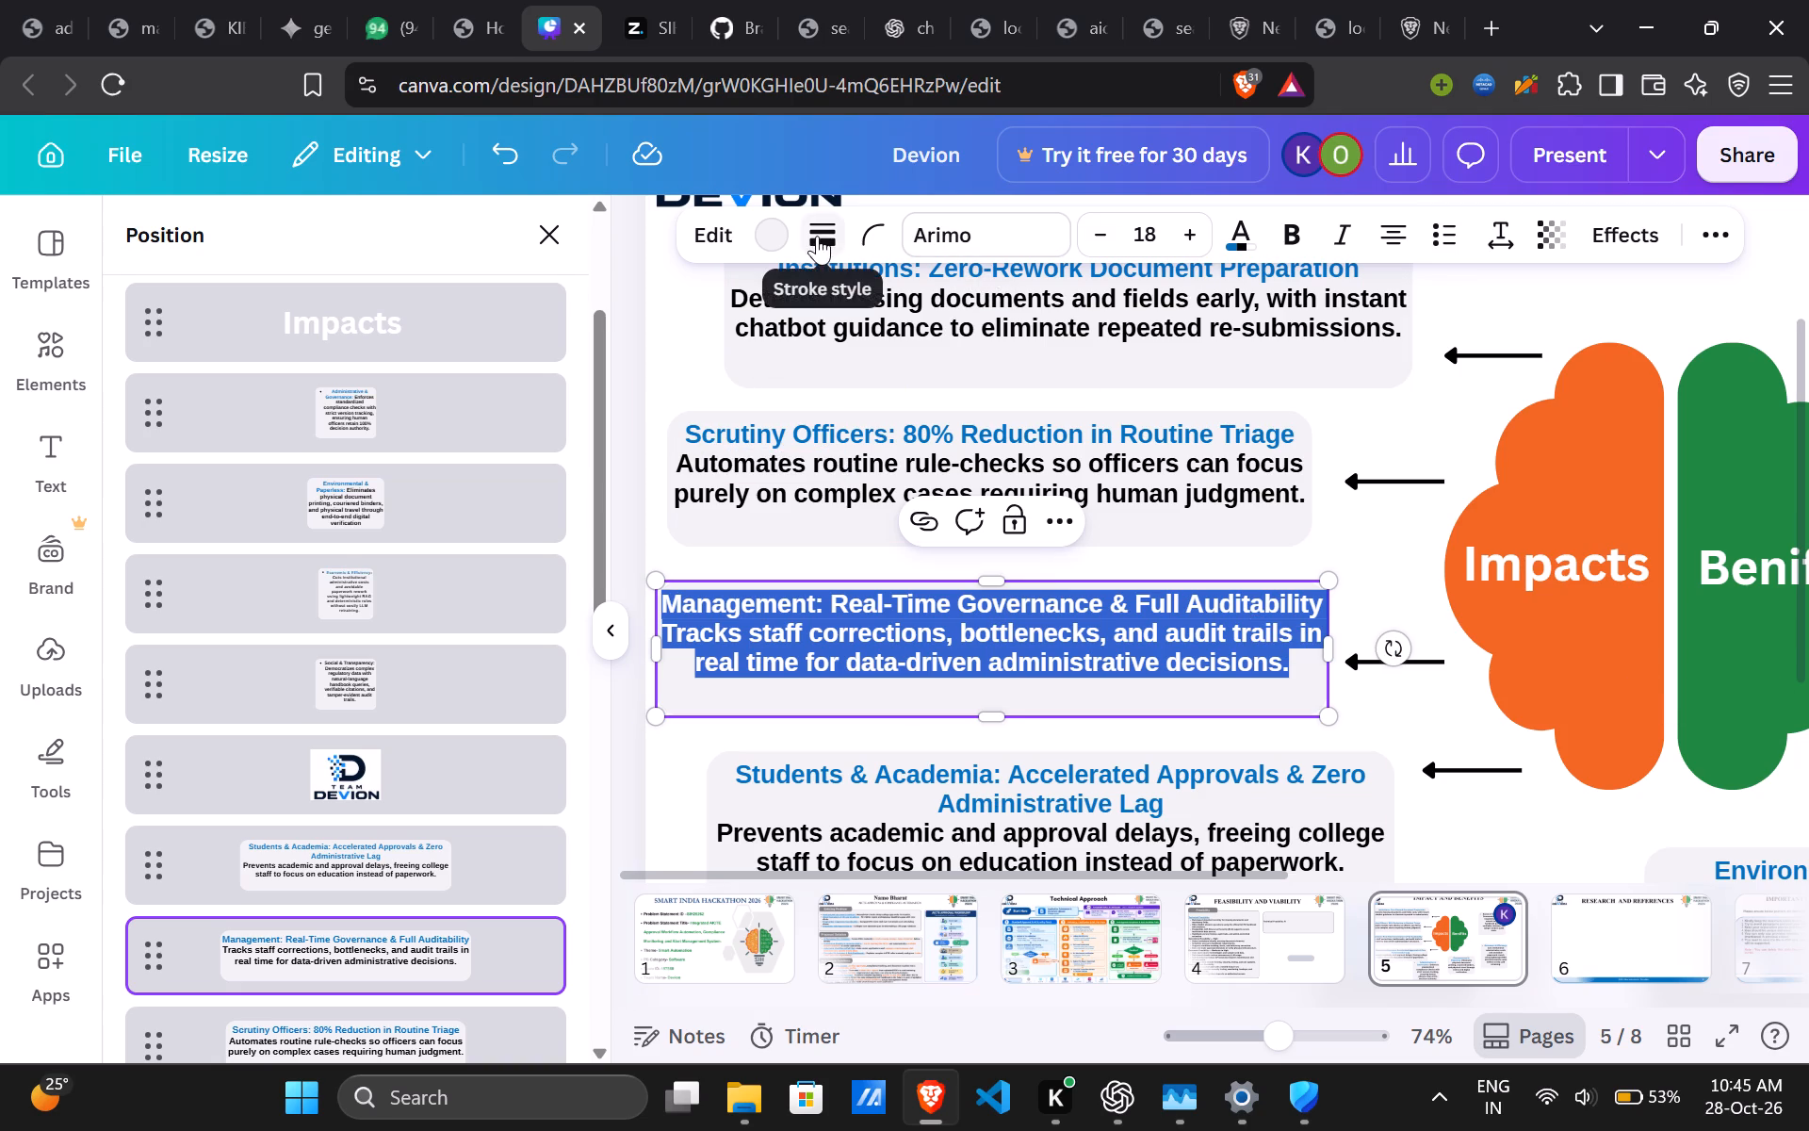
# Check the corner rounding setting of the Management text box, and deselect the box.
pyautogui.click(875, 236)
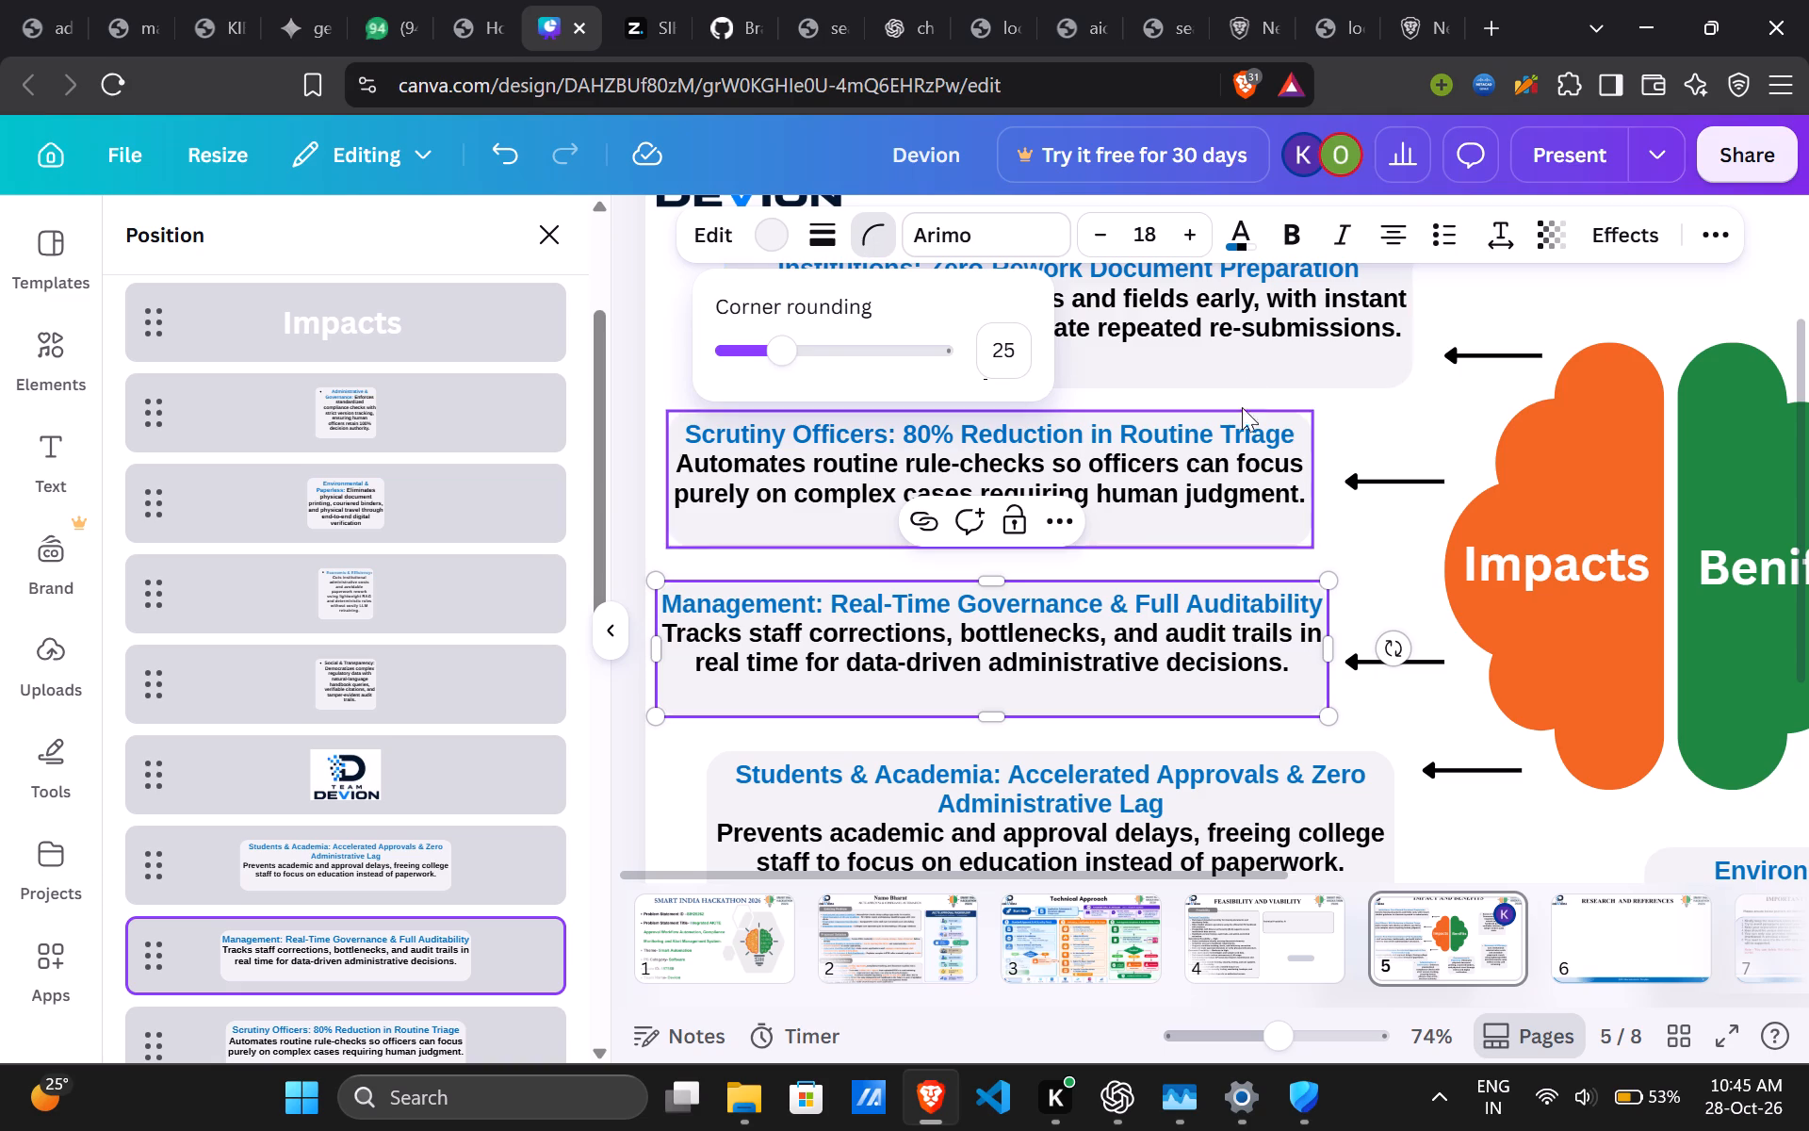
pyautogui.click(1360, 539)
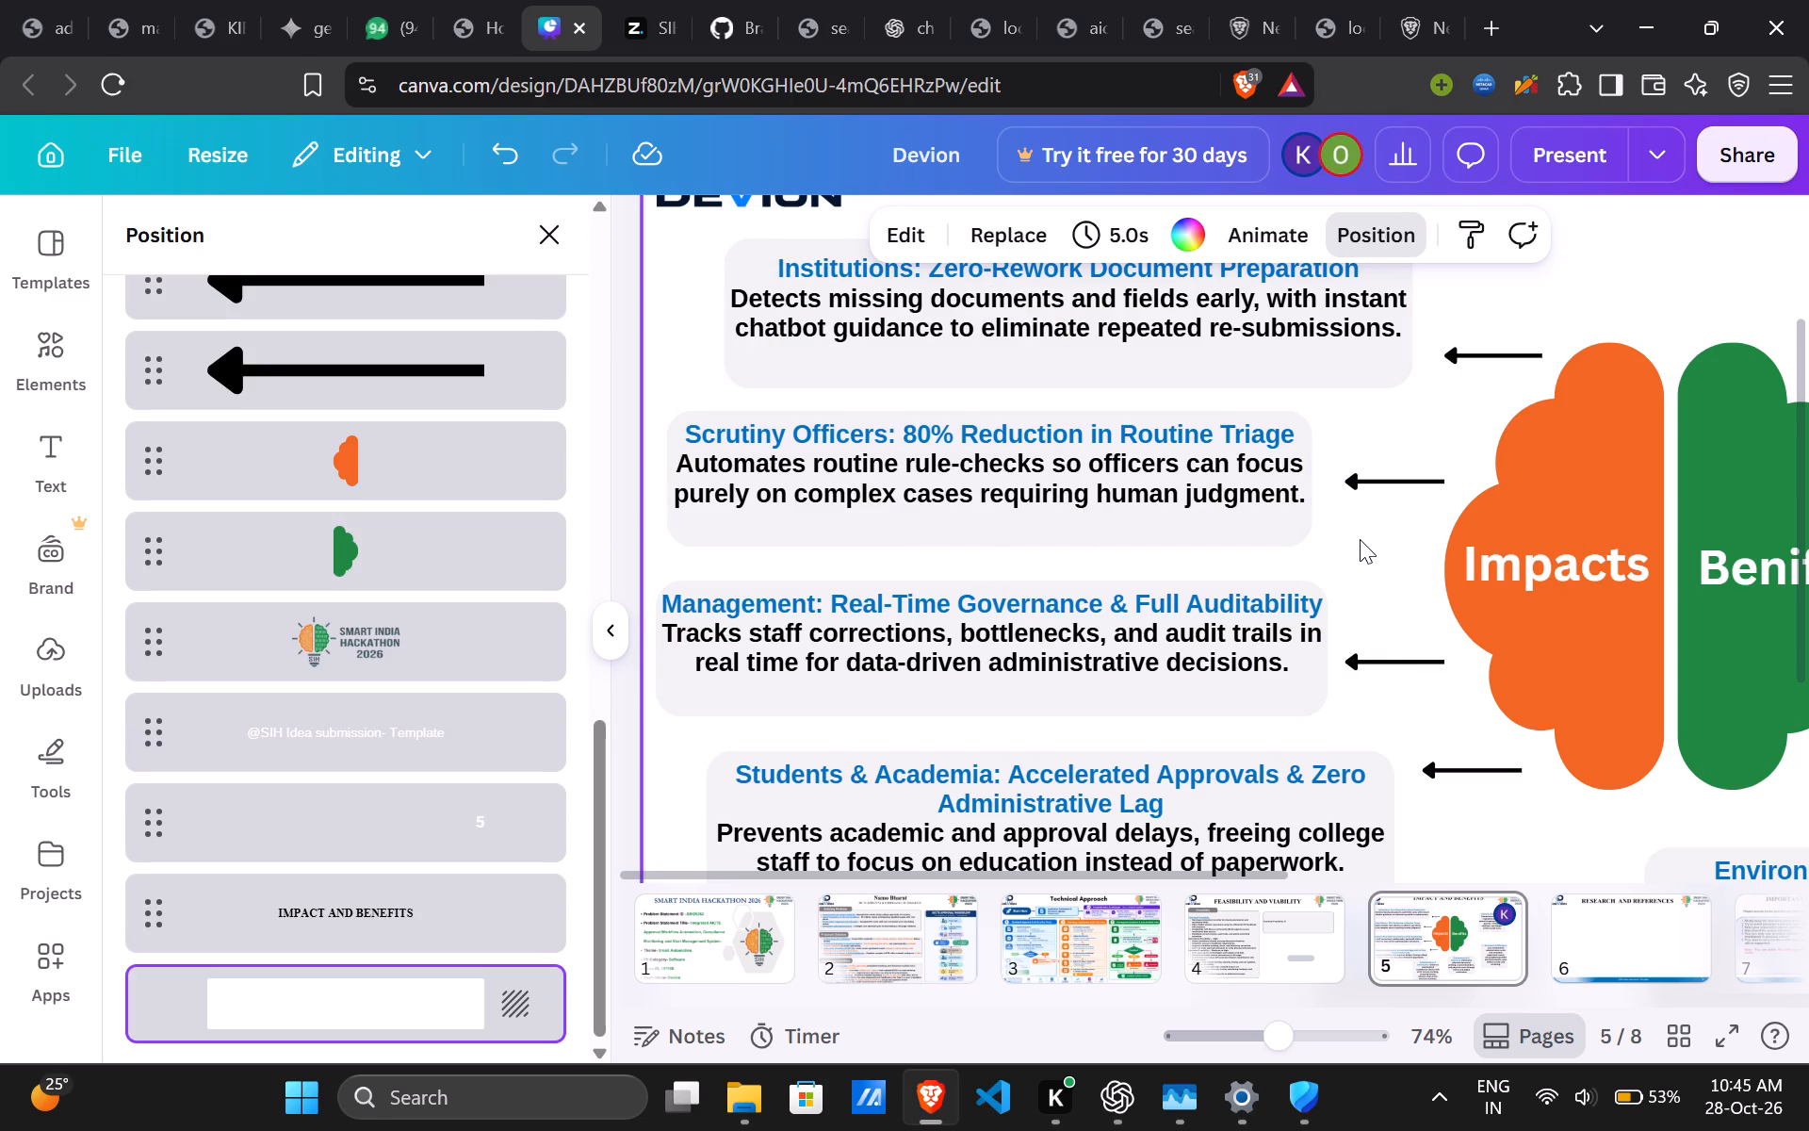
# Widen the Students & Academia text box on both sides to about 687 px.
pyautogui.hscroll(-1, 1360, 539)
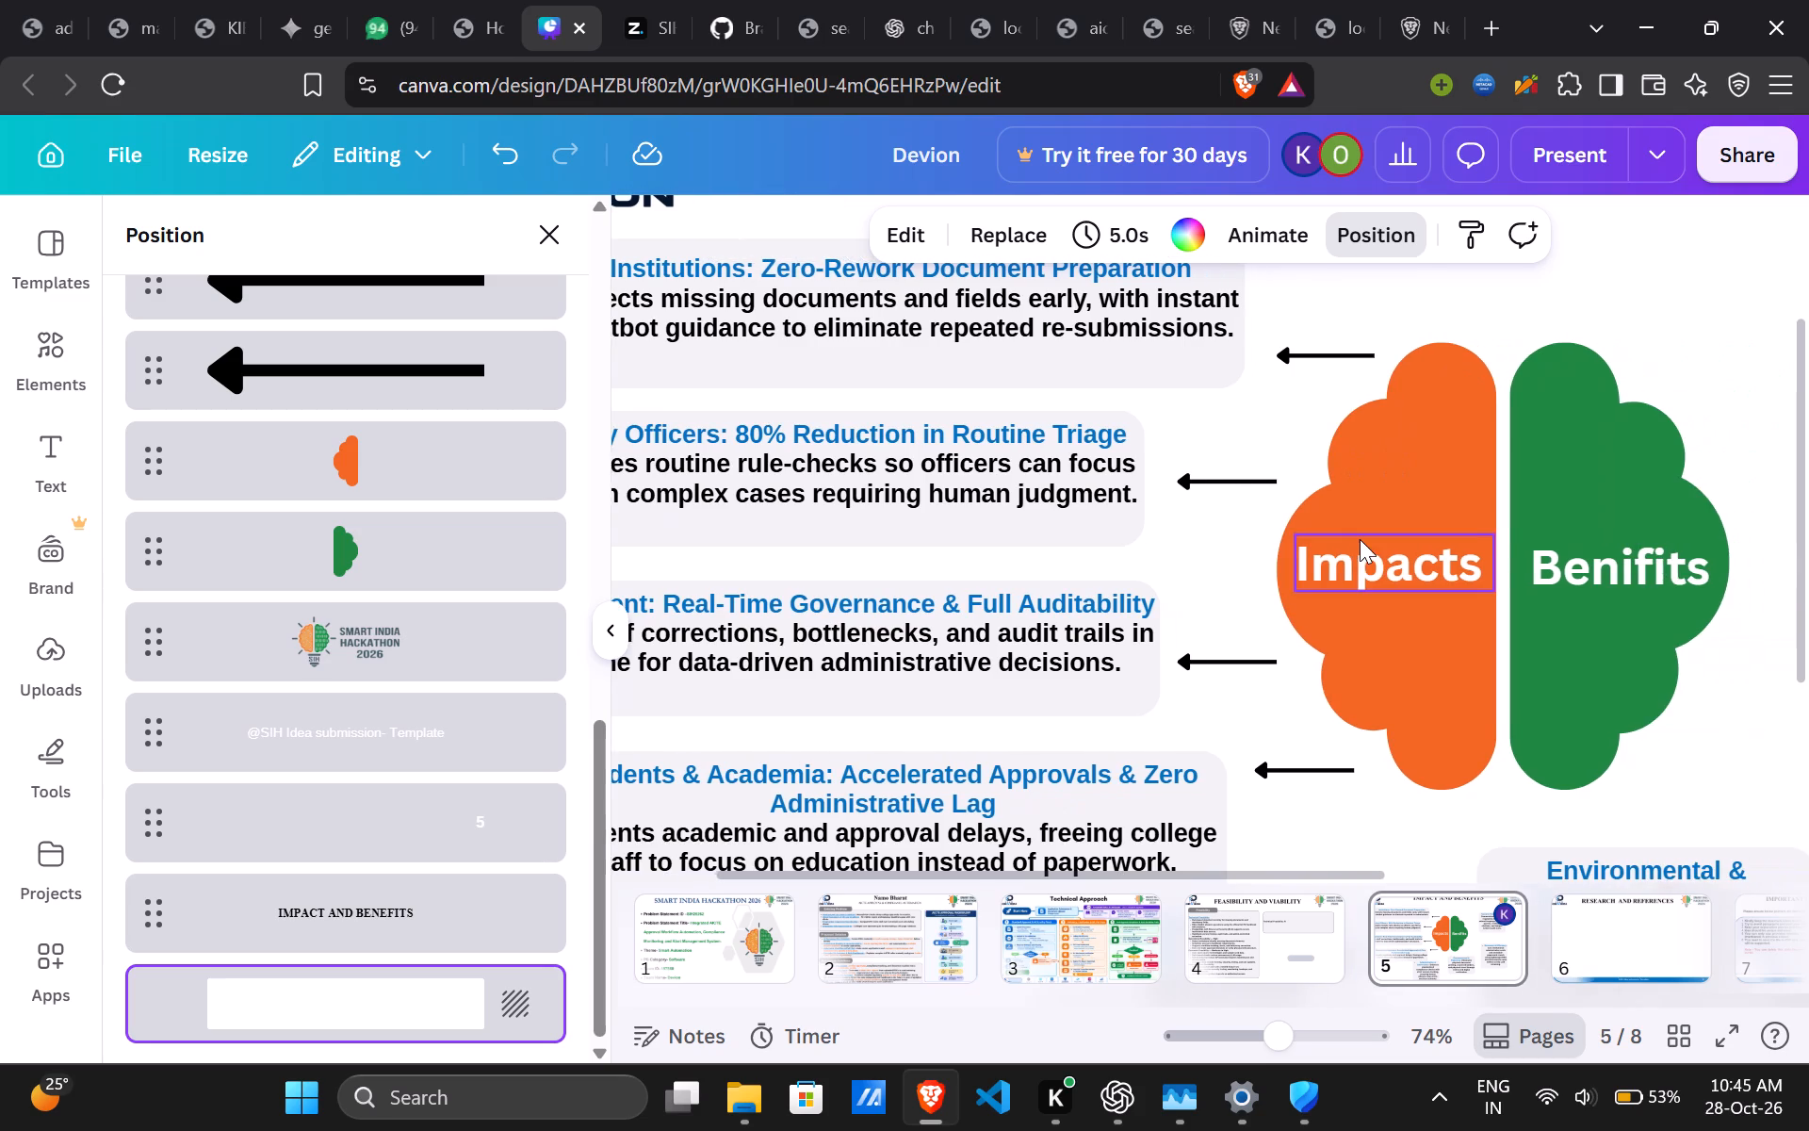
pyautogui.hscroll(-1, 1360, 539)
pyautogui.scroll(1, 1360, 539)
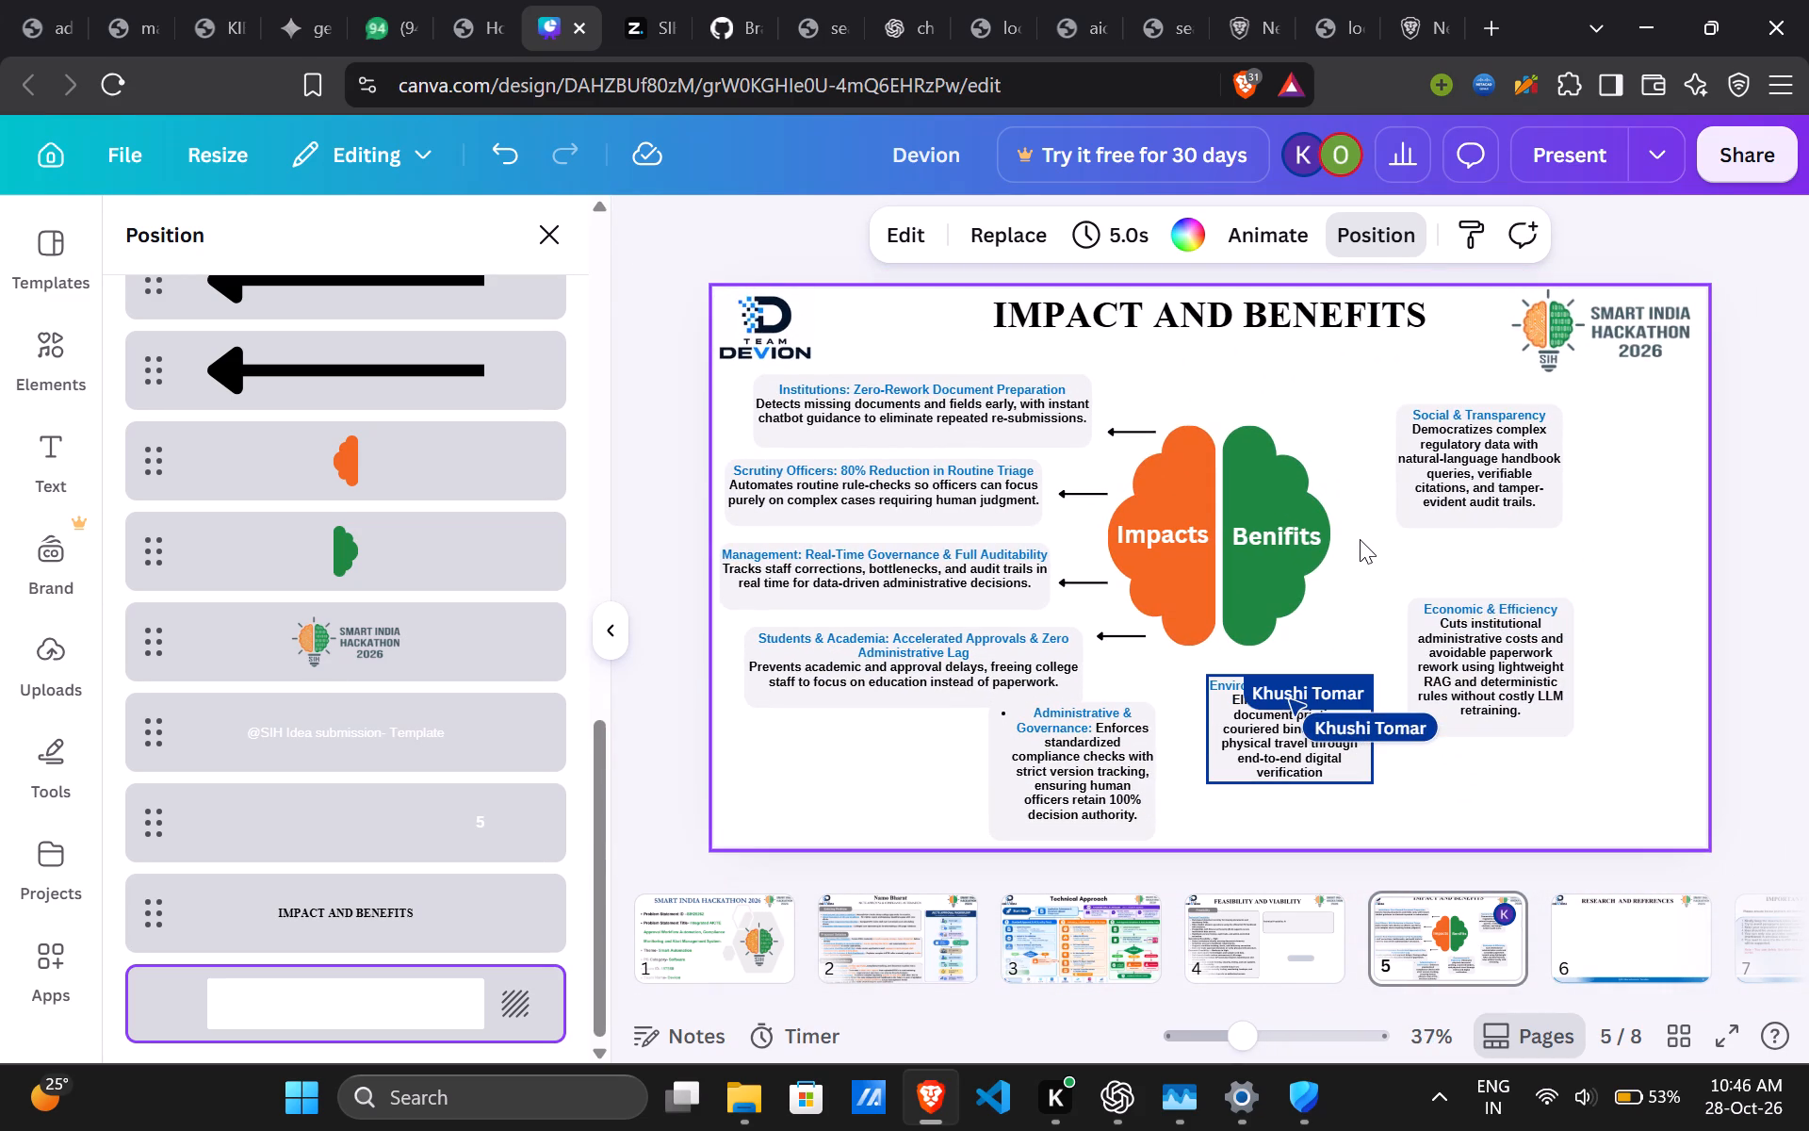
pyautogui.click(897, 651)
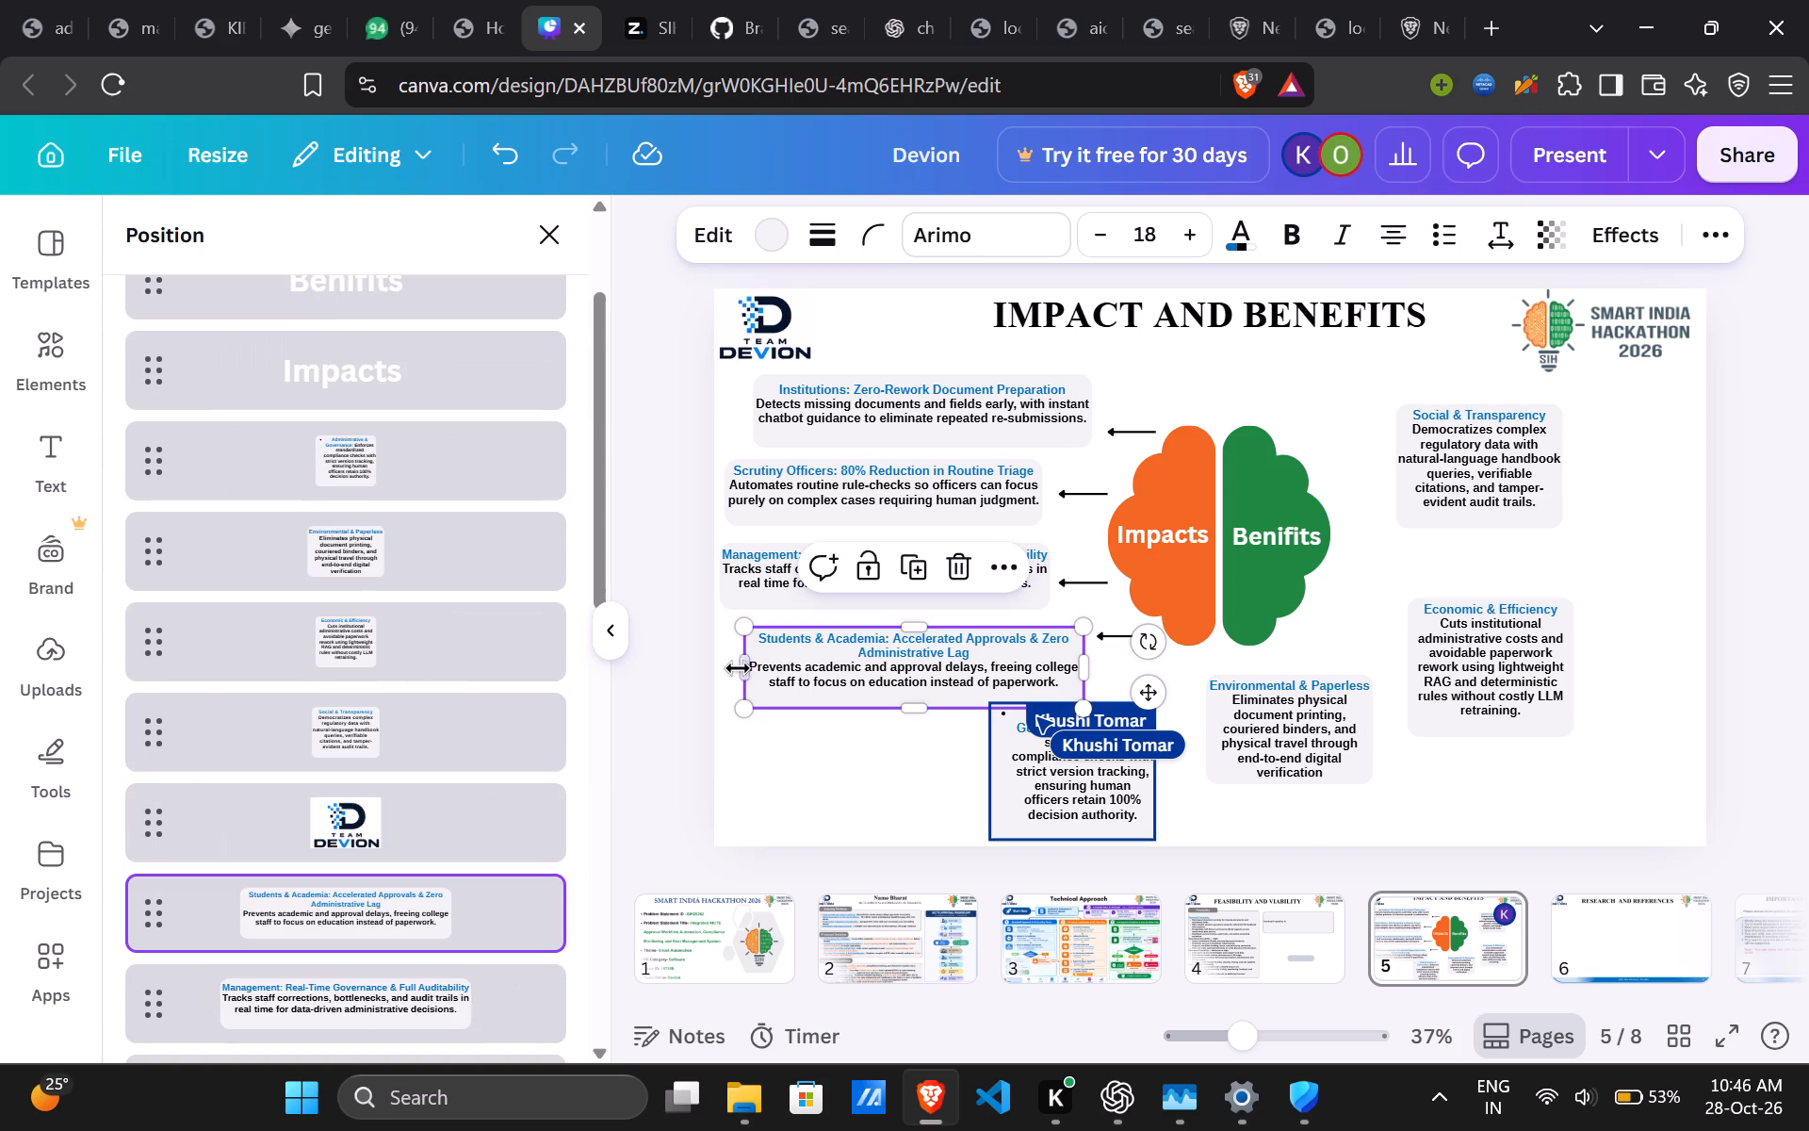
pyautogui.moveTo(742, 664); pyautogui.dragTo(723, 664)
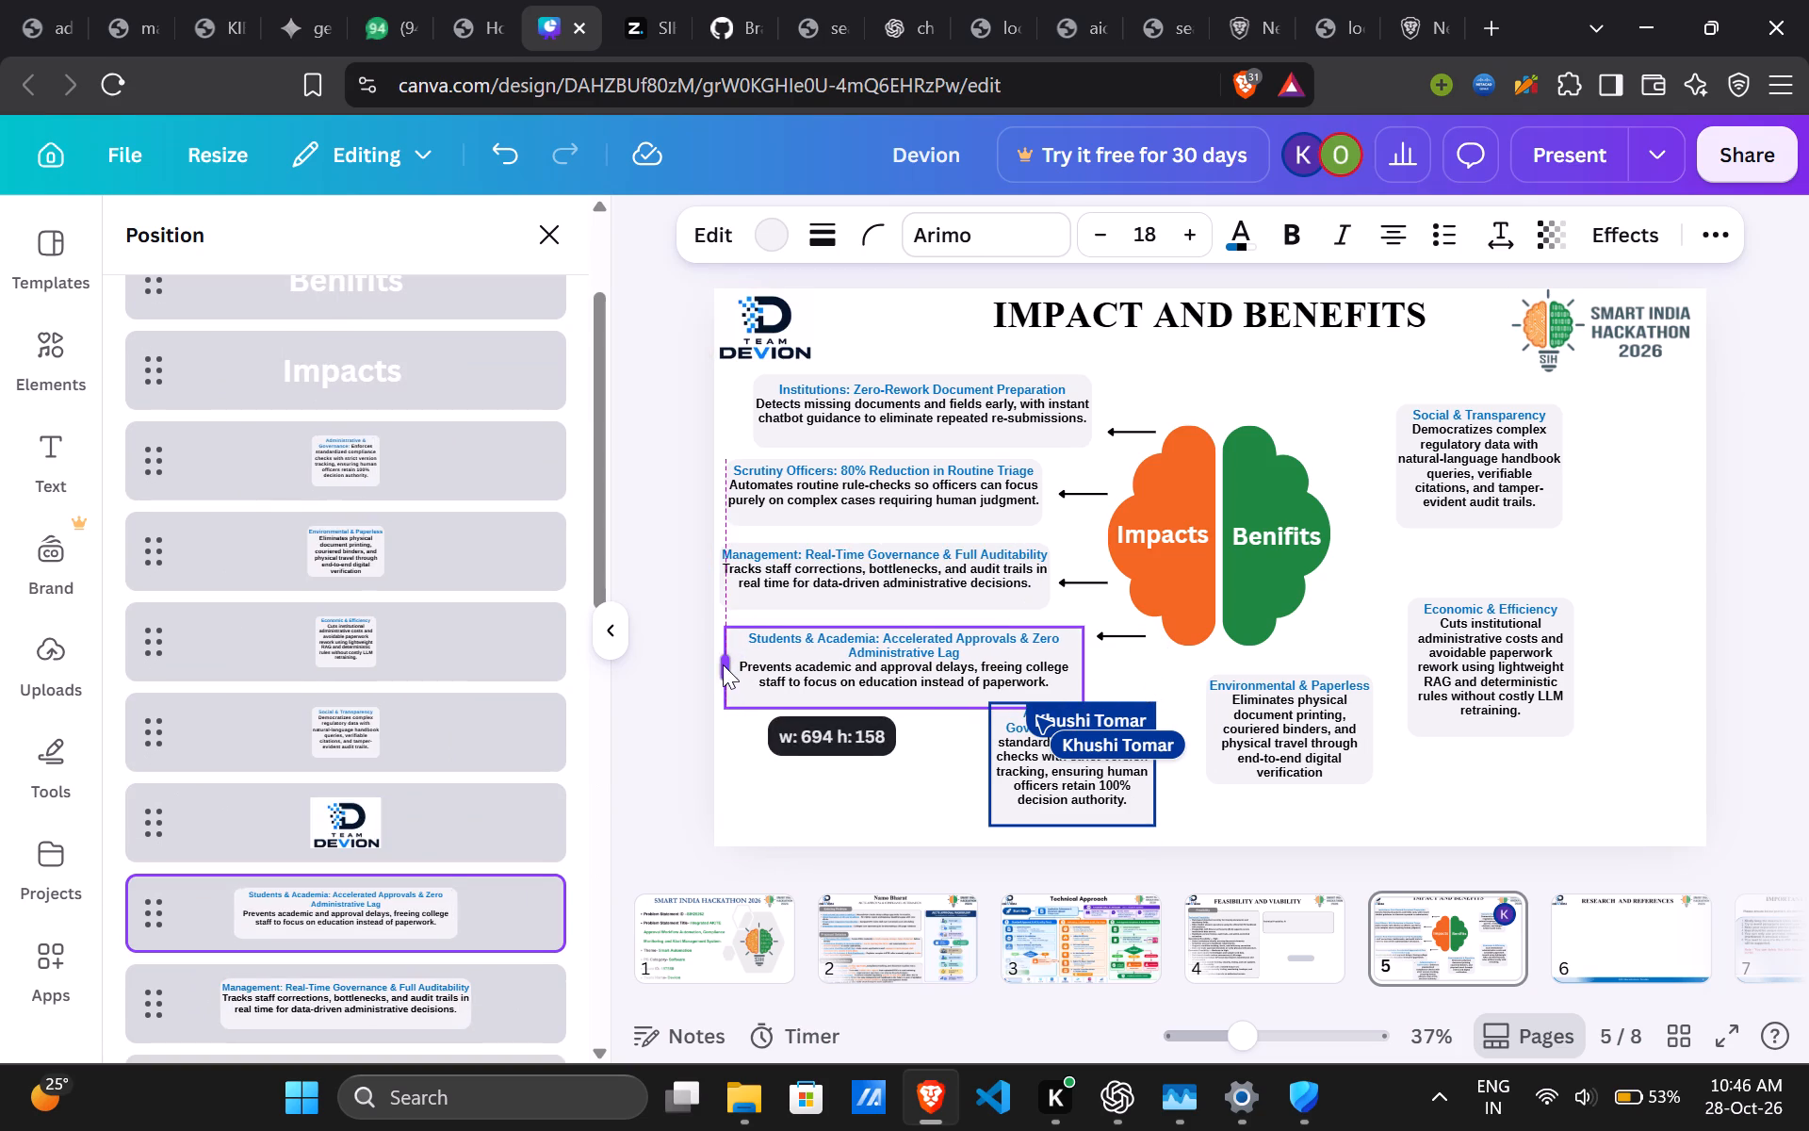
pyautogui.moveTo(723, 664); pyautogui.dragTo(723, 664)
pyautogui.click(1078, 661)
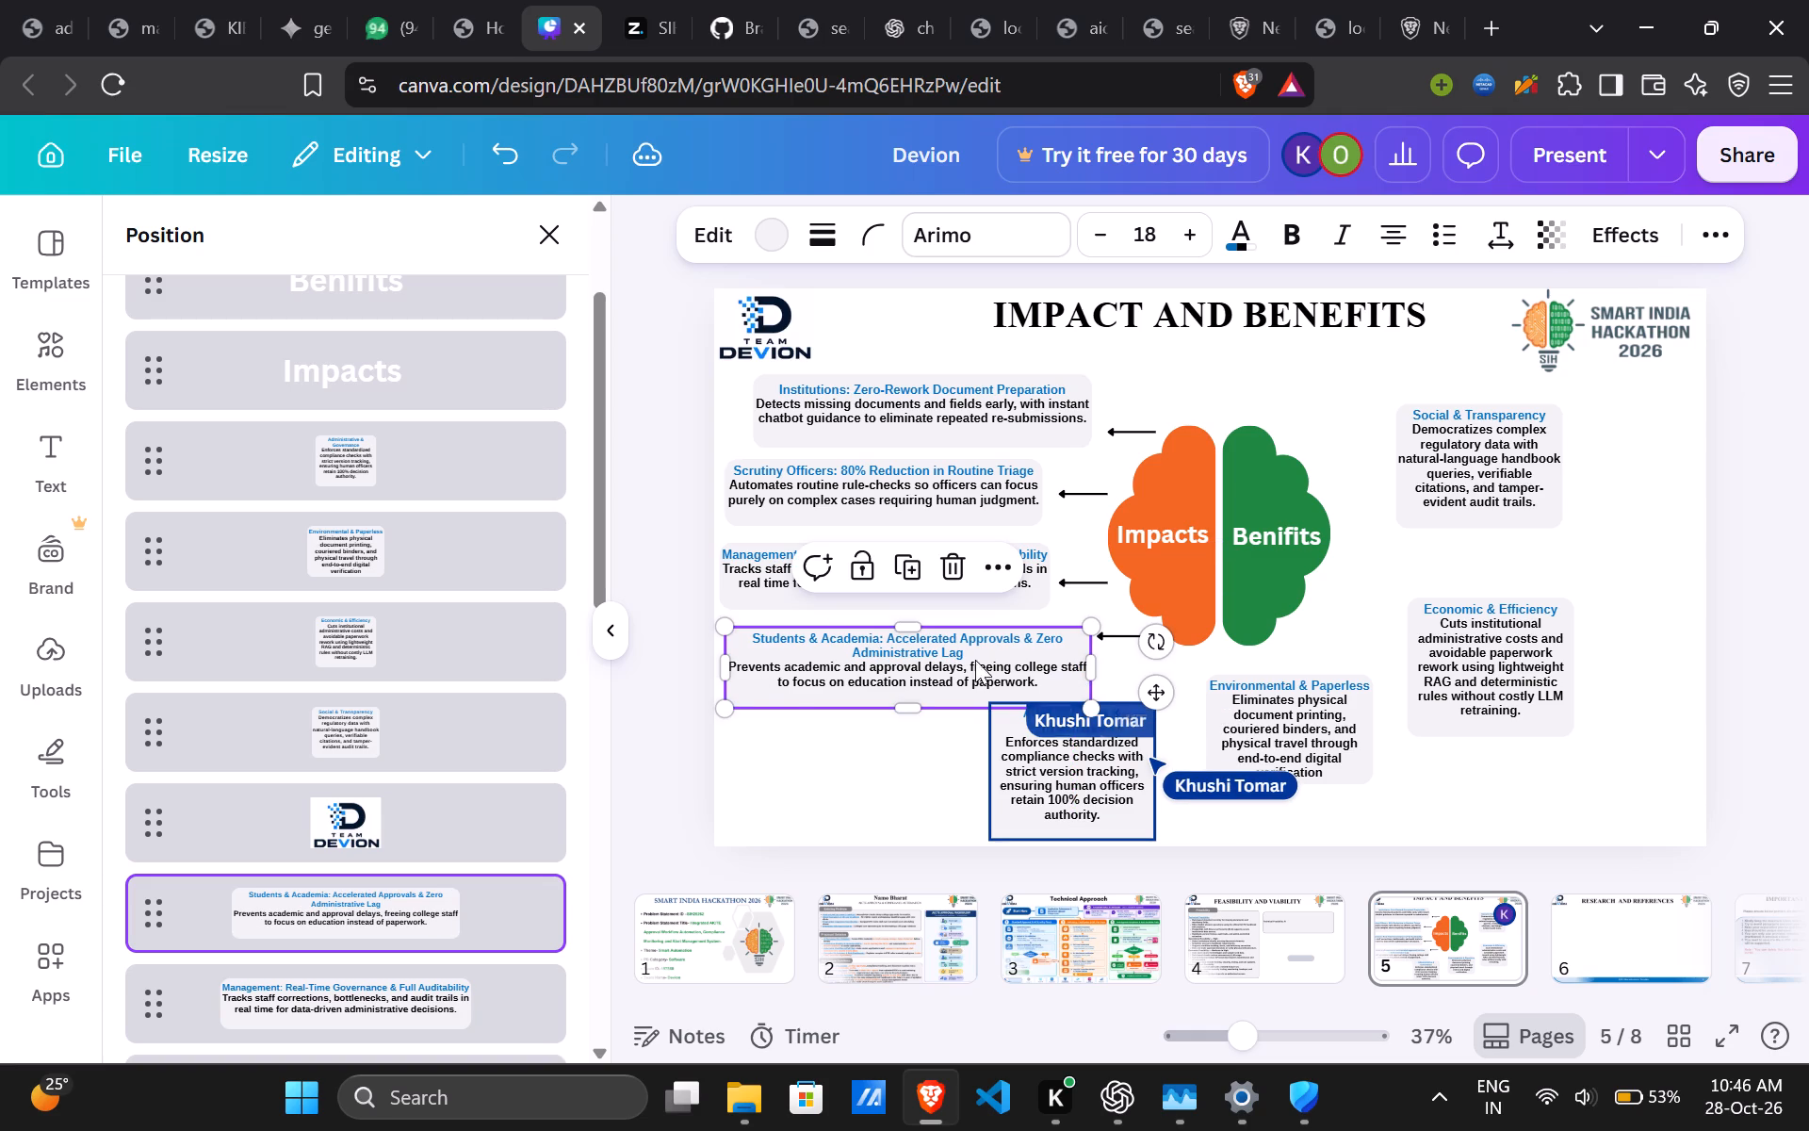
pyautogui.moveTo(728, 666); pyautogui.dragTo(740, 665)
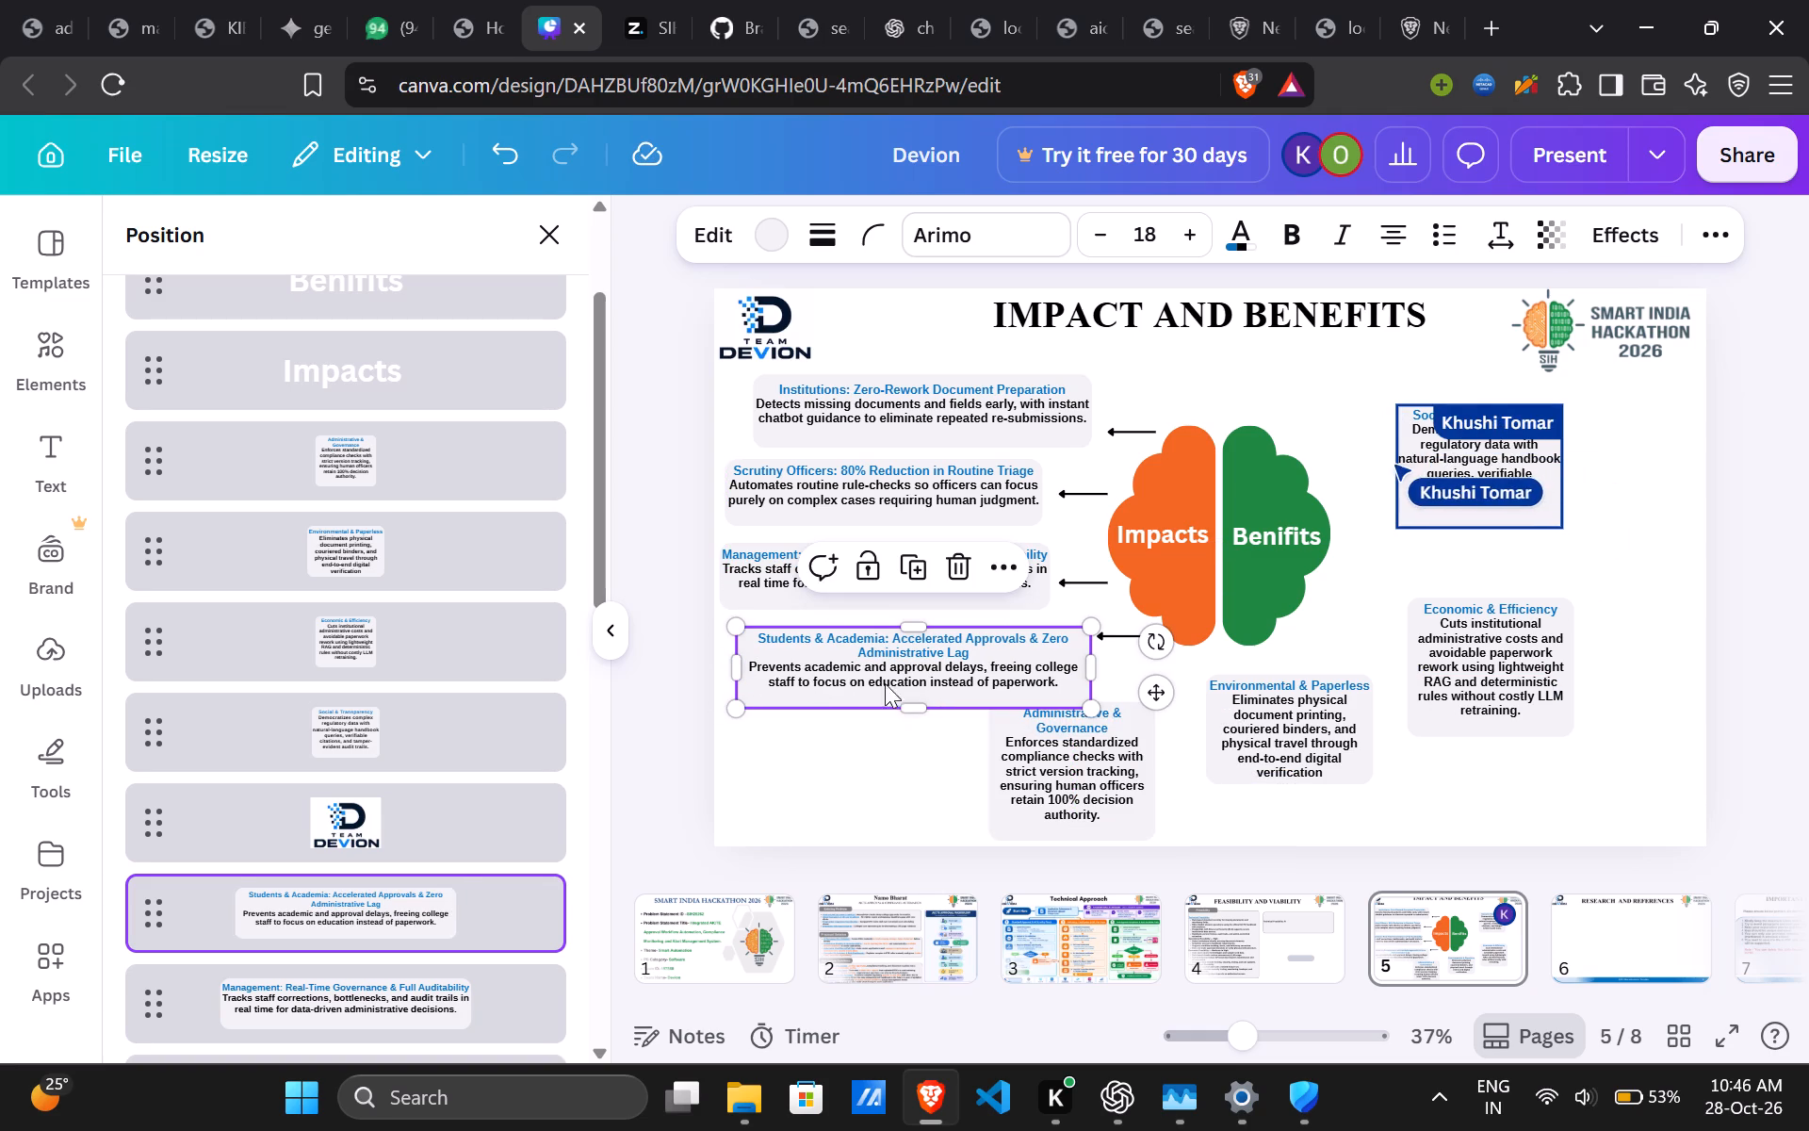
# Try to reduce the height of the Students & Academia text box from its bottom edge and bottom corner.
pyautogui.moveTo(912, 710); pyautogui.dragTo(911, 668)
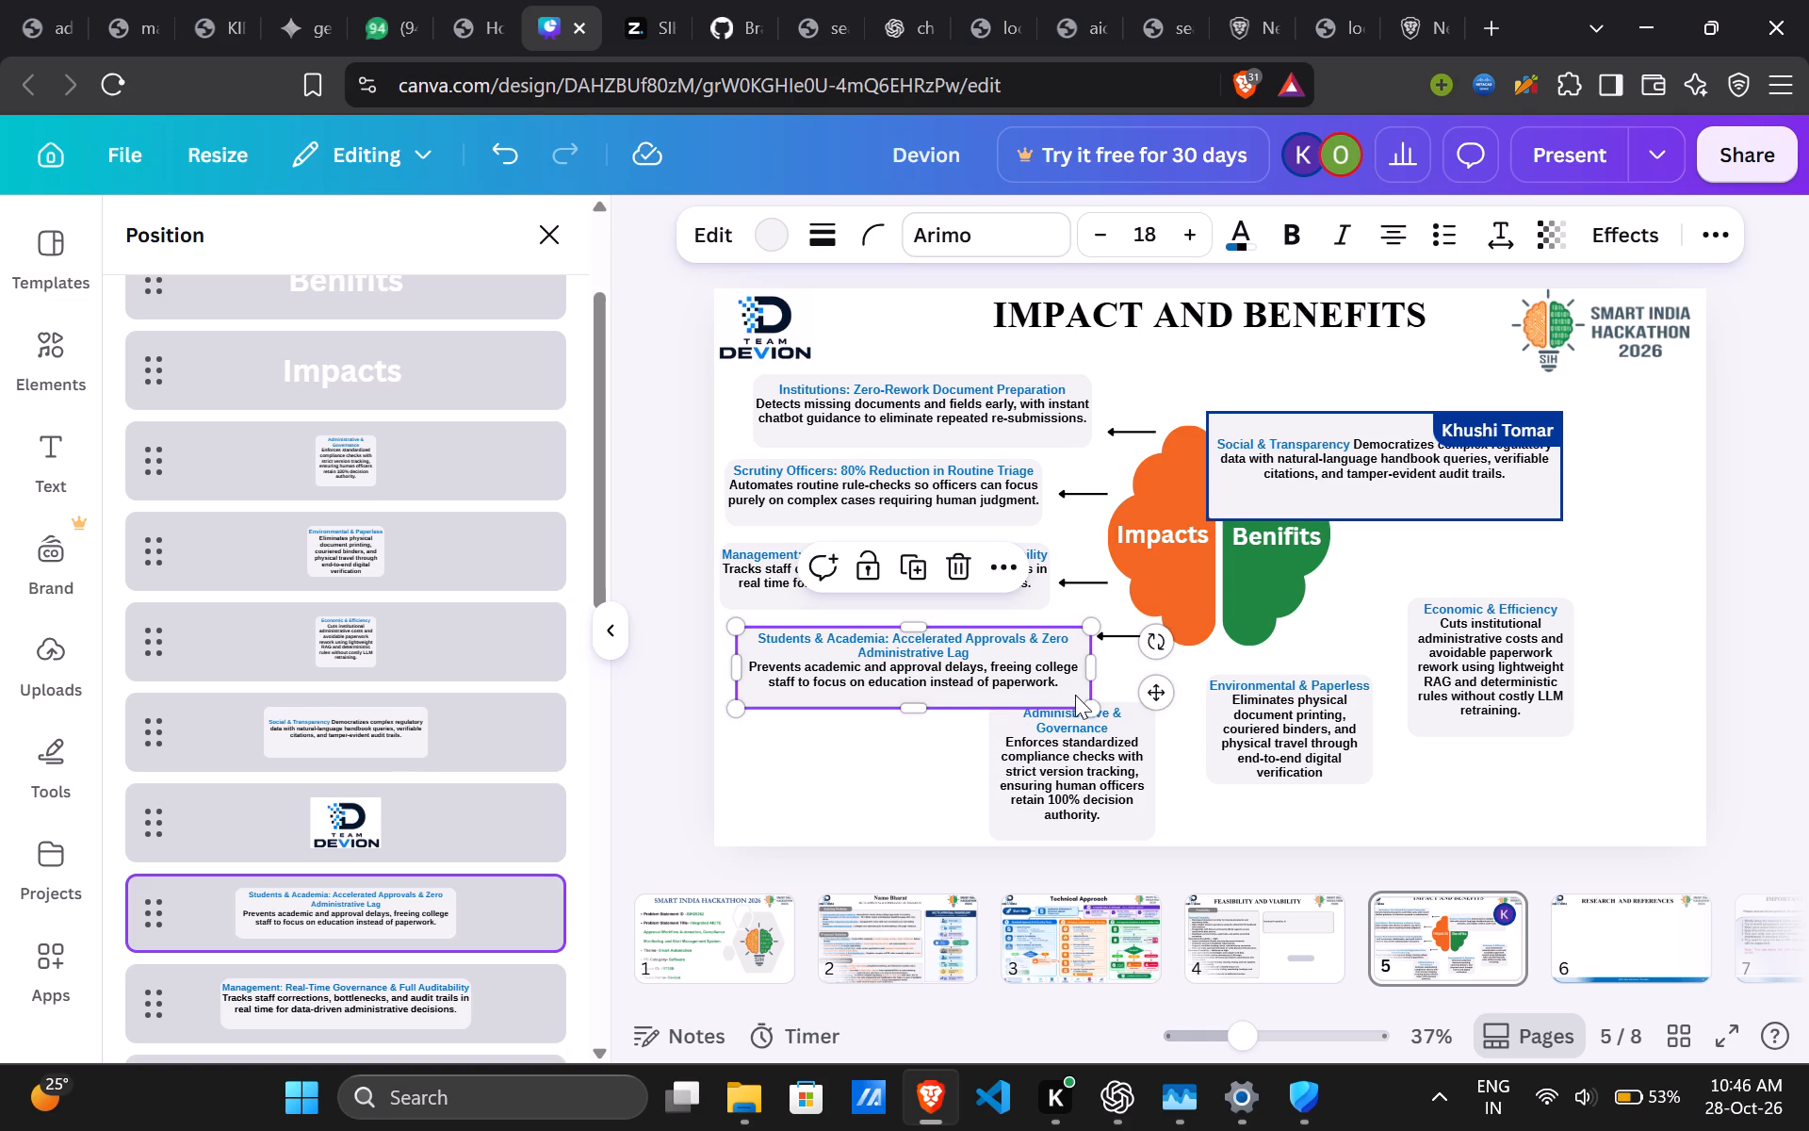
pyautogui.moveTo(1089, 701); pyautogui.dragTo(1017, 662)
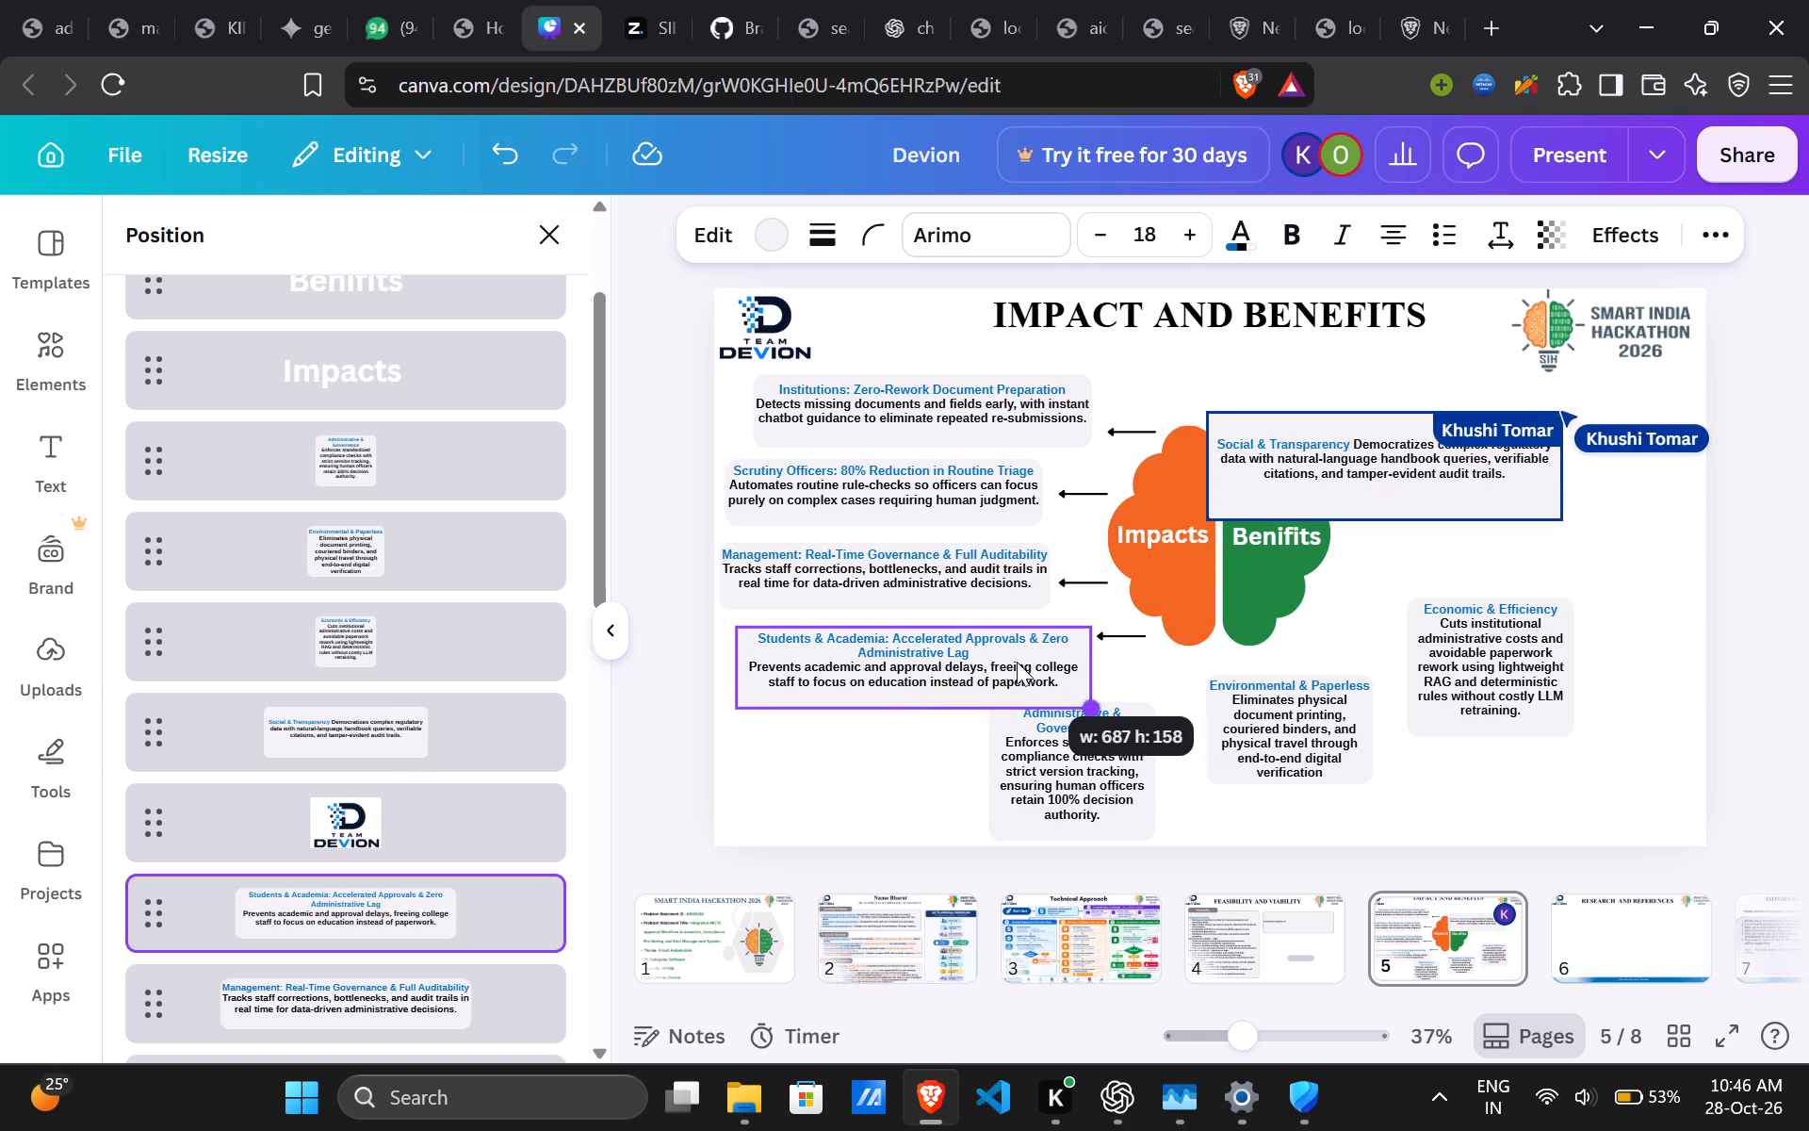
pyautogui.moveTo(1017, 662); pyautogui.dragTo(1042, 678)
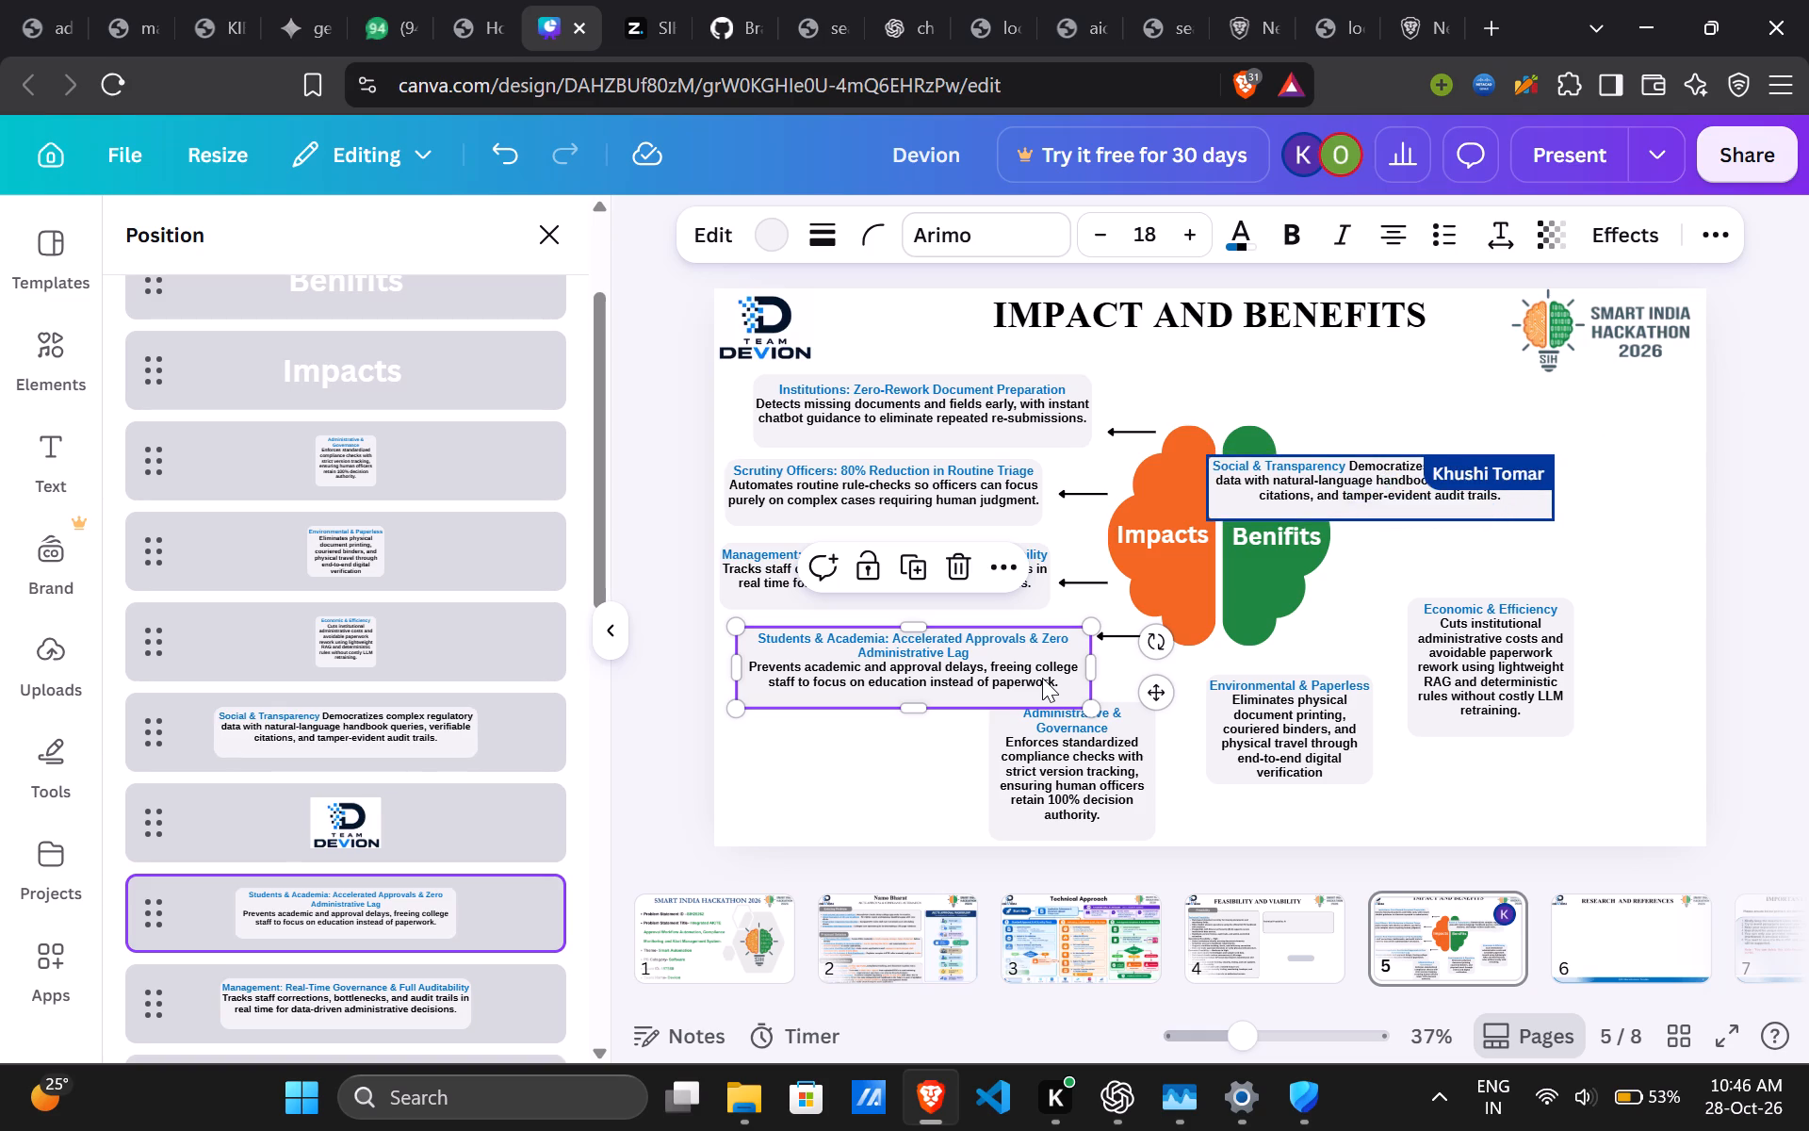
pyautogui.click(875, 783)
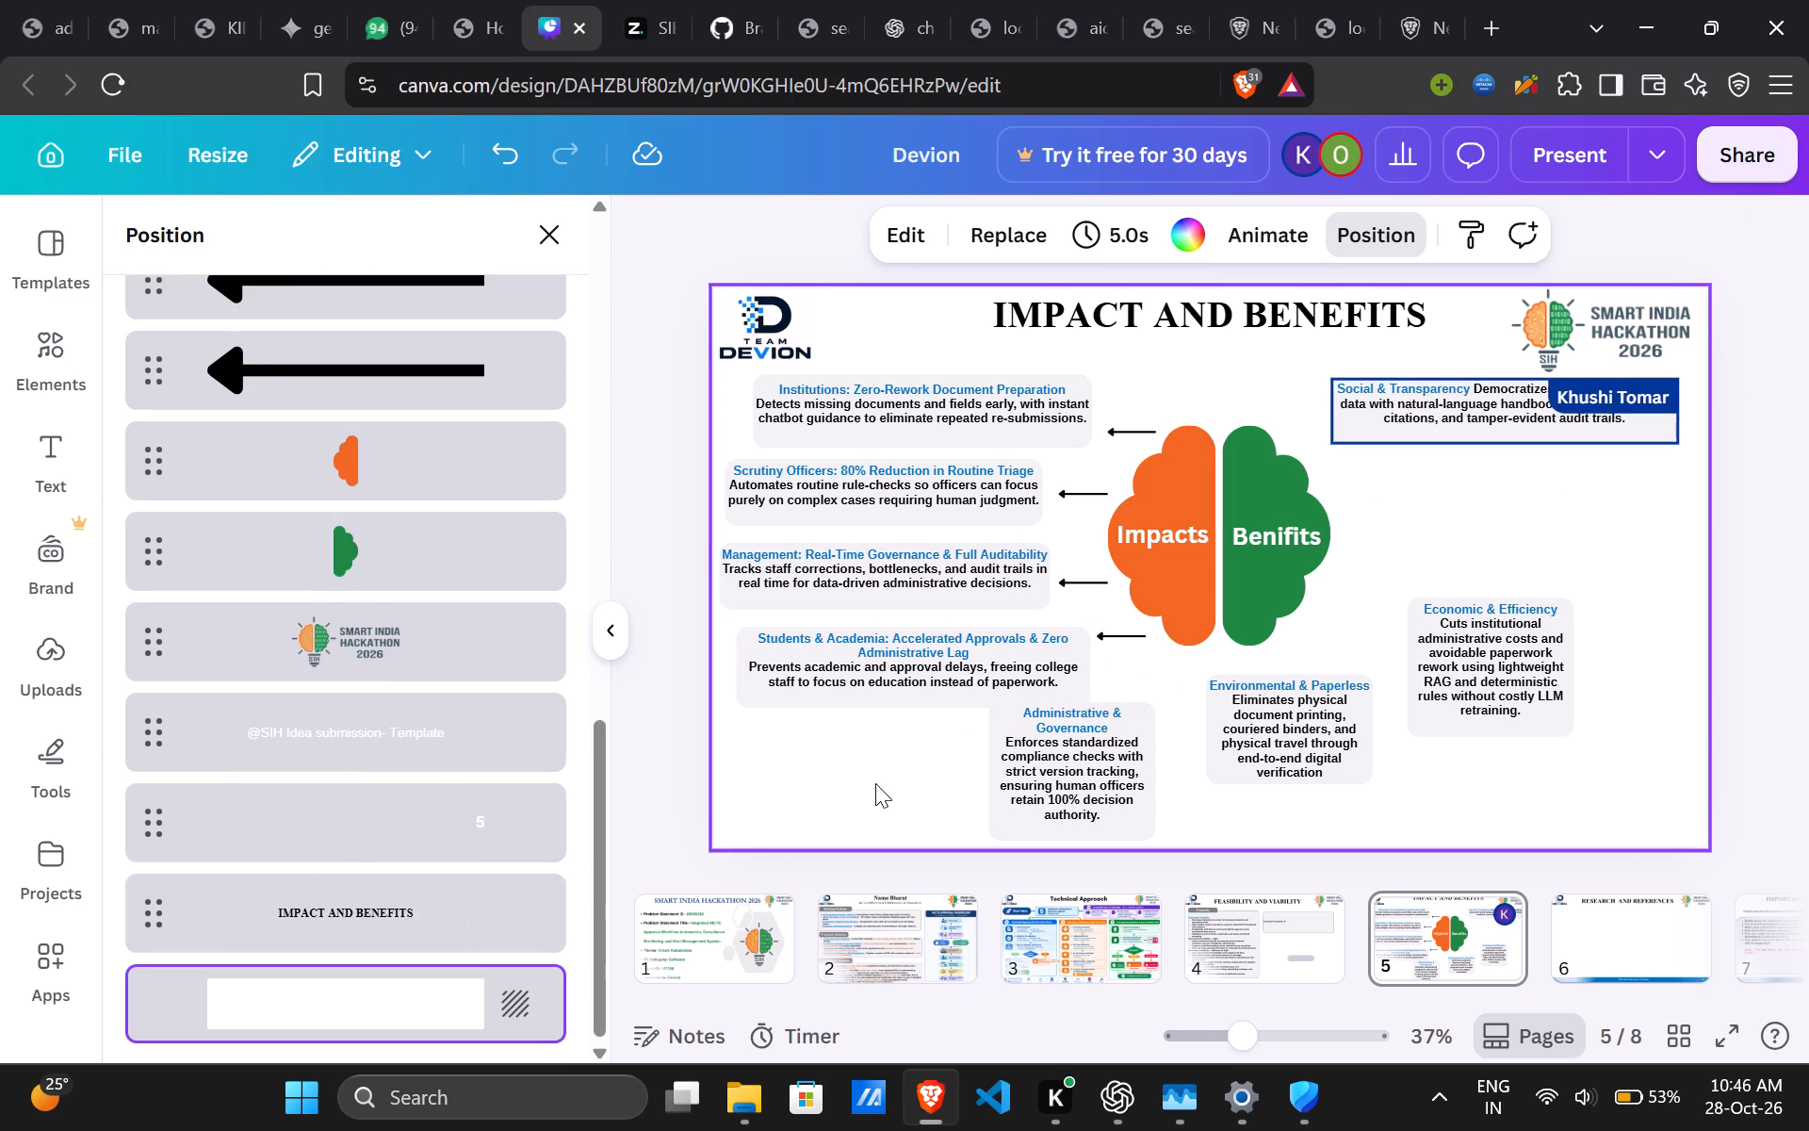
# Nudge the Students & Academia text box slightly upward to a gap of about 28 px beneath the Management box.
pyautogui.click(878, 651)
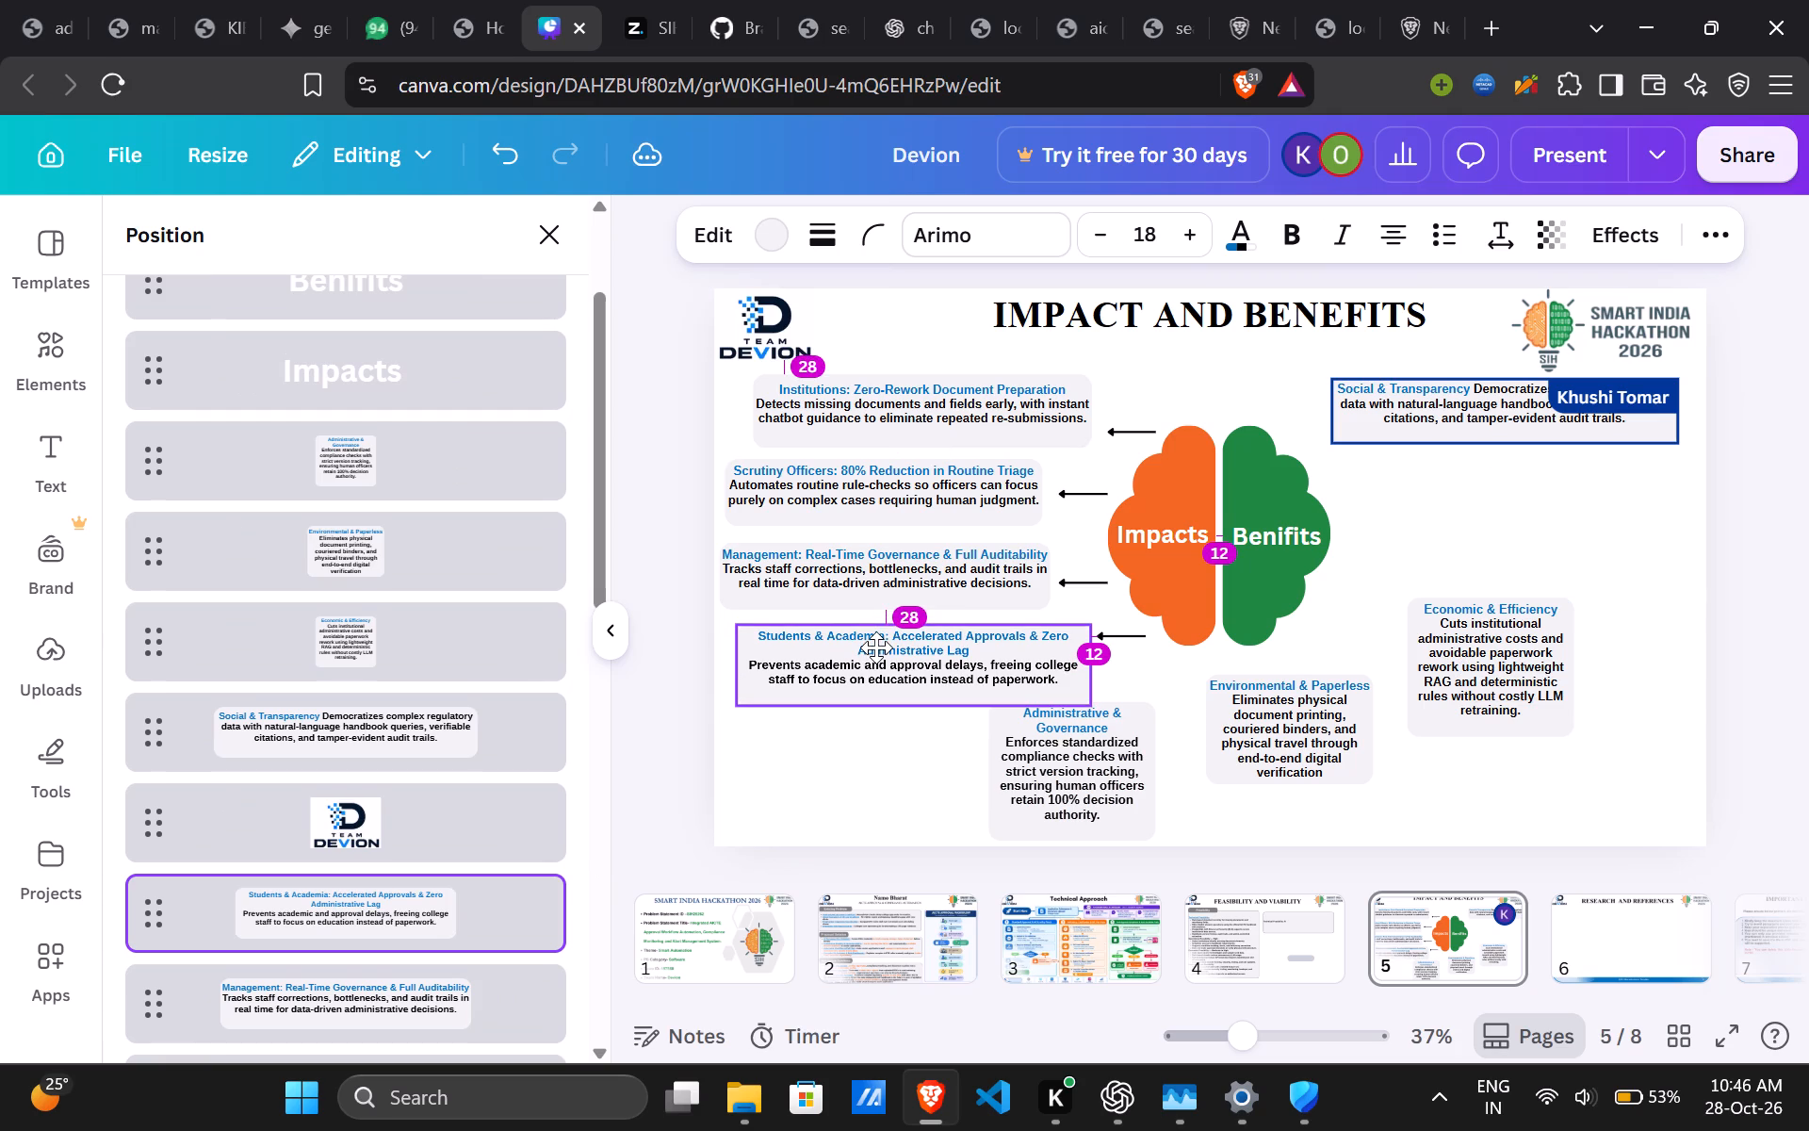
pyautogui.click(803, 771)
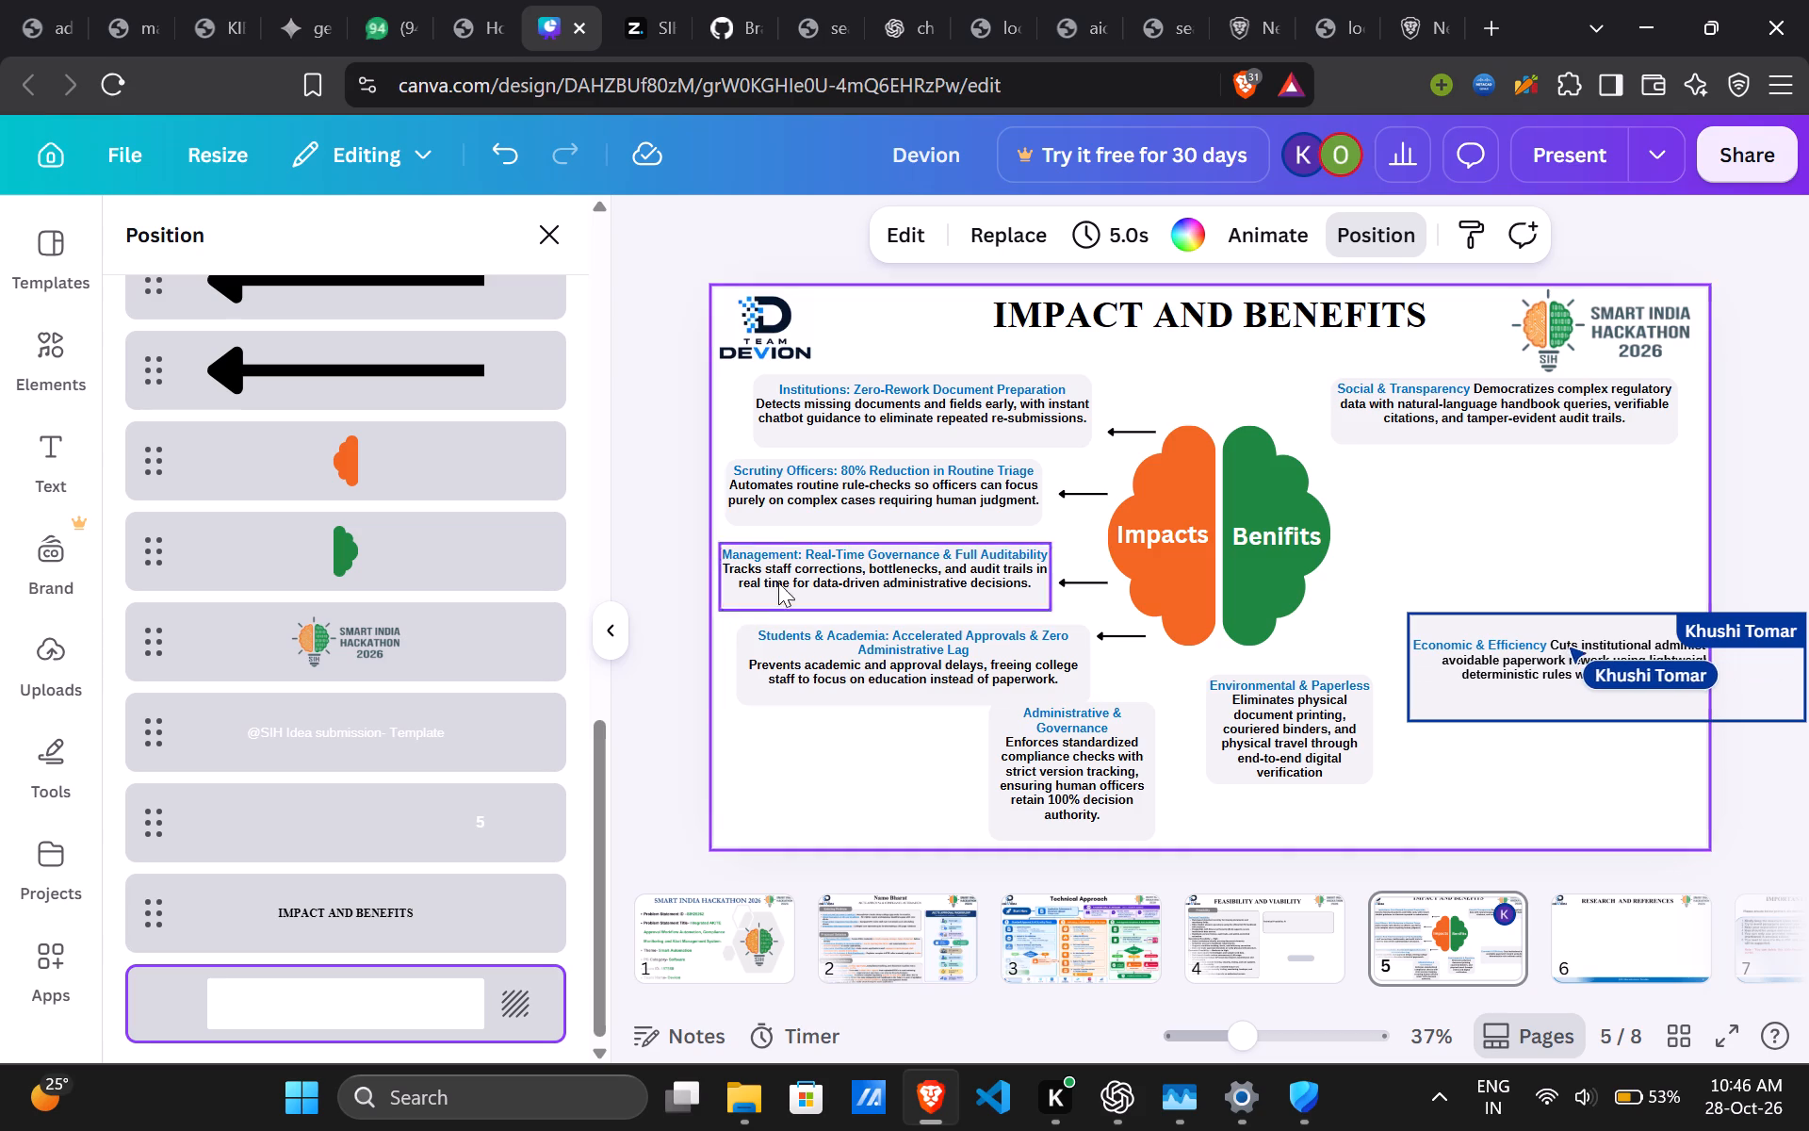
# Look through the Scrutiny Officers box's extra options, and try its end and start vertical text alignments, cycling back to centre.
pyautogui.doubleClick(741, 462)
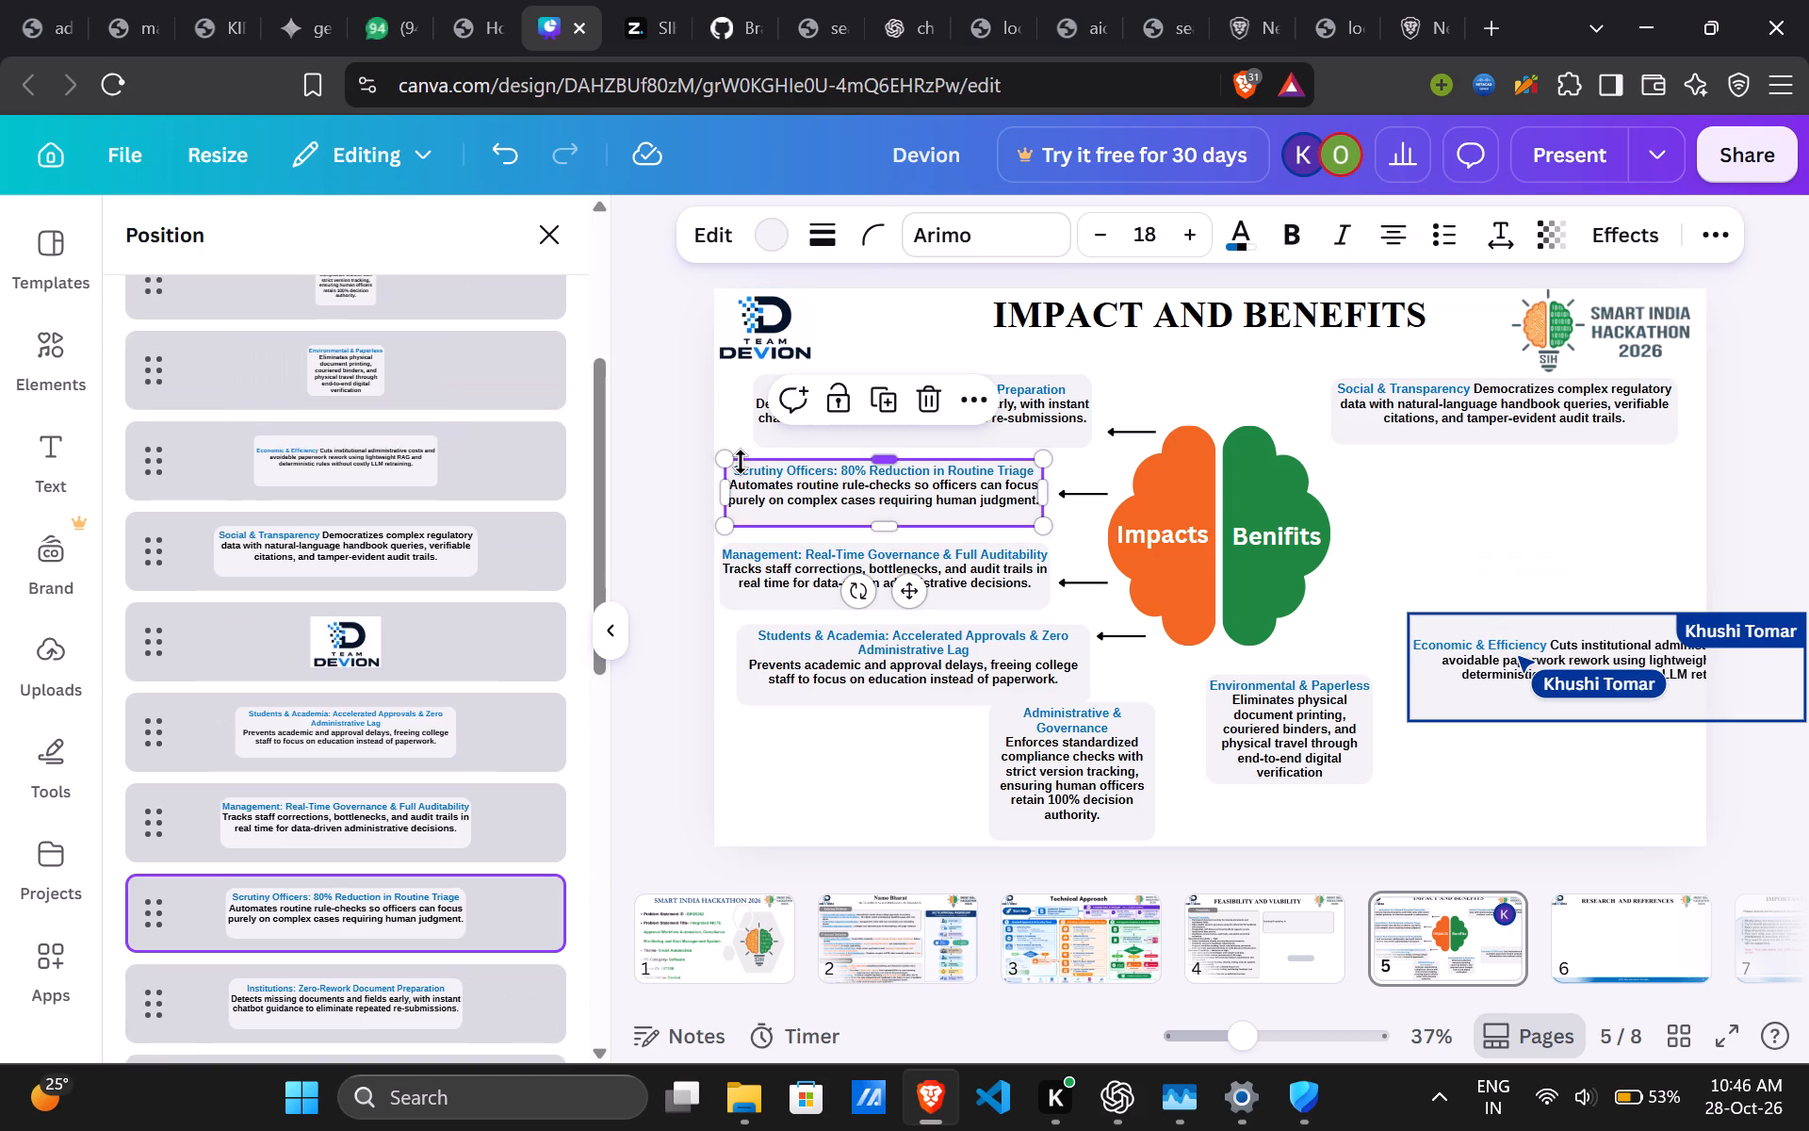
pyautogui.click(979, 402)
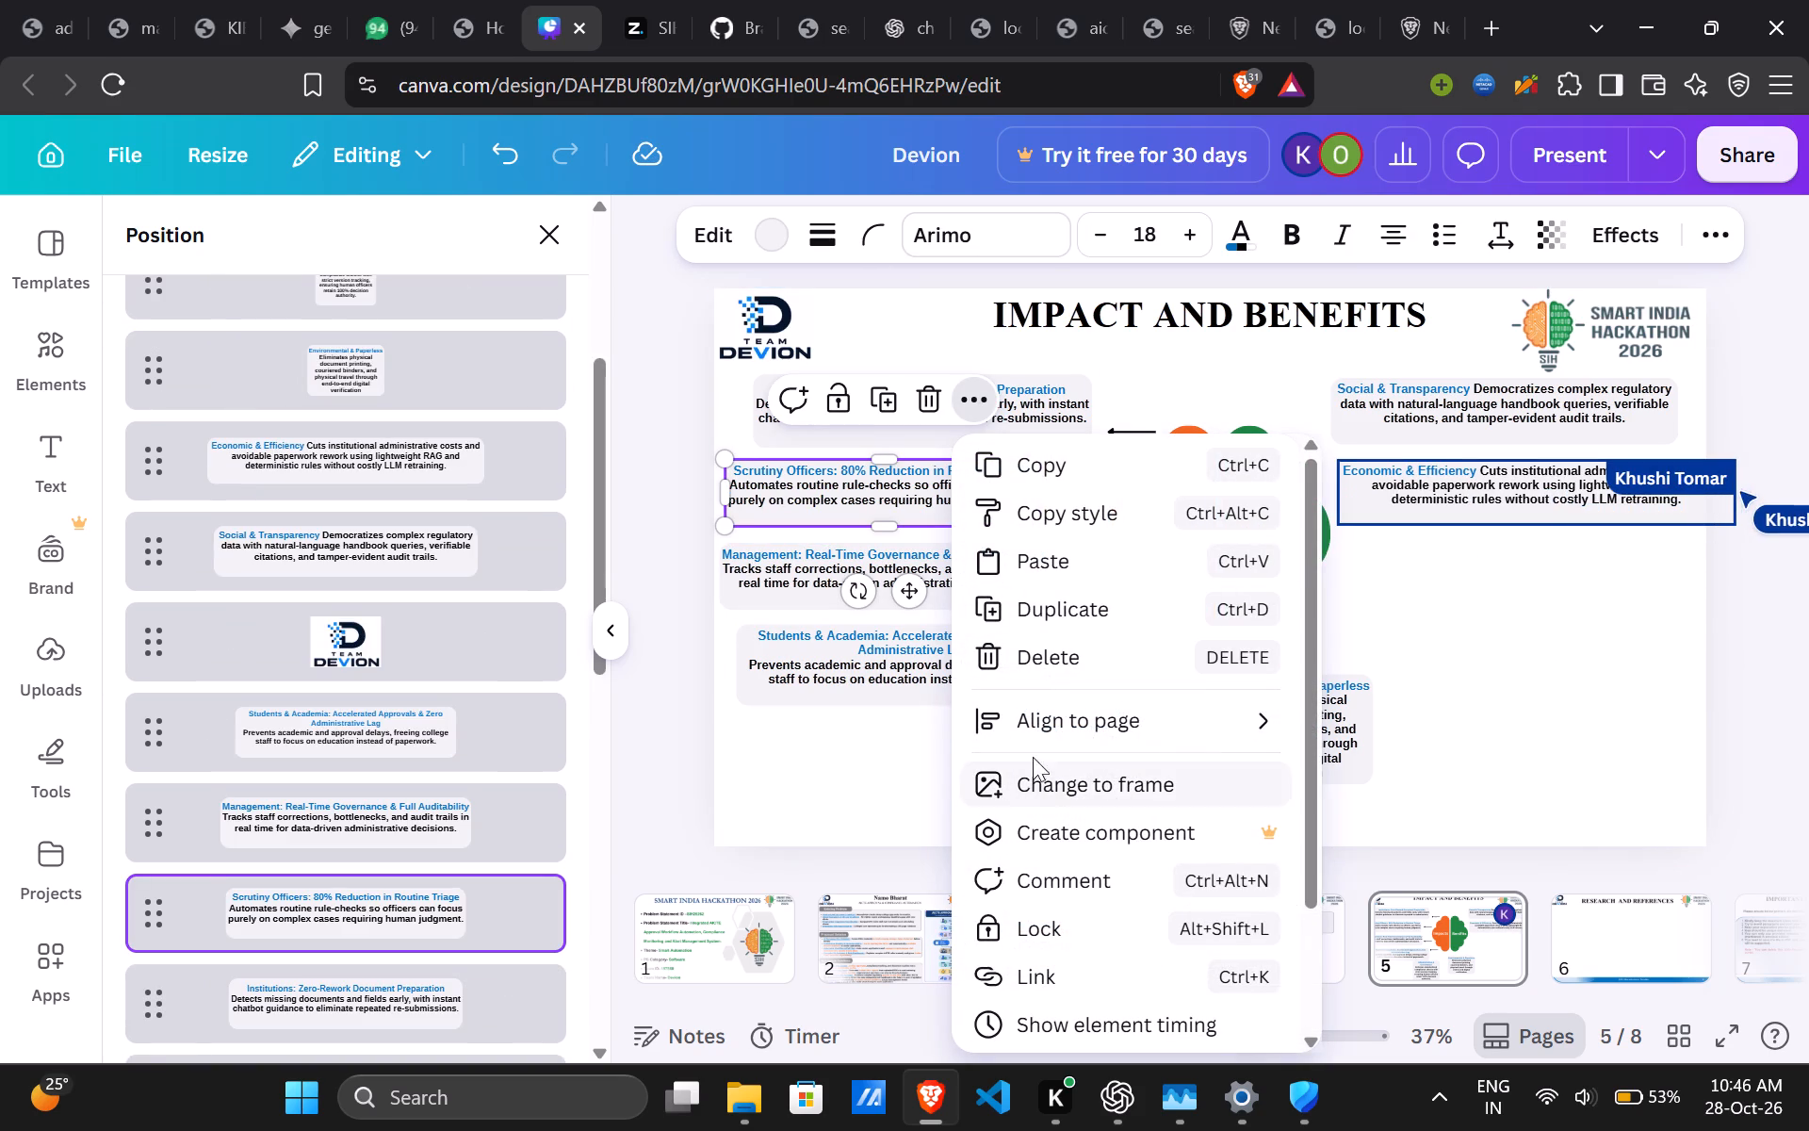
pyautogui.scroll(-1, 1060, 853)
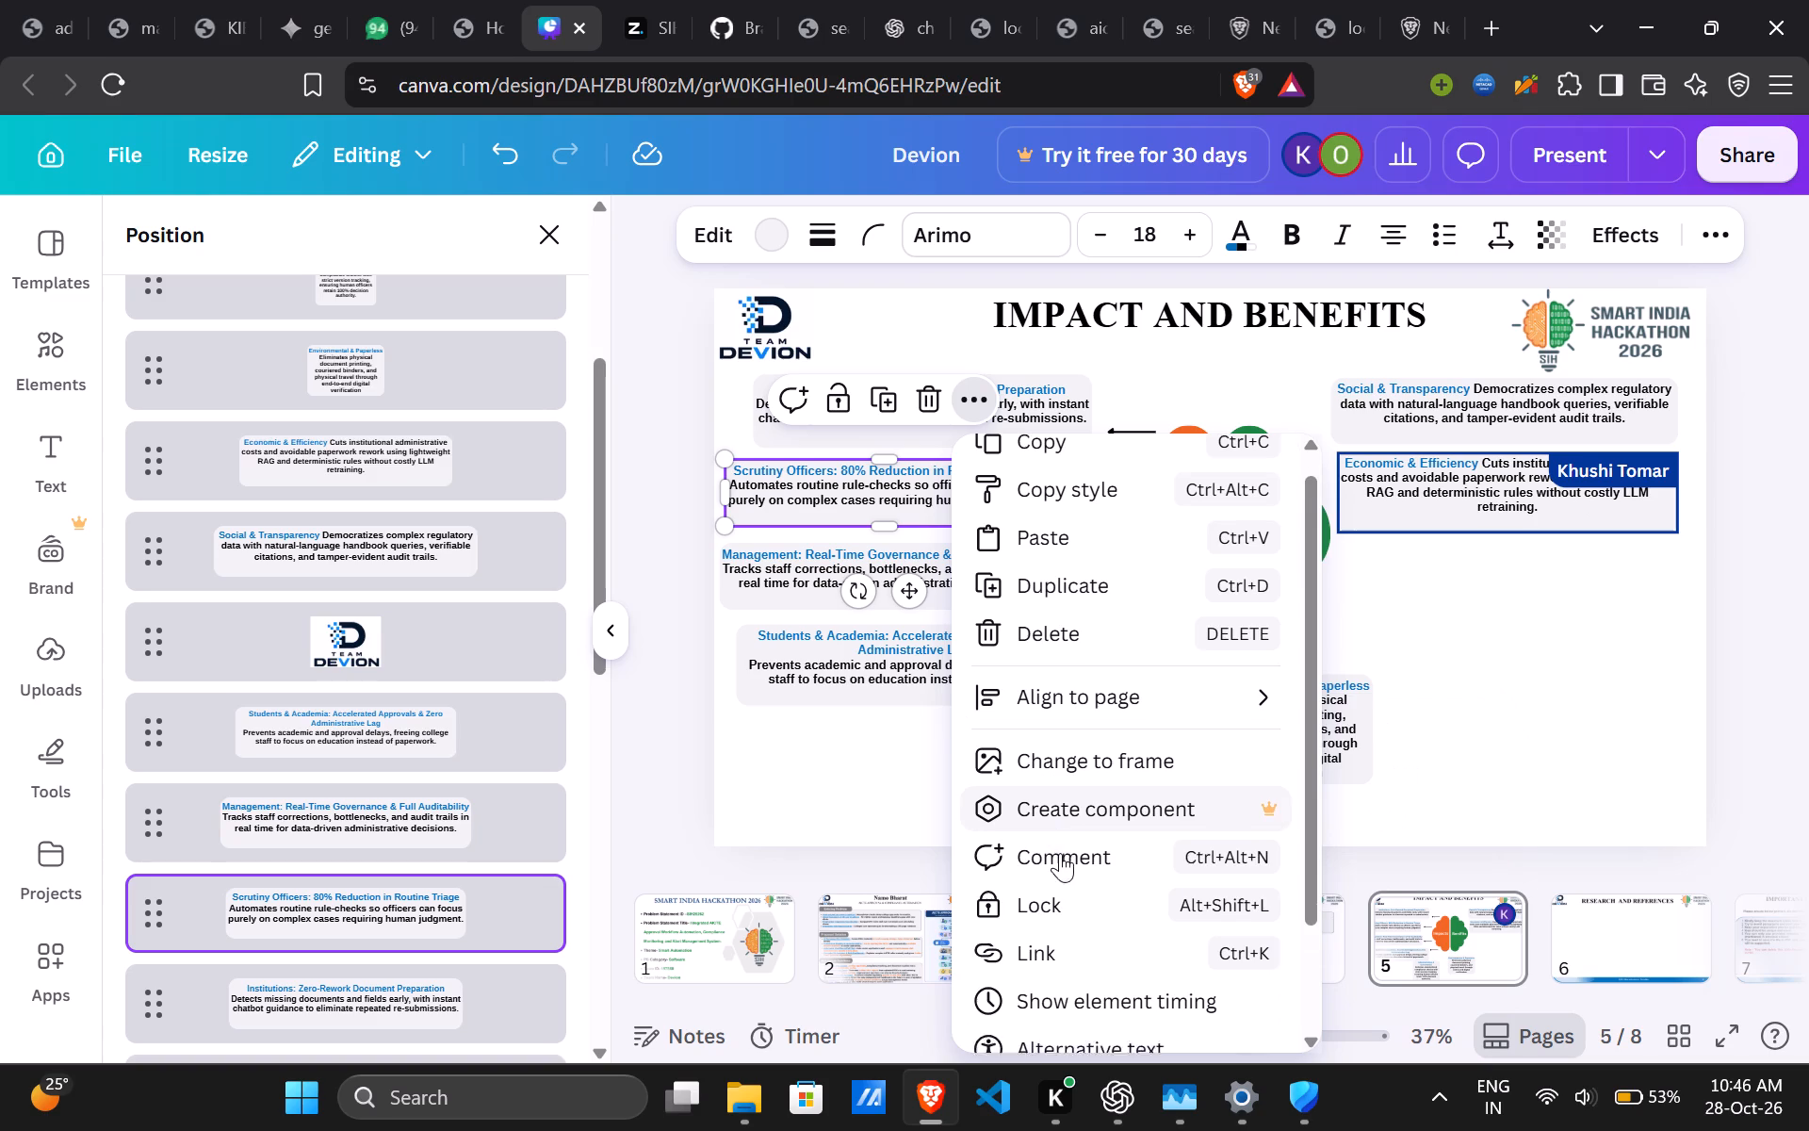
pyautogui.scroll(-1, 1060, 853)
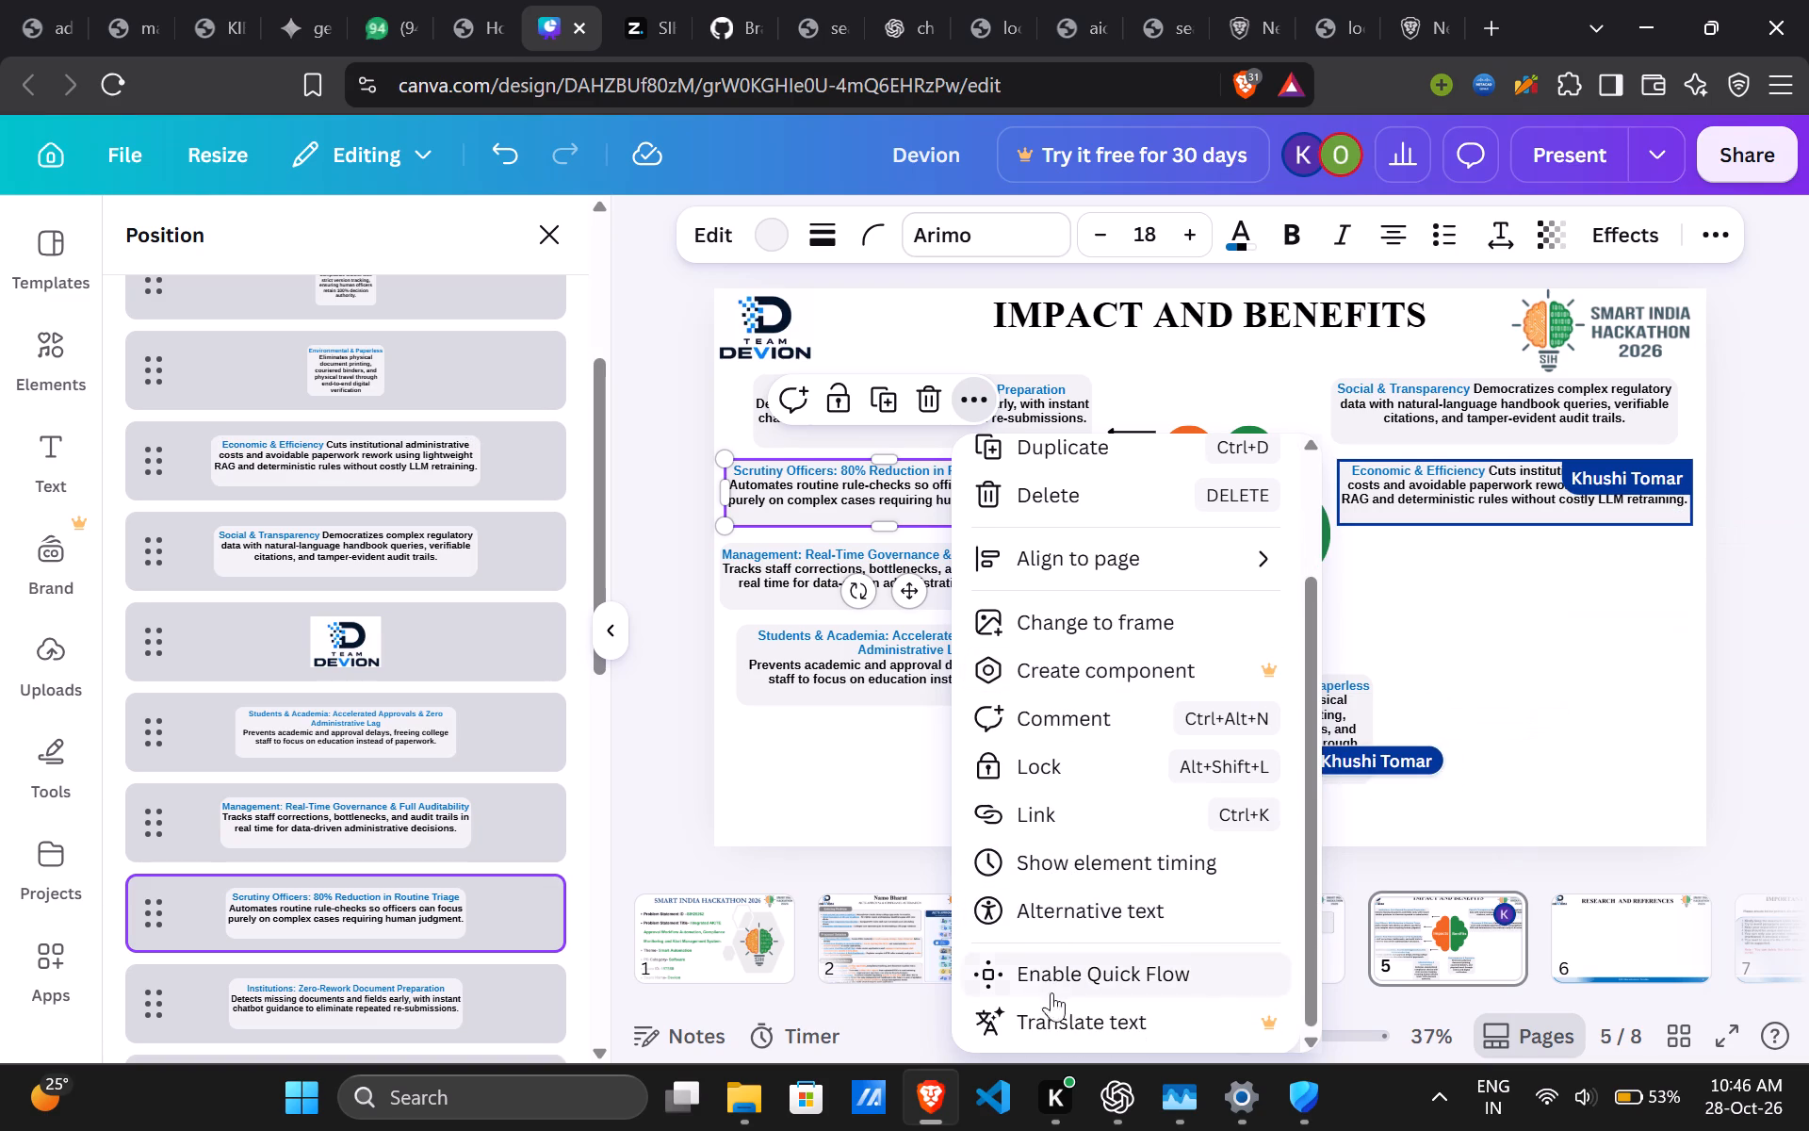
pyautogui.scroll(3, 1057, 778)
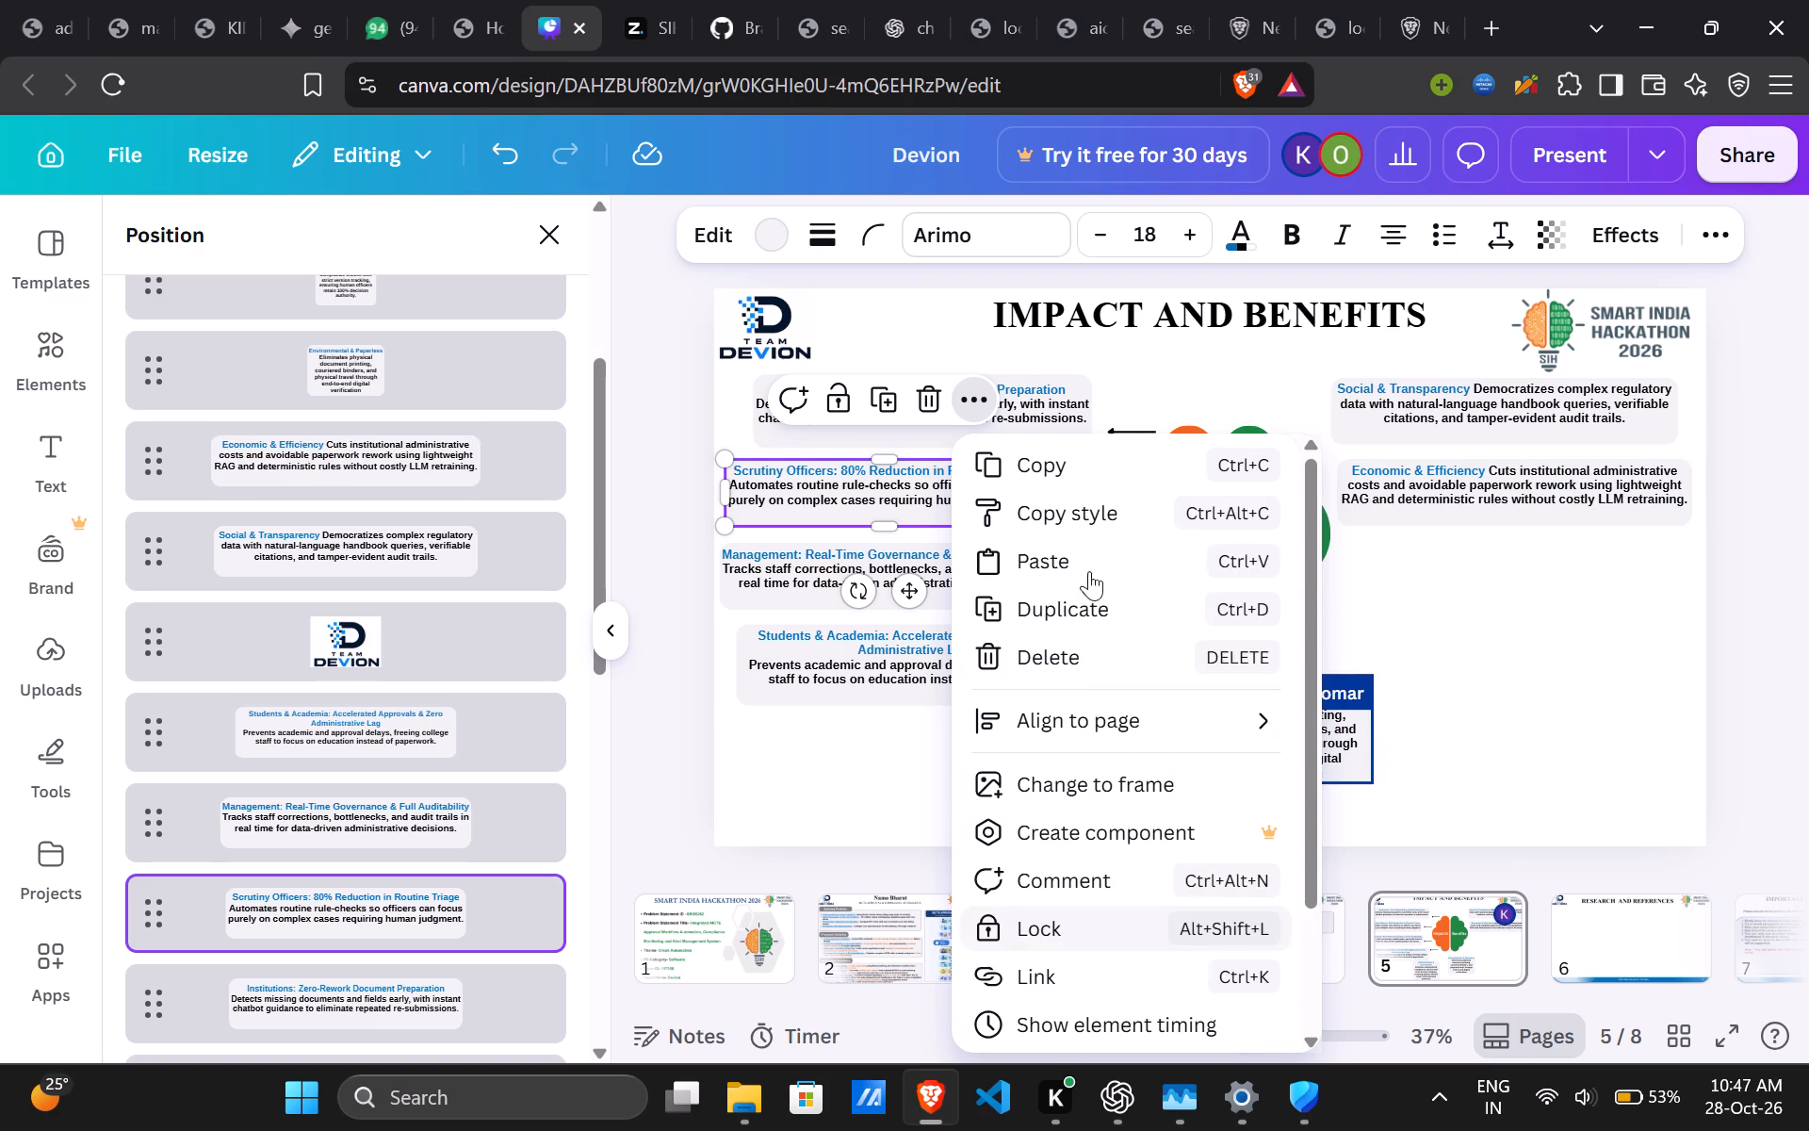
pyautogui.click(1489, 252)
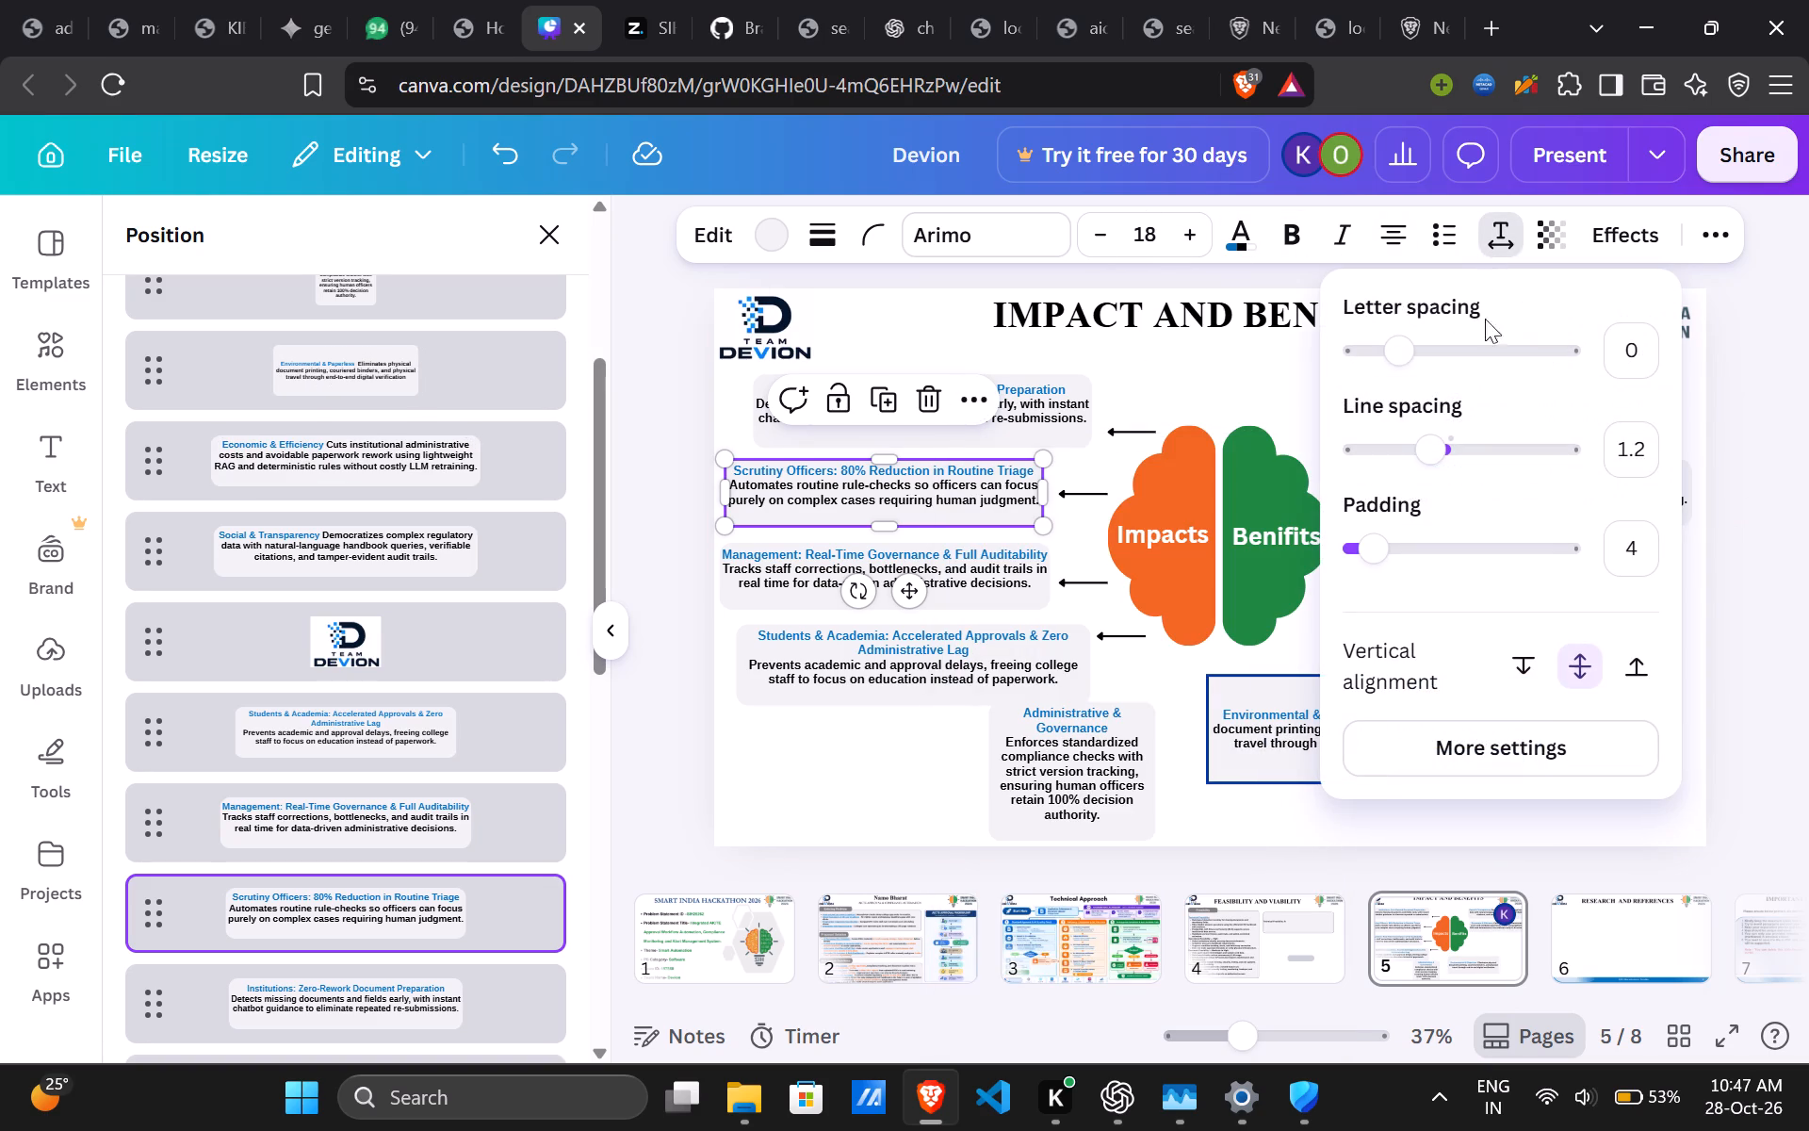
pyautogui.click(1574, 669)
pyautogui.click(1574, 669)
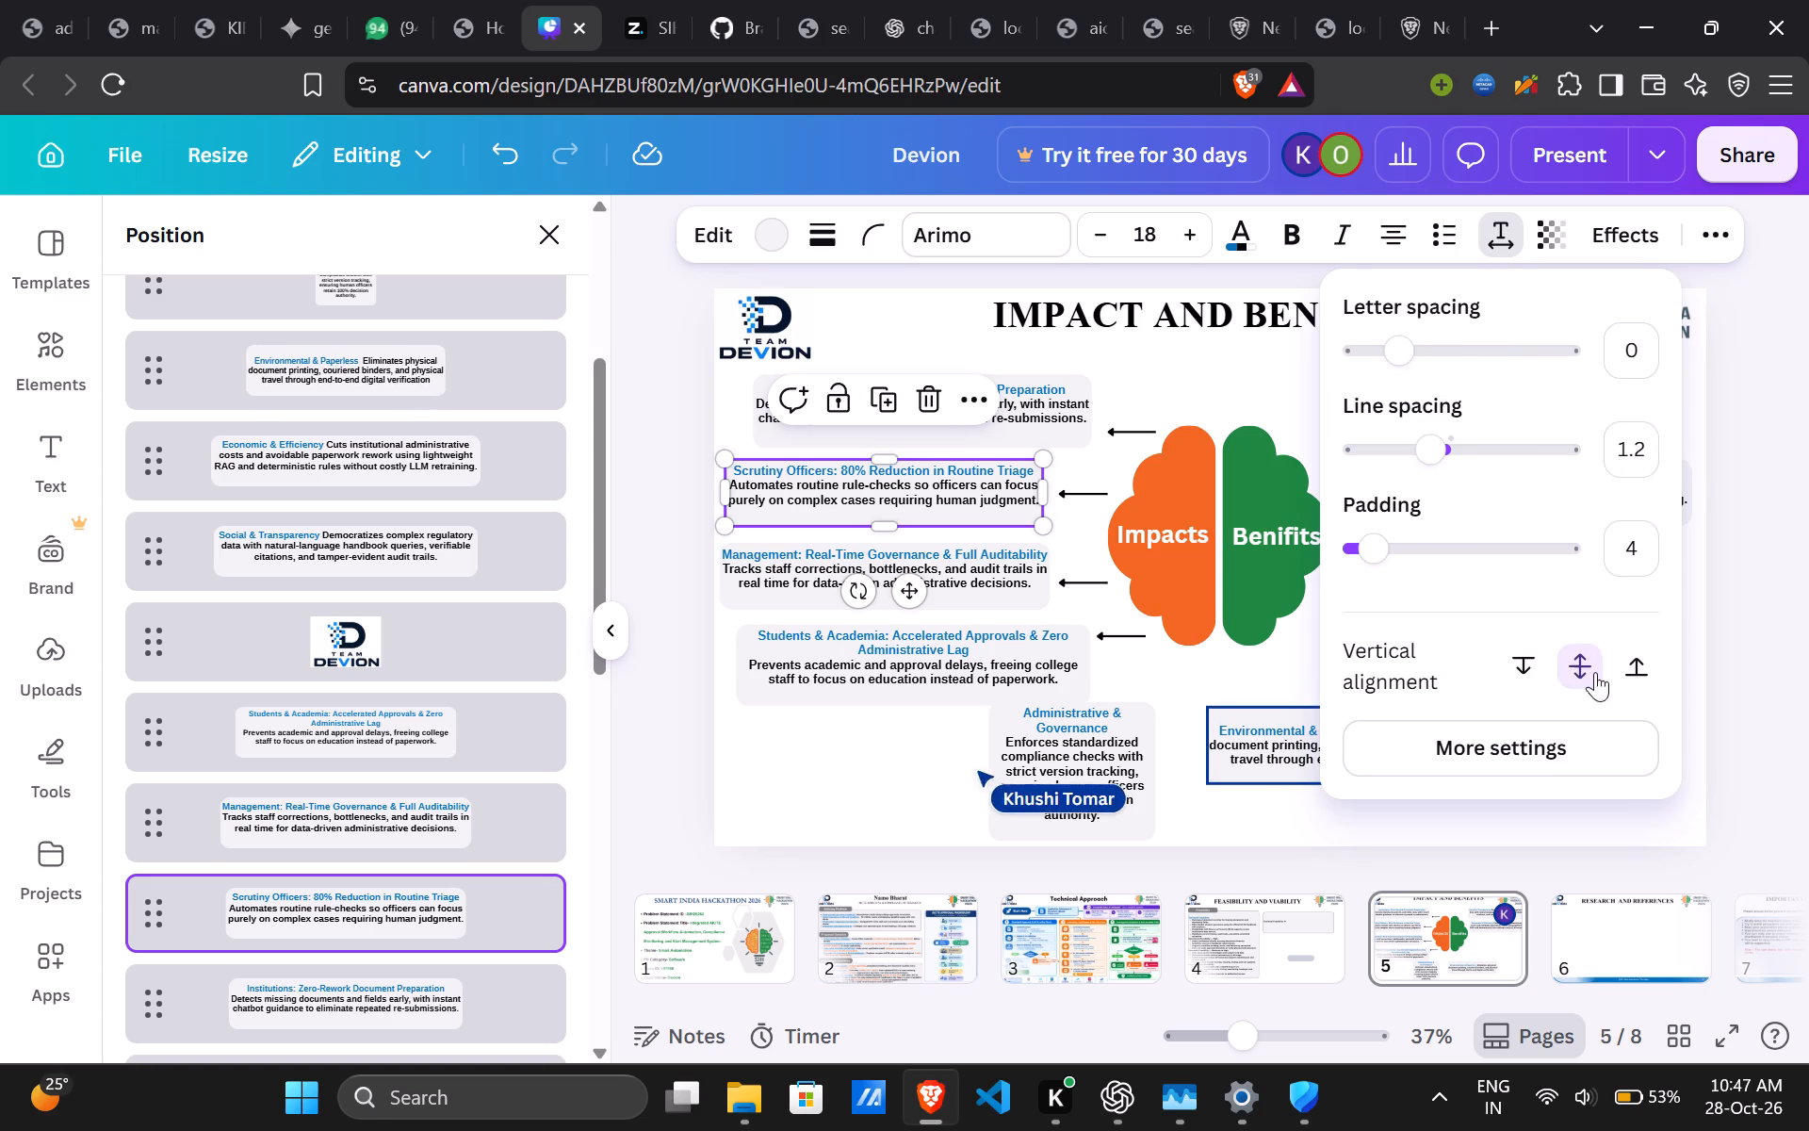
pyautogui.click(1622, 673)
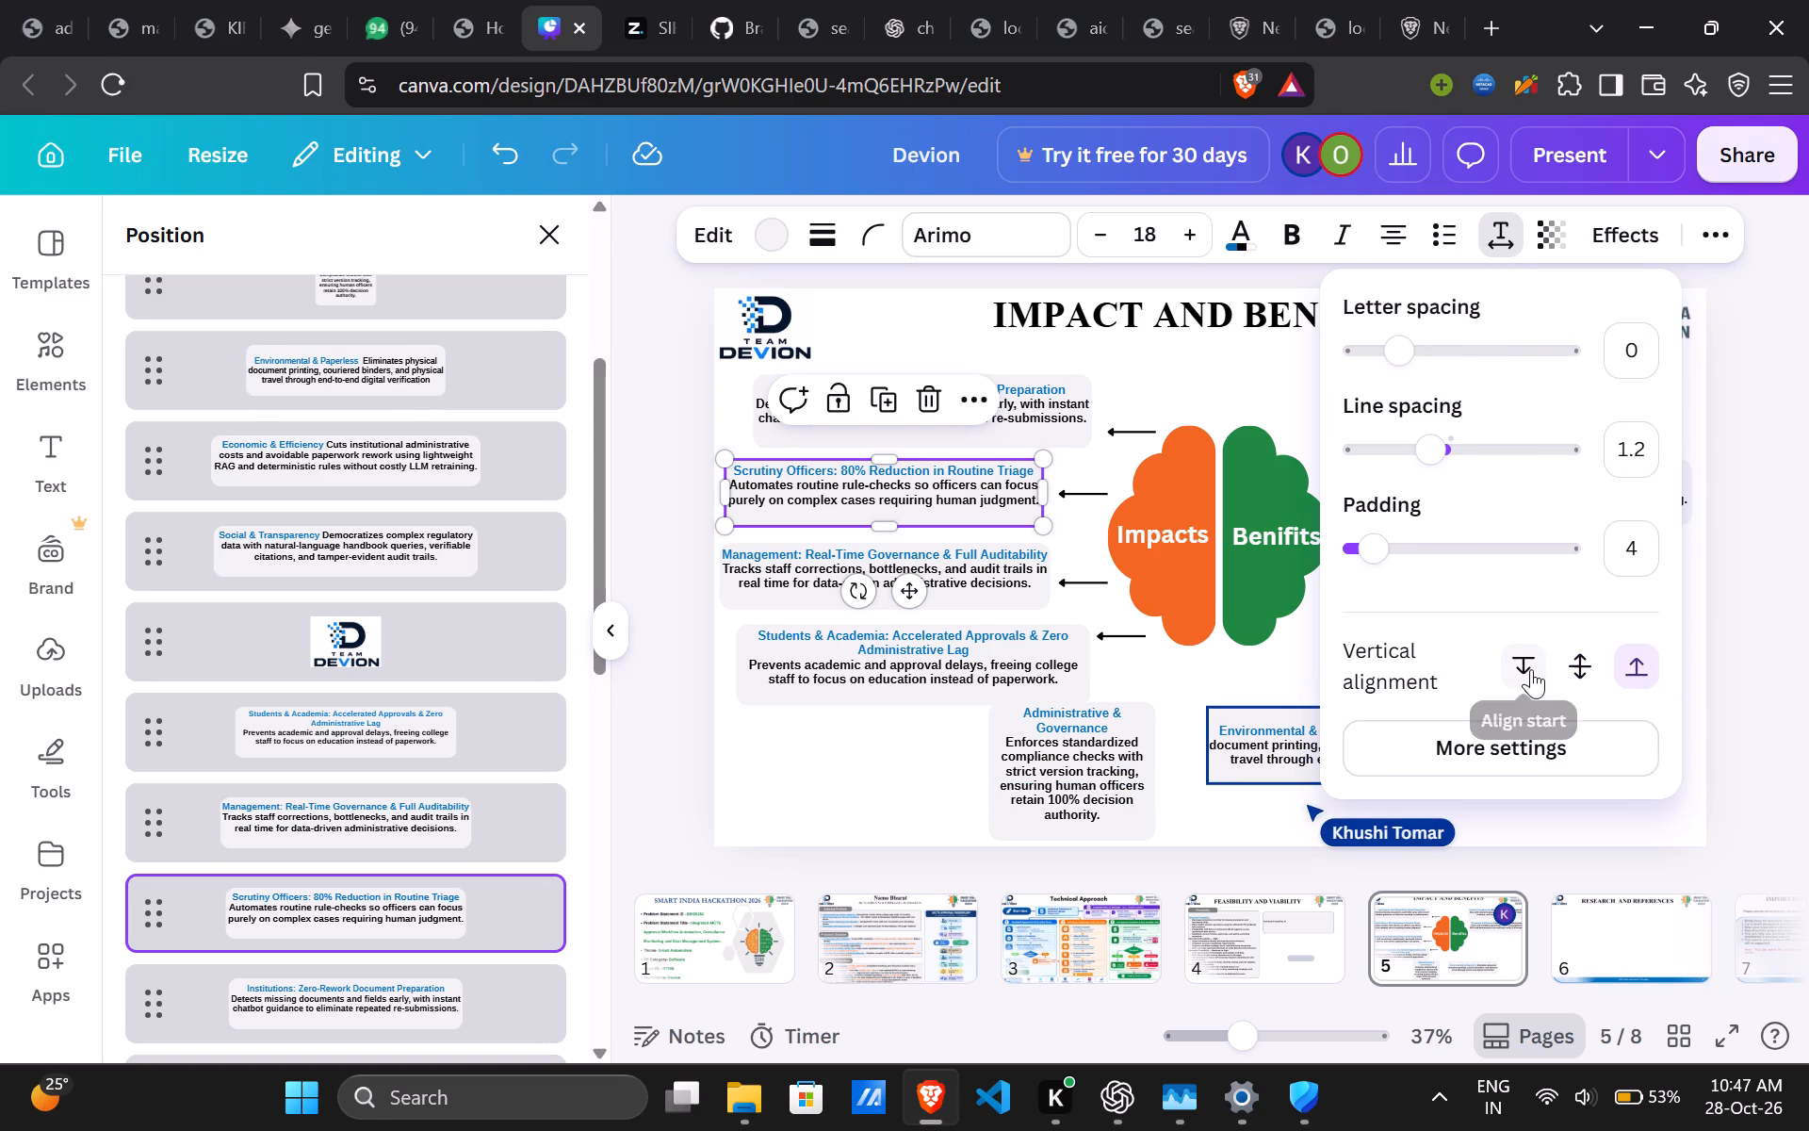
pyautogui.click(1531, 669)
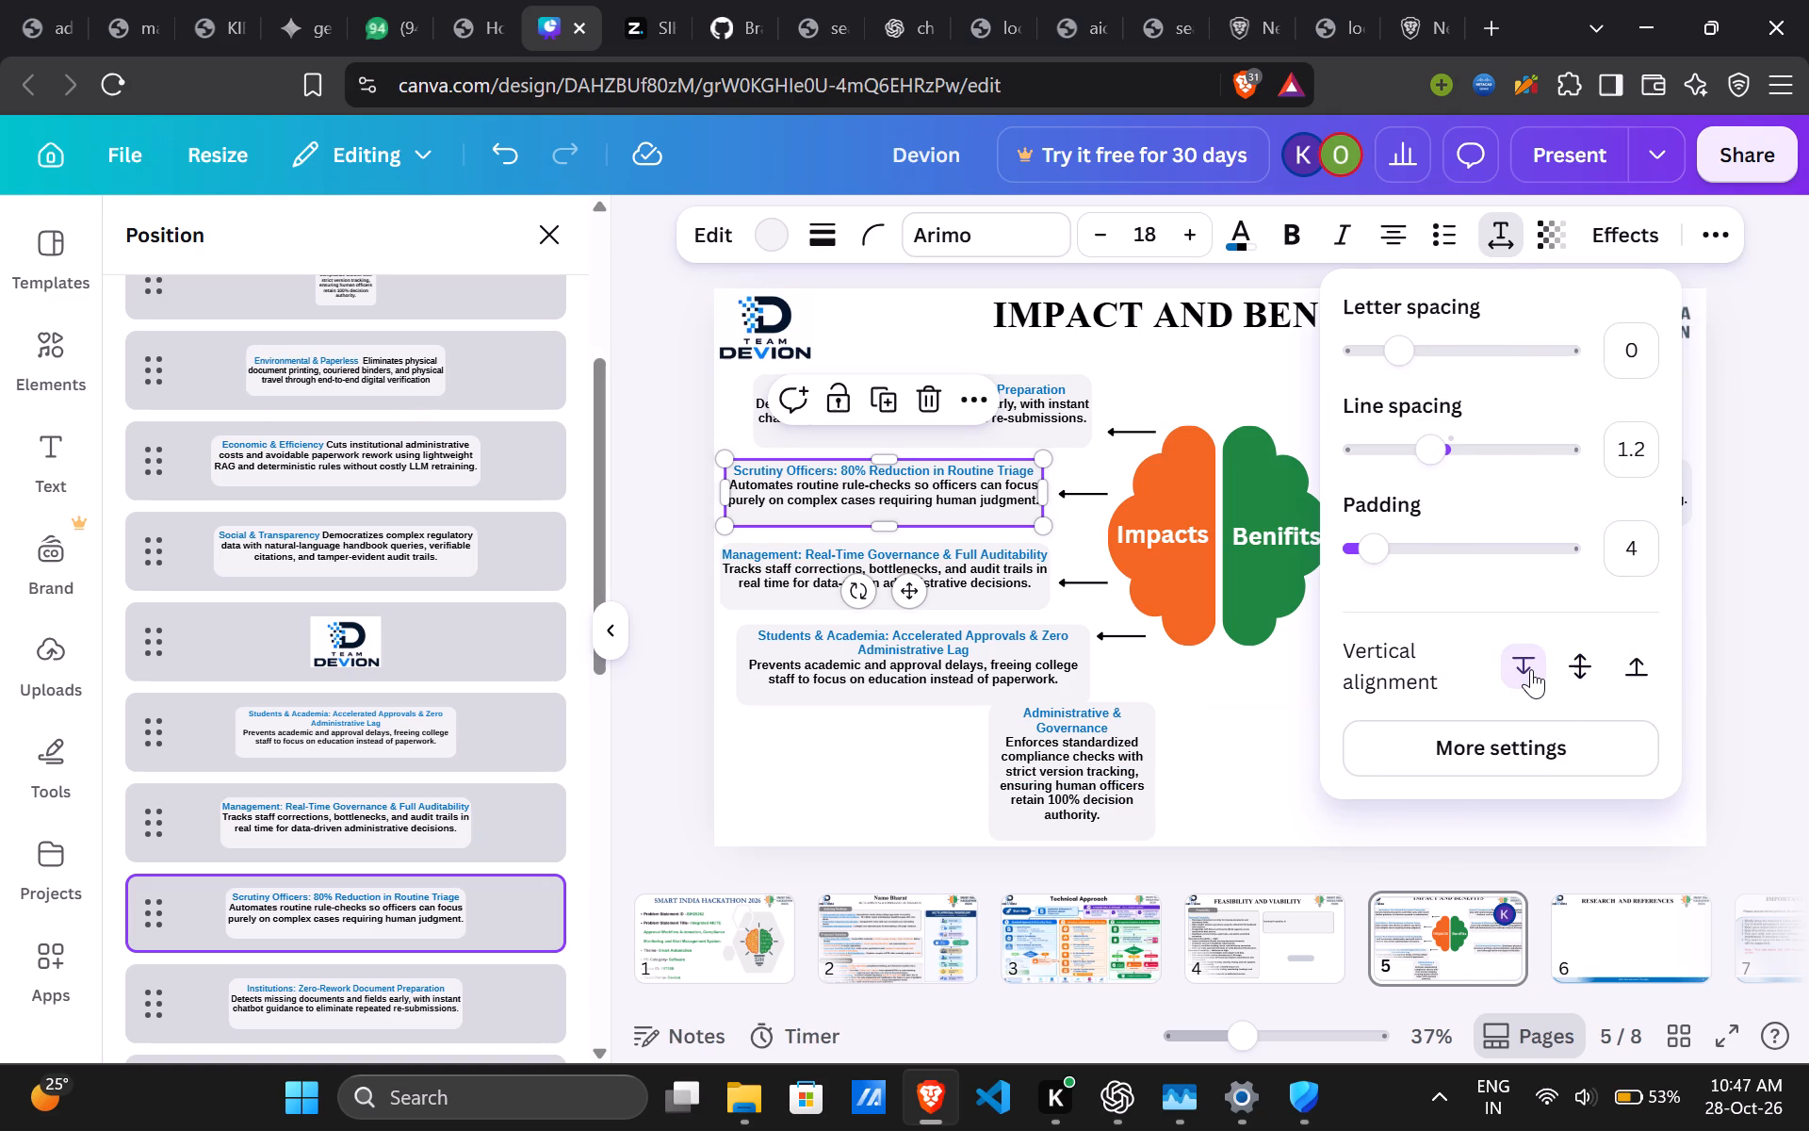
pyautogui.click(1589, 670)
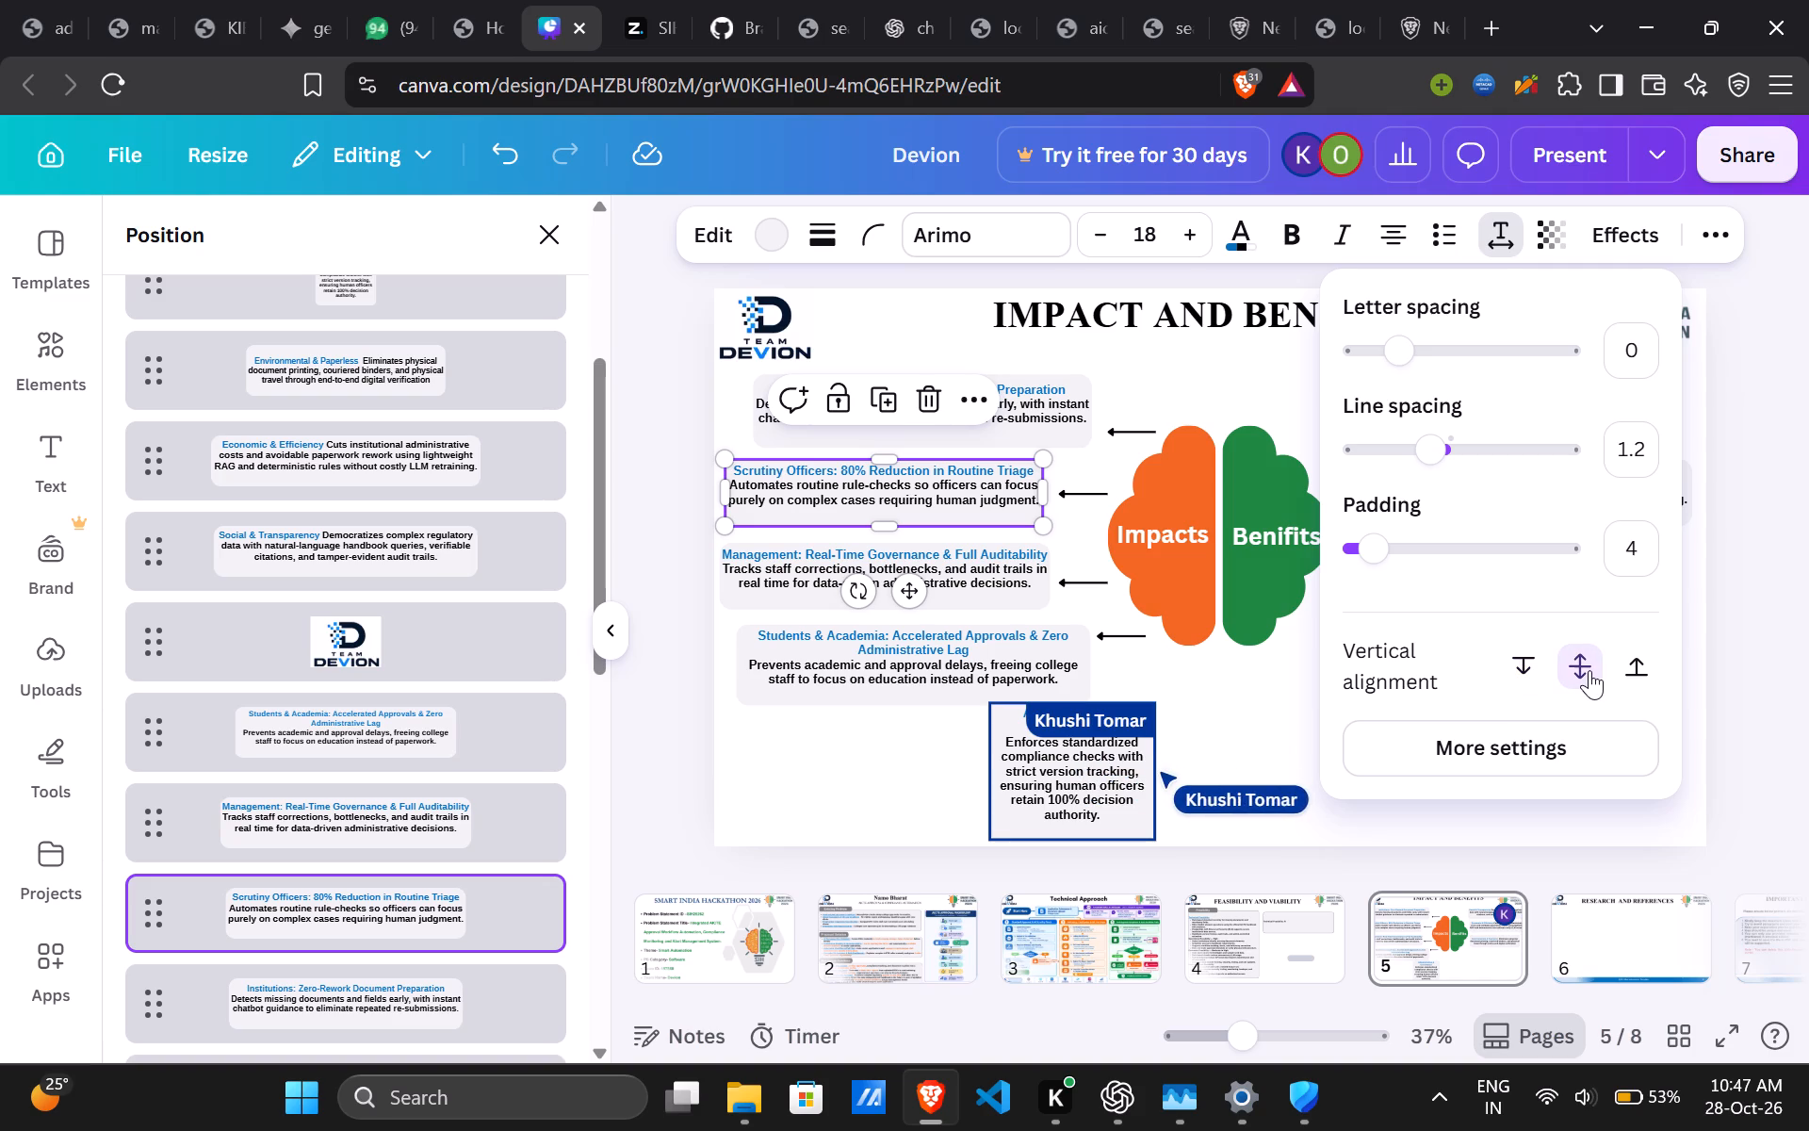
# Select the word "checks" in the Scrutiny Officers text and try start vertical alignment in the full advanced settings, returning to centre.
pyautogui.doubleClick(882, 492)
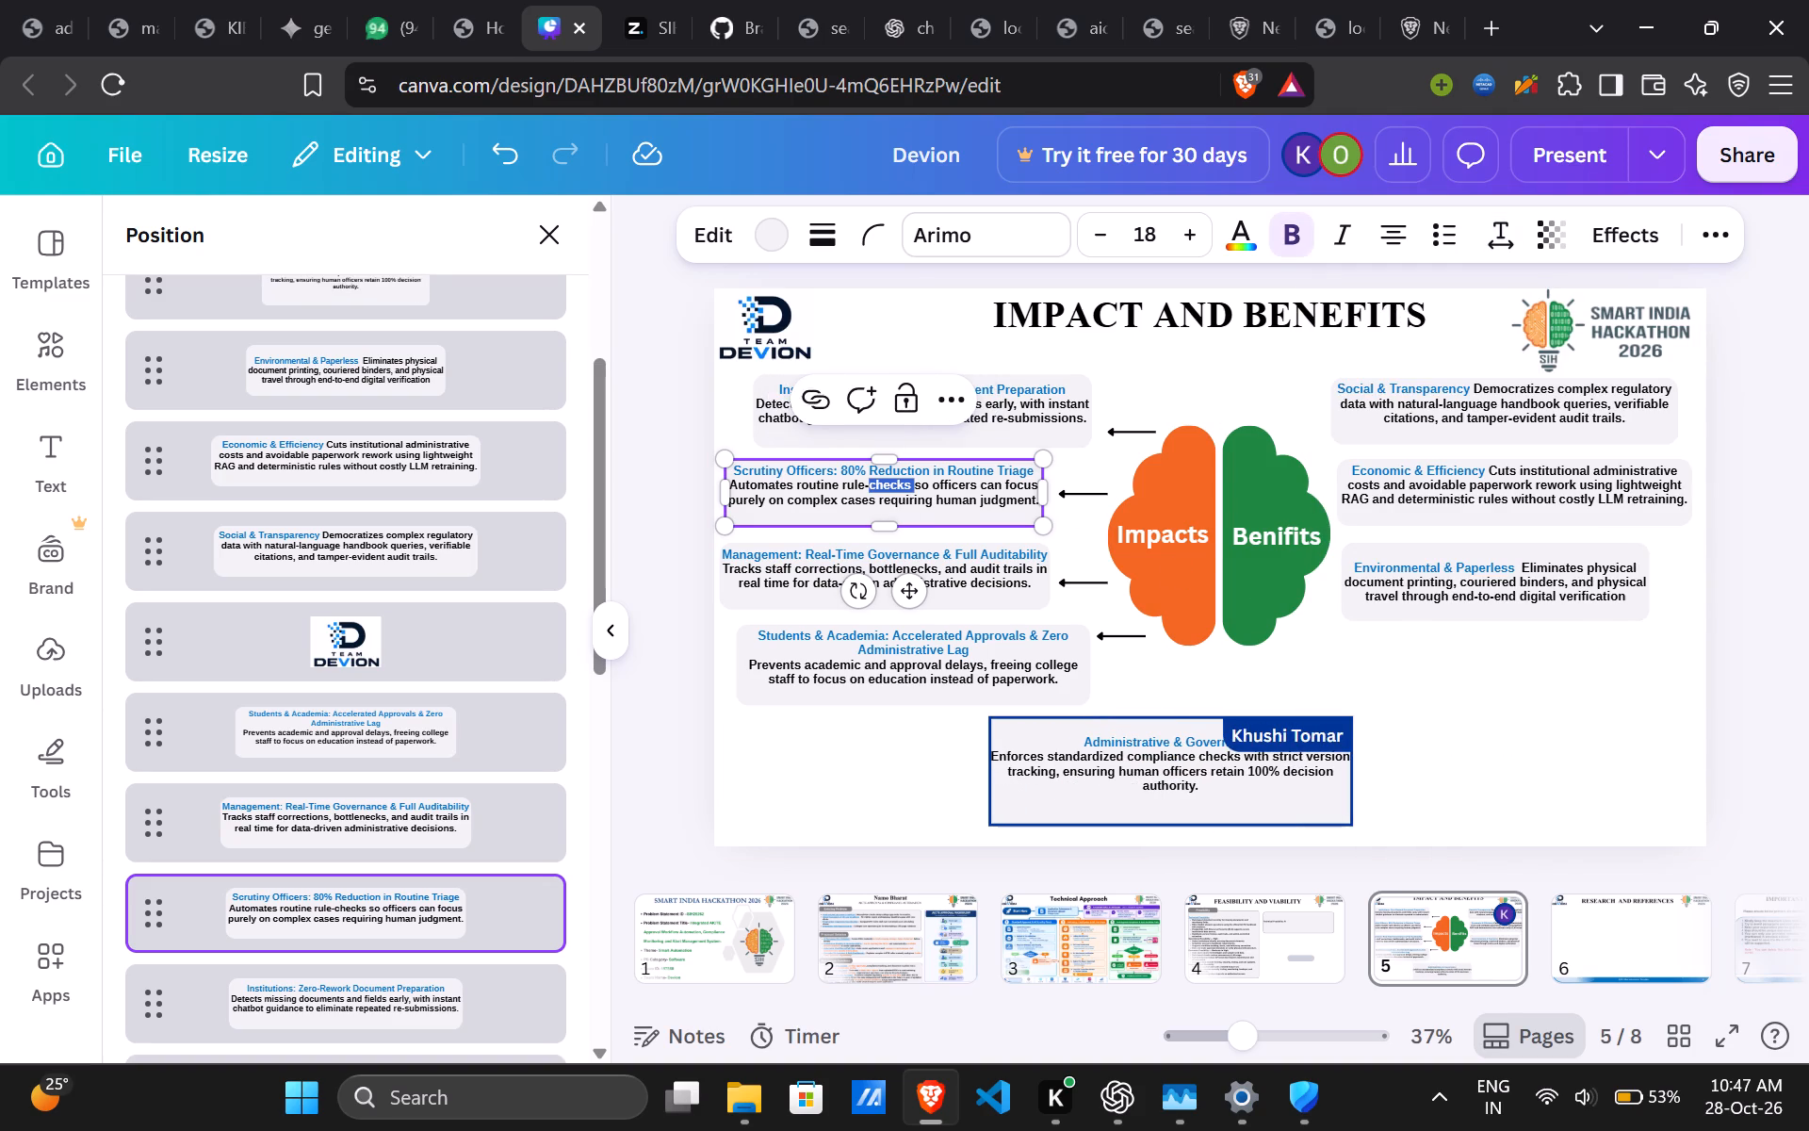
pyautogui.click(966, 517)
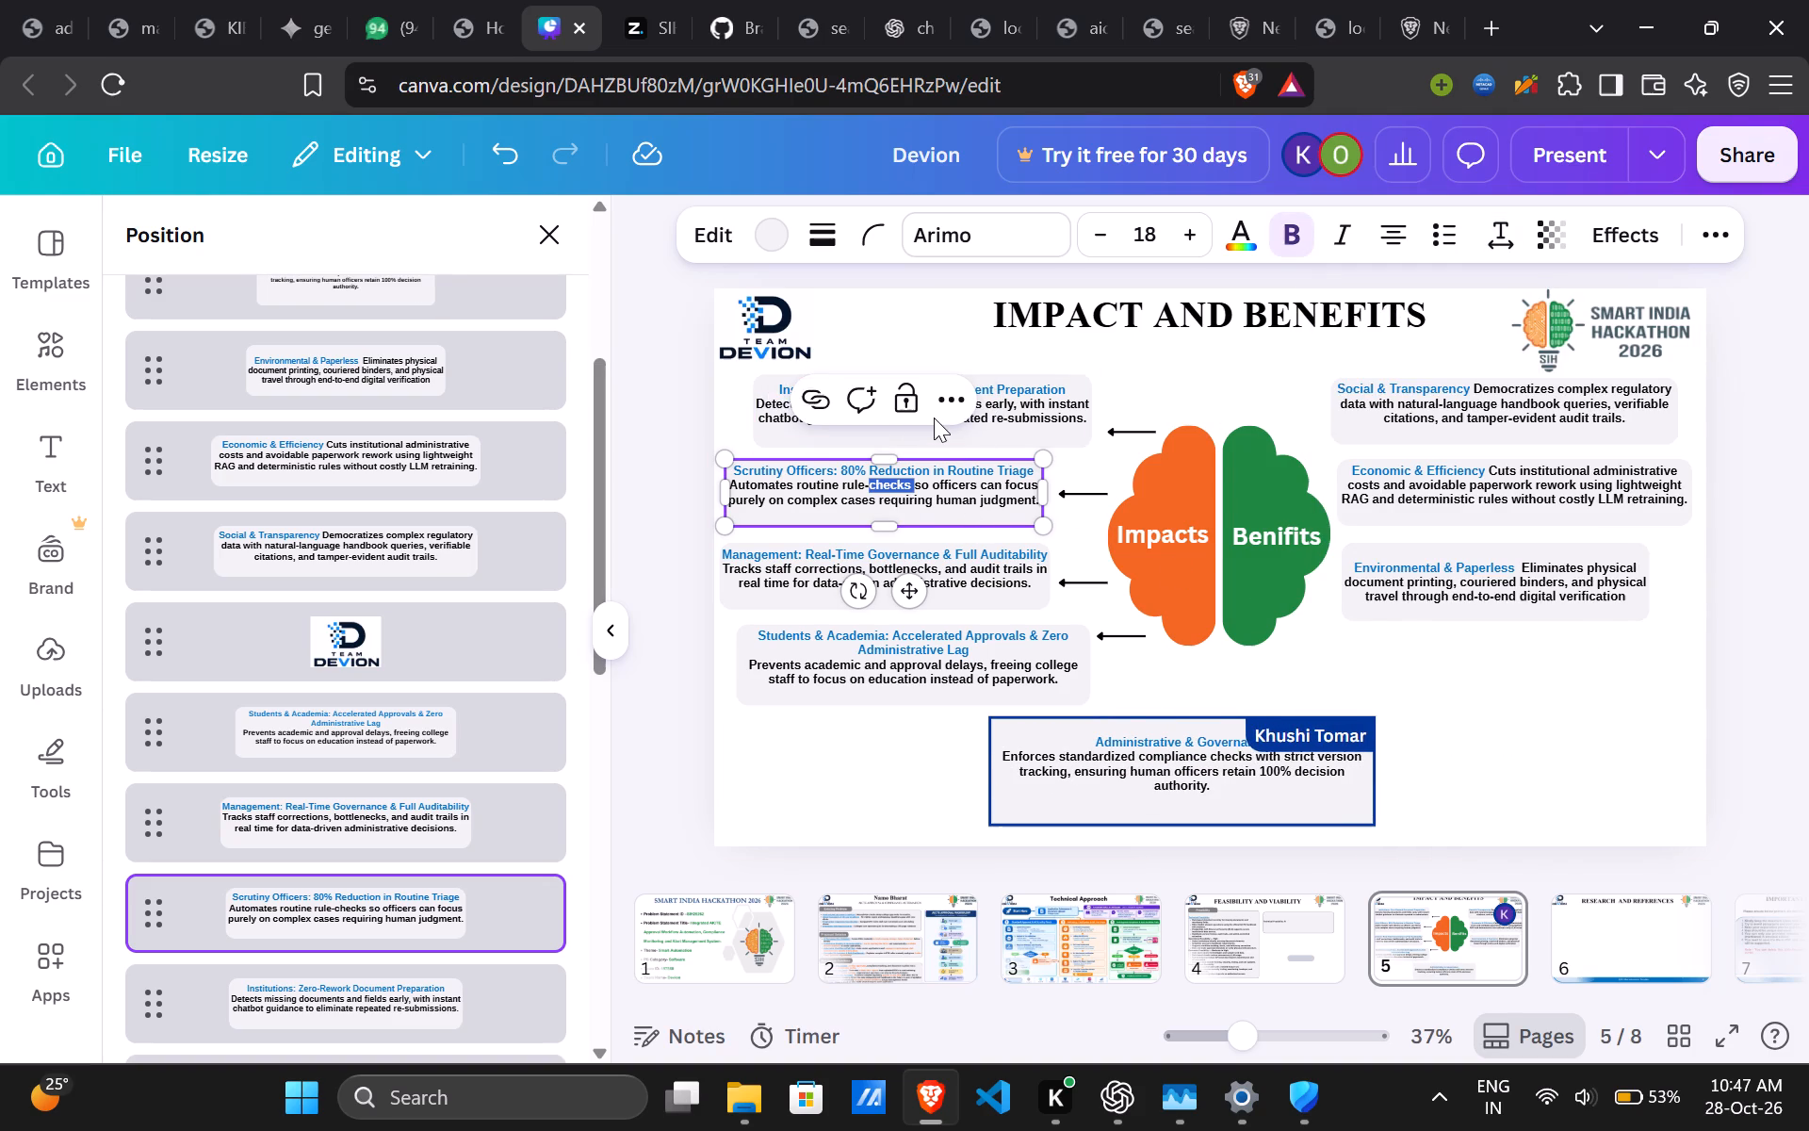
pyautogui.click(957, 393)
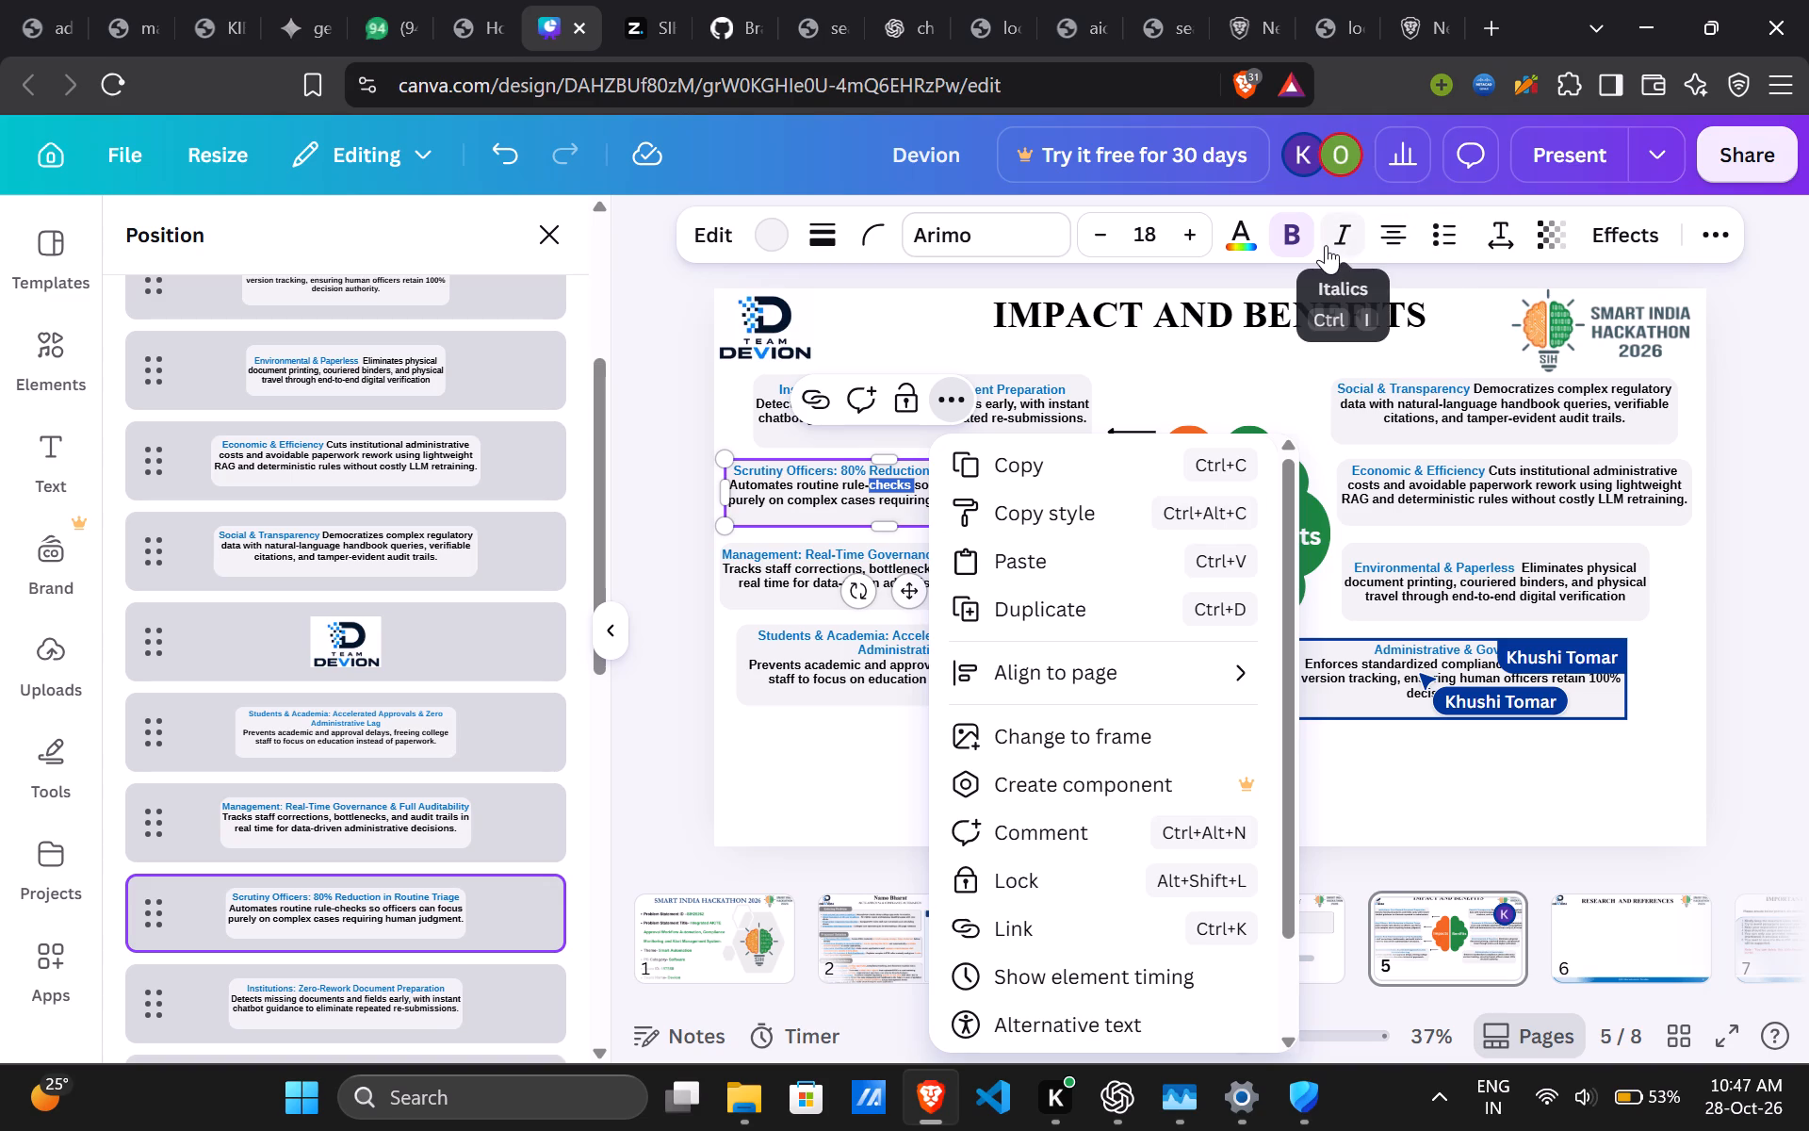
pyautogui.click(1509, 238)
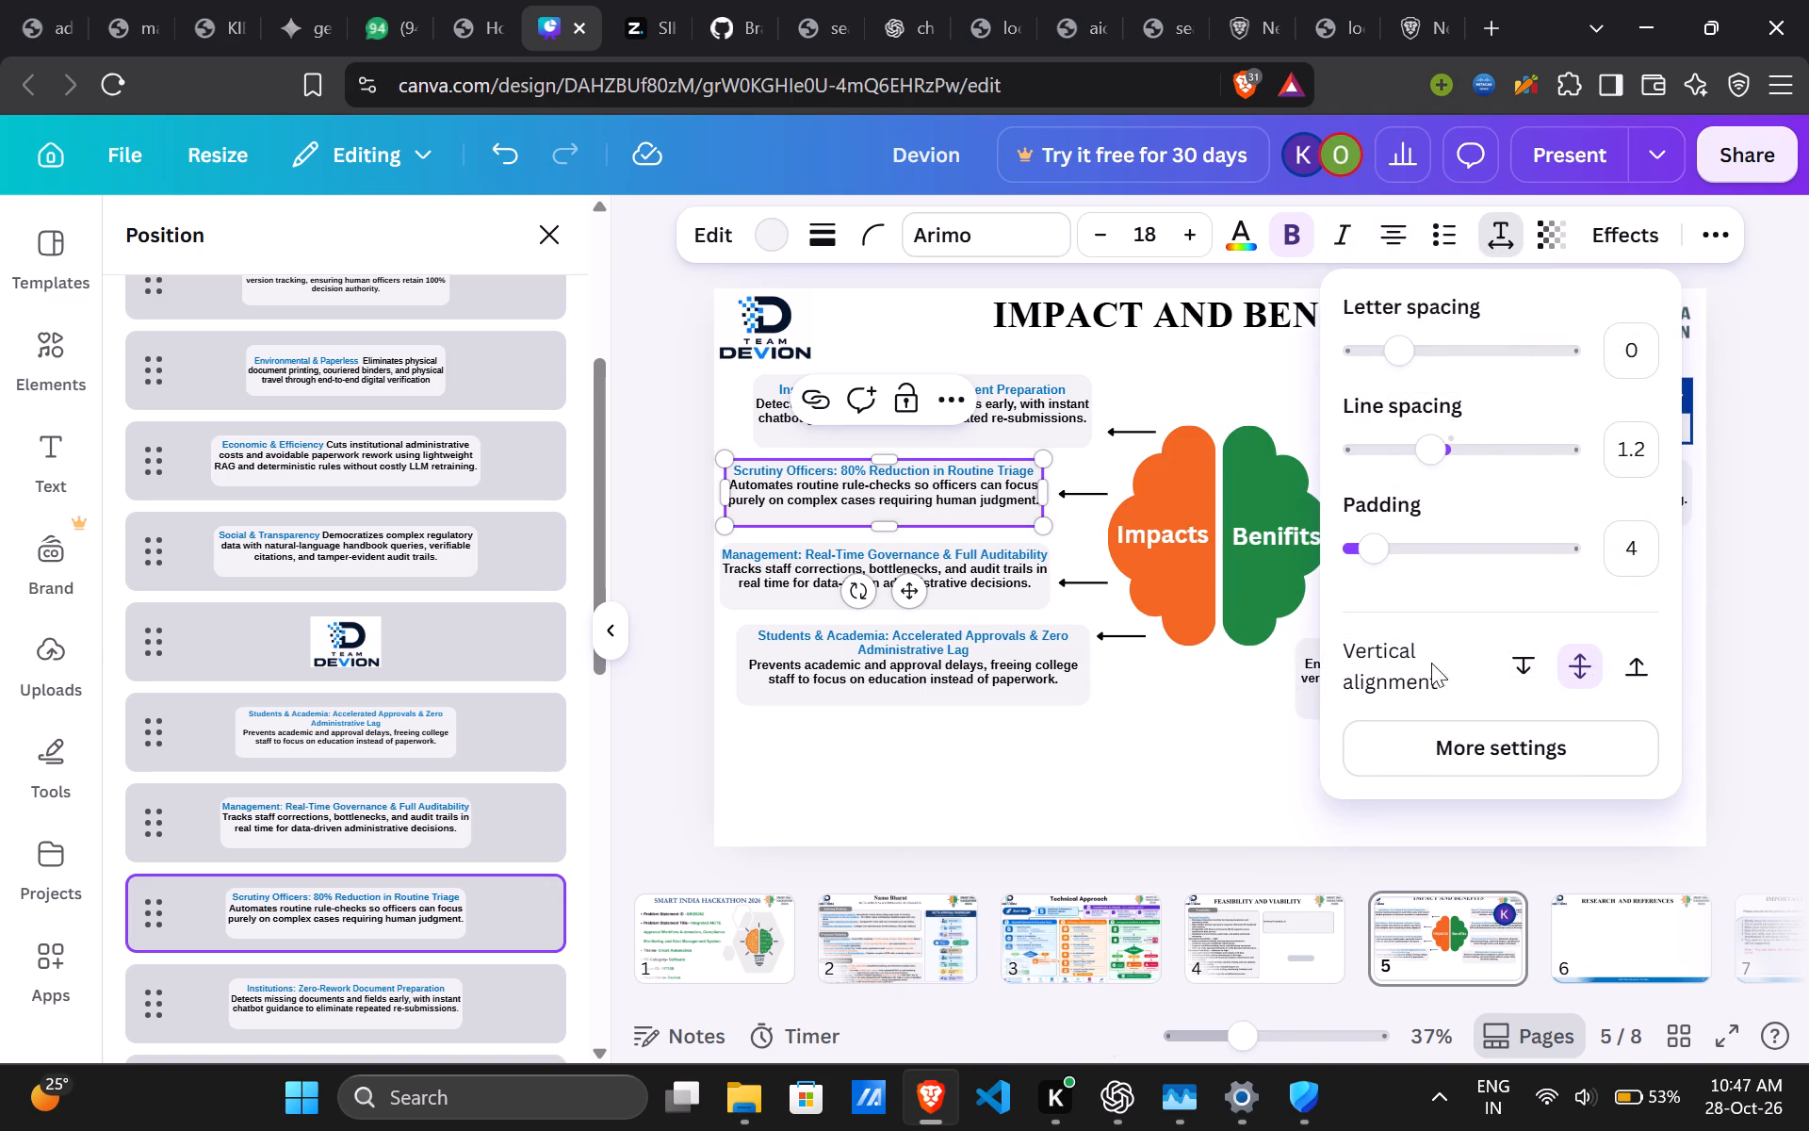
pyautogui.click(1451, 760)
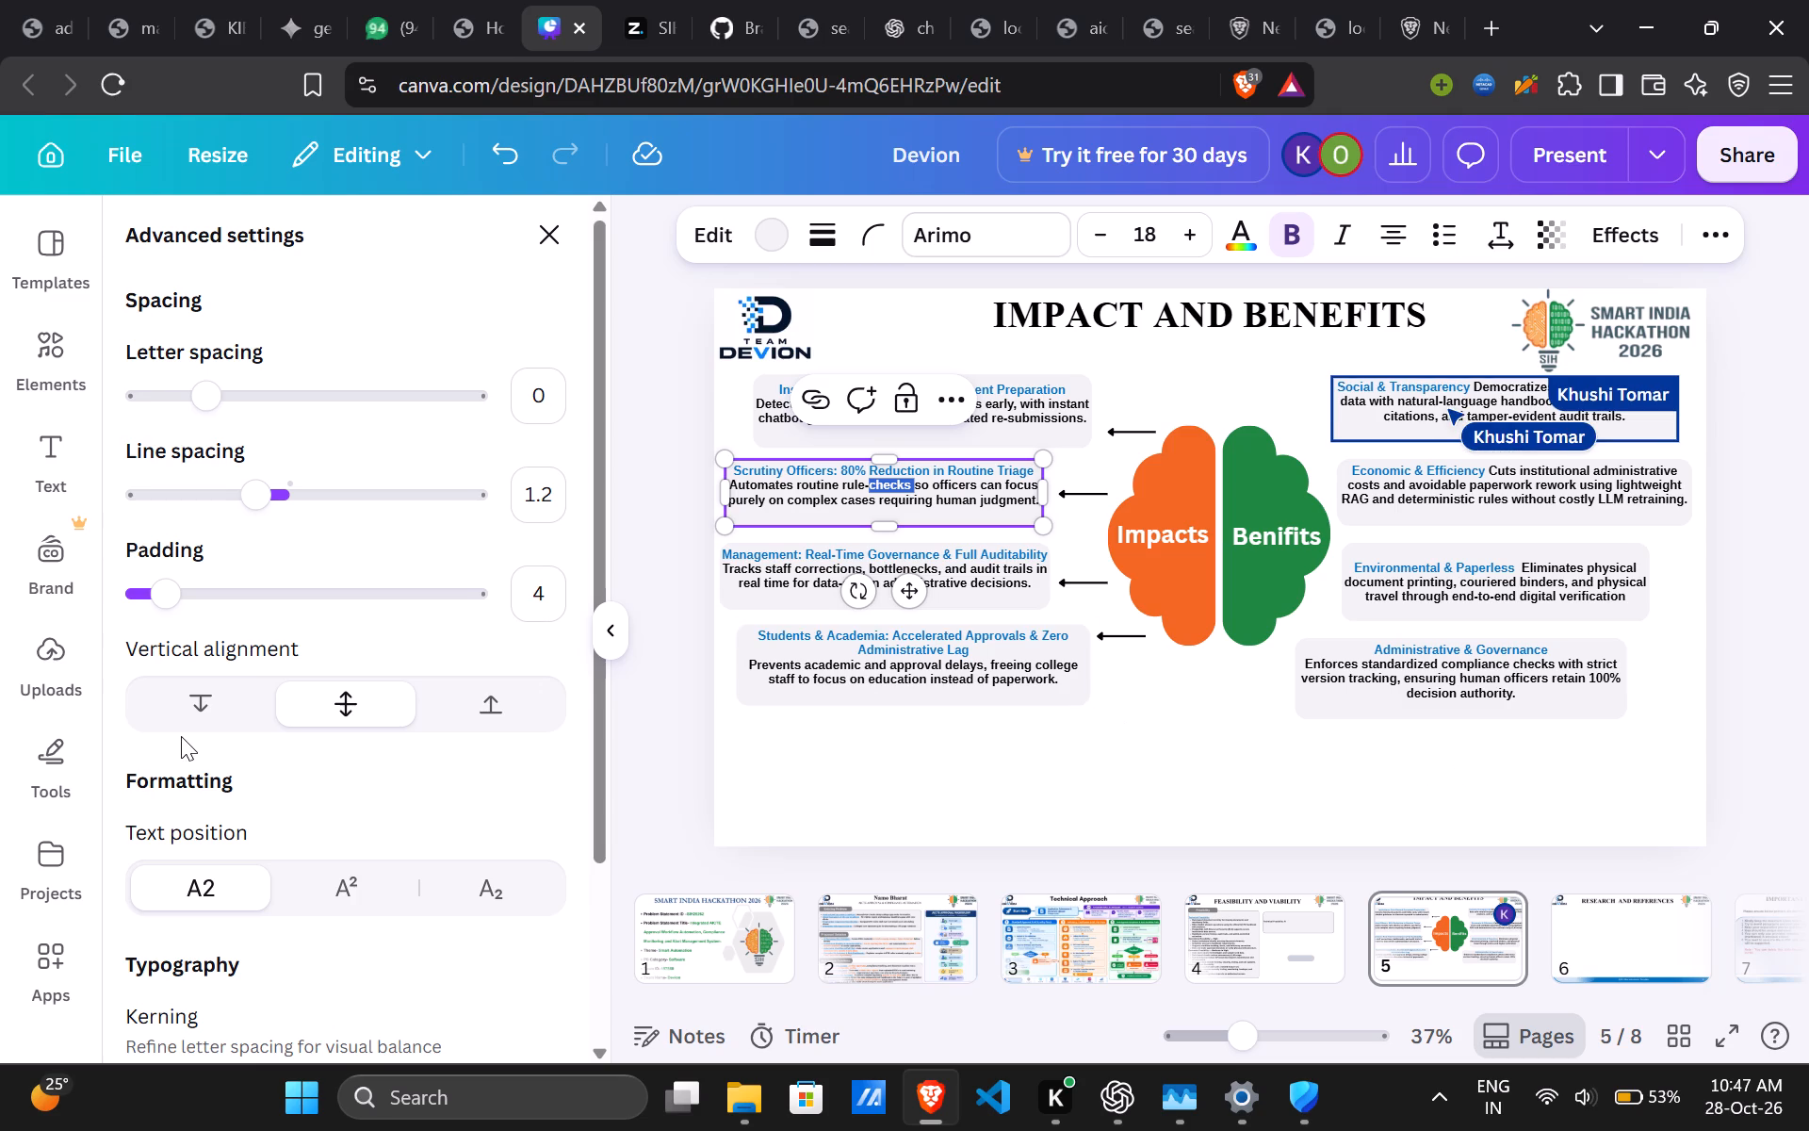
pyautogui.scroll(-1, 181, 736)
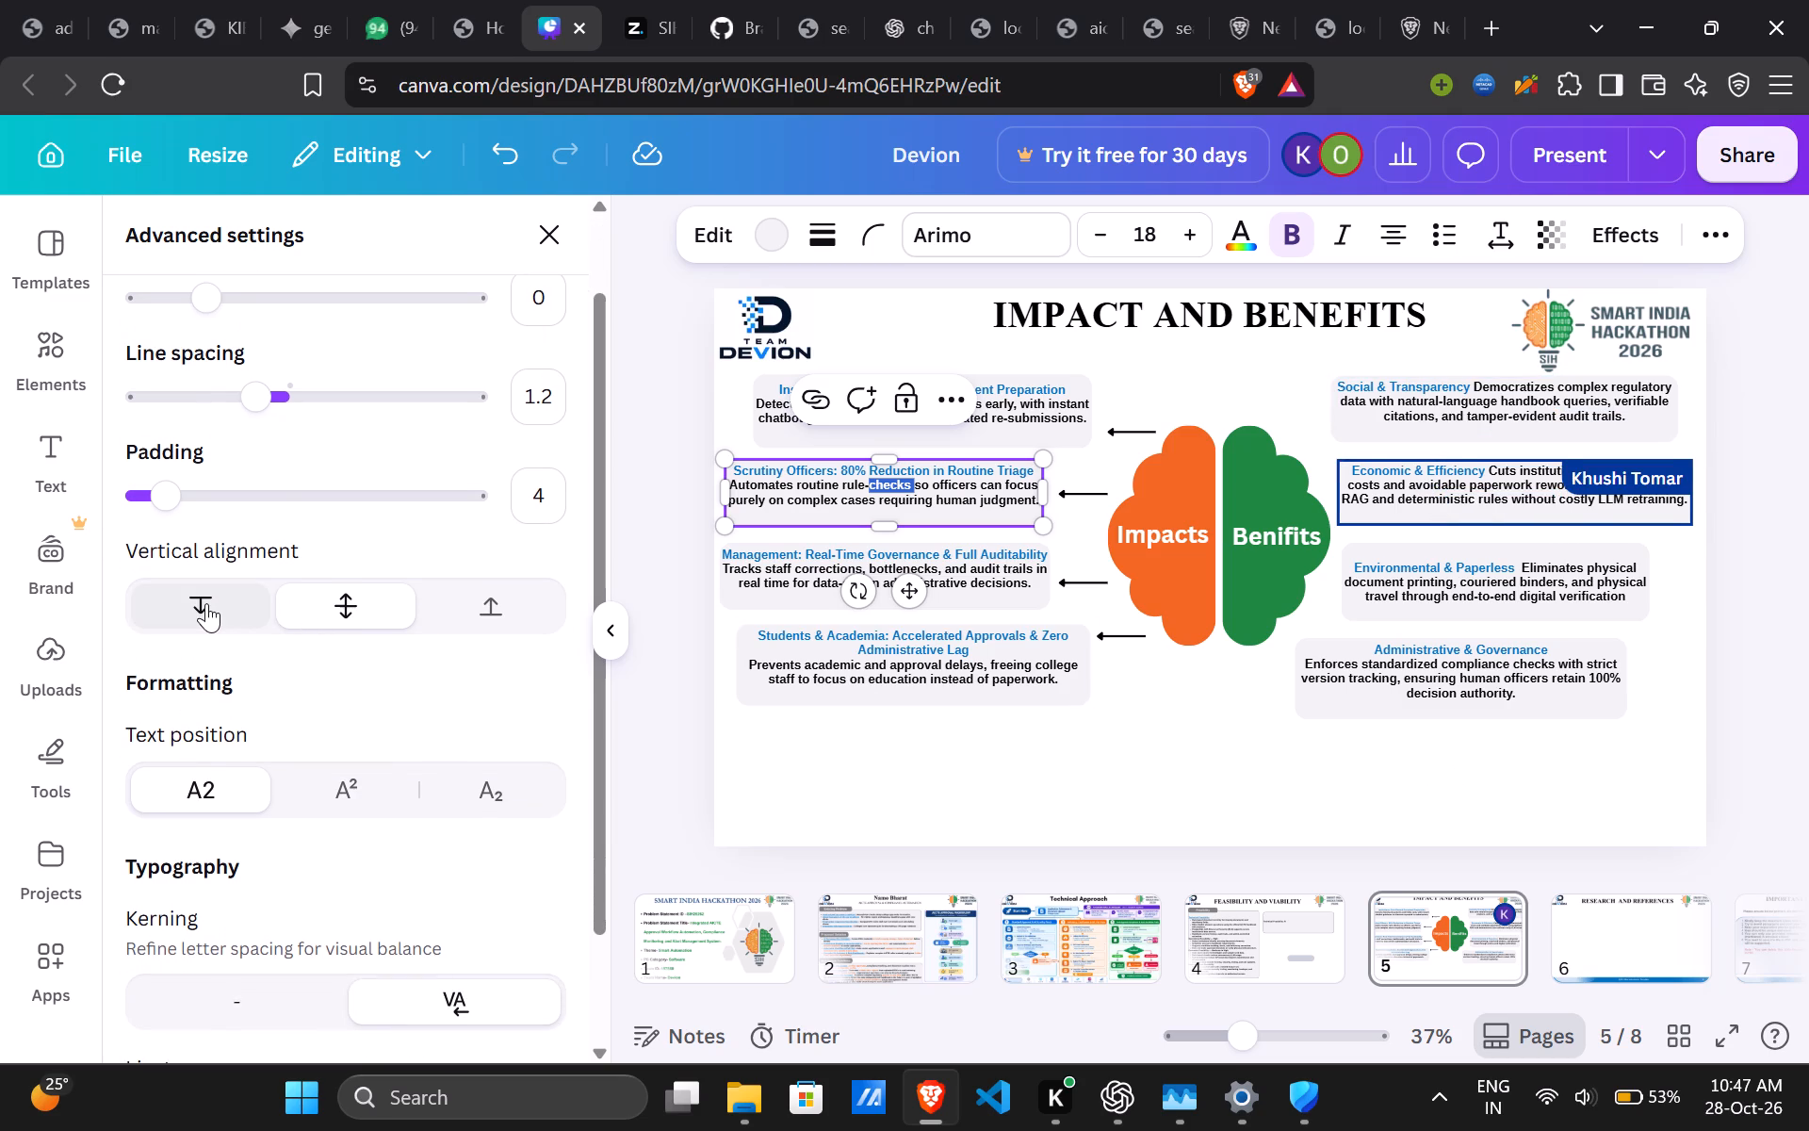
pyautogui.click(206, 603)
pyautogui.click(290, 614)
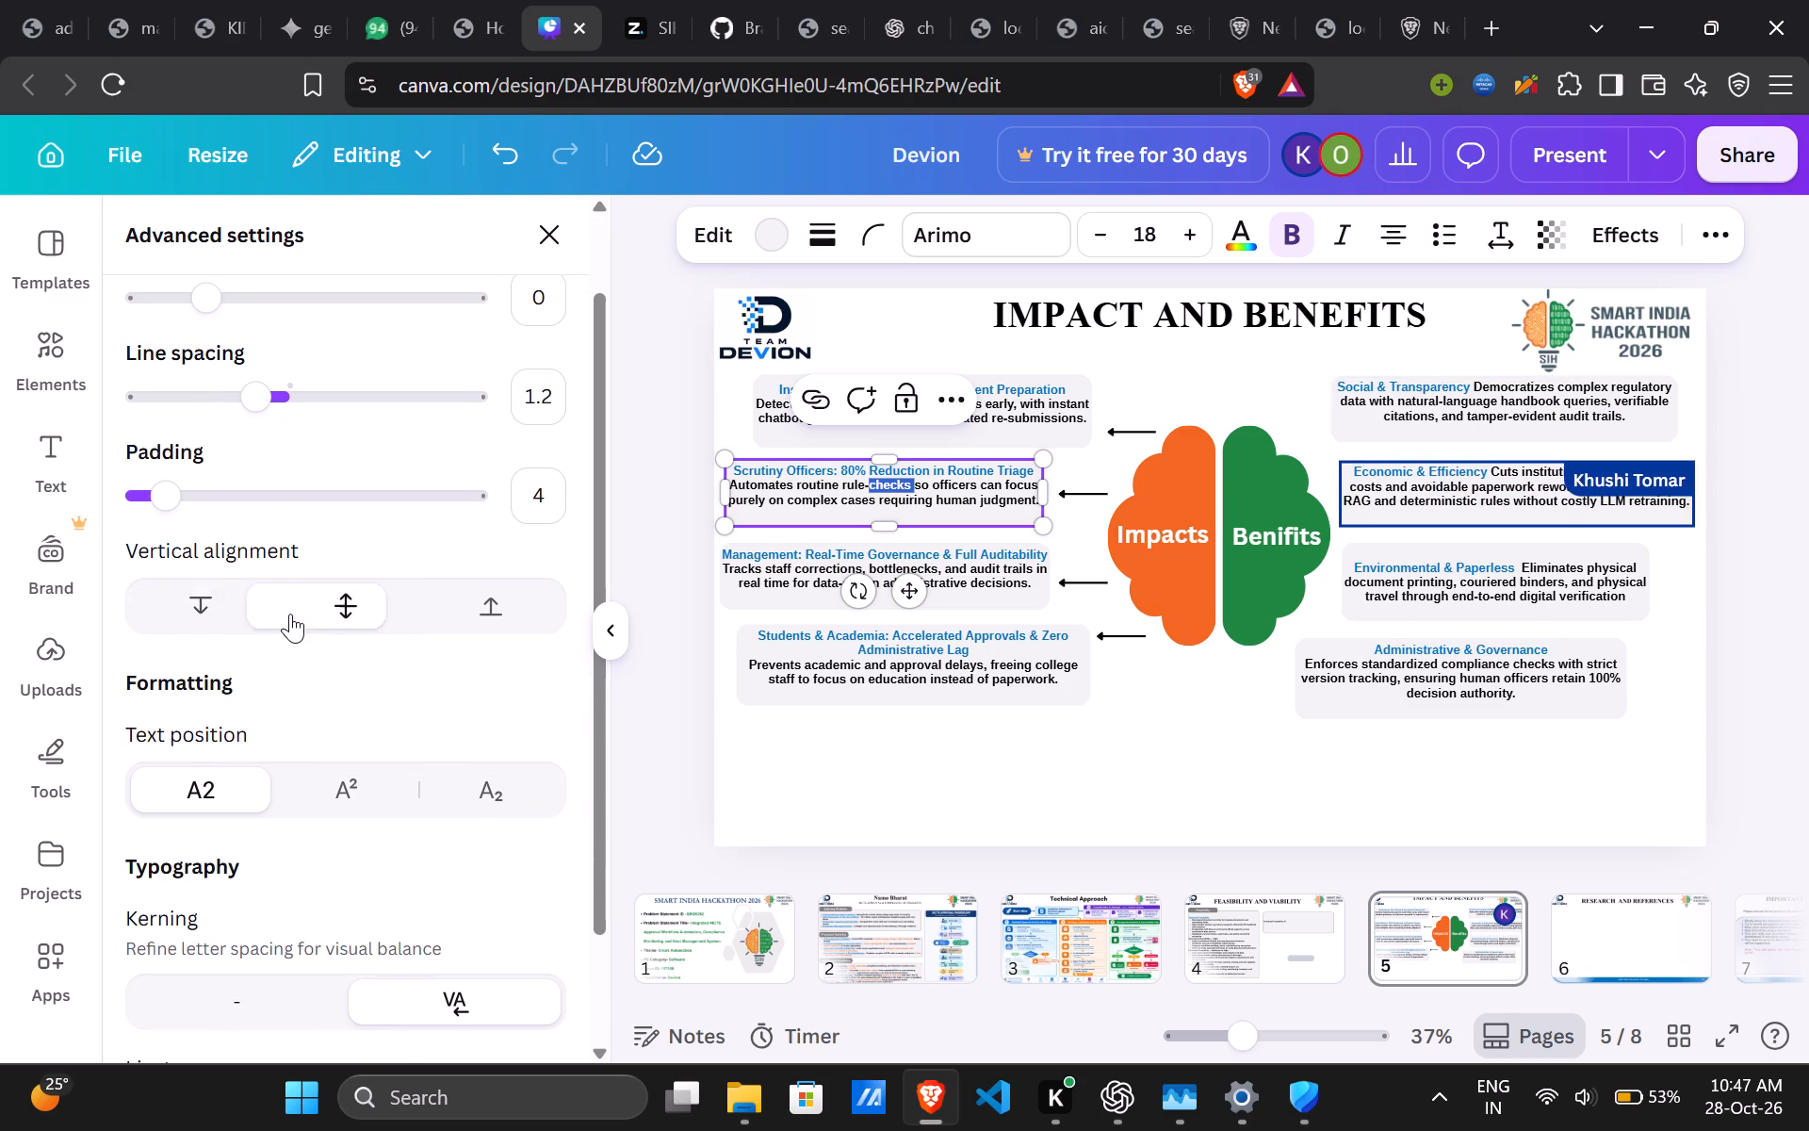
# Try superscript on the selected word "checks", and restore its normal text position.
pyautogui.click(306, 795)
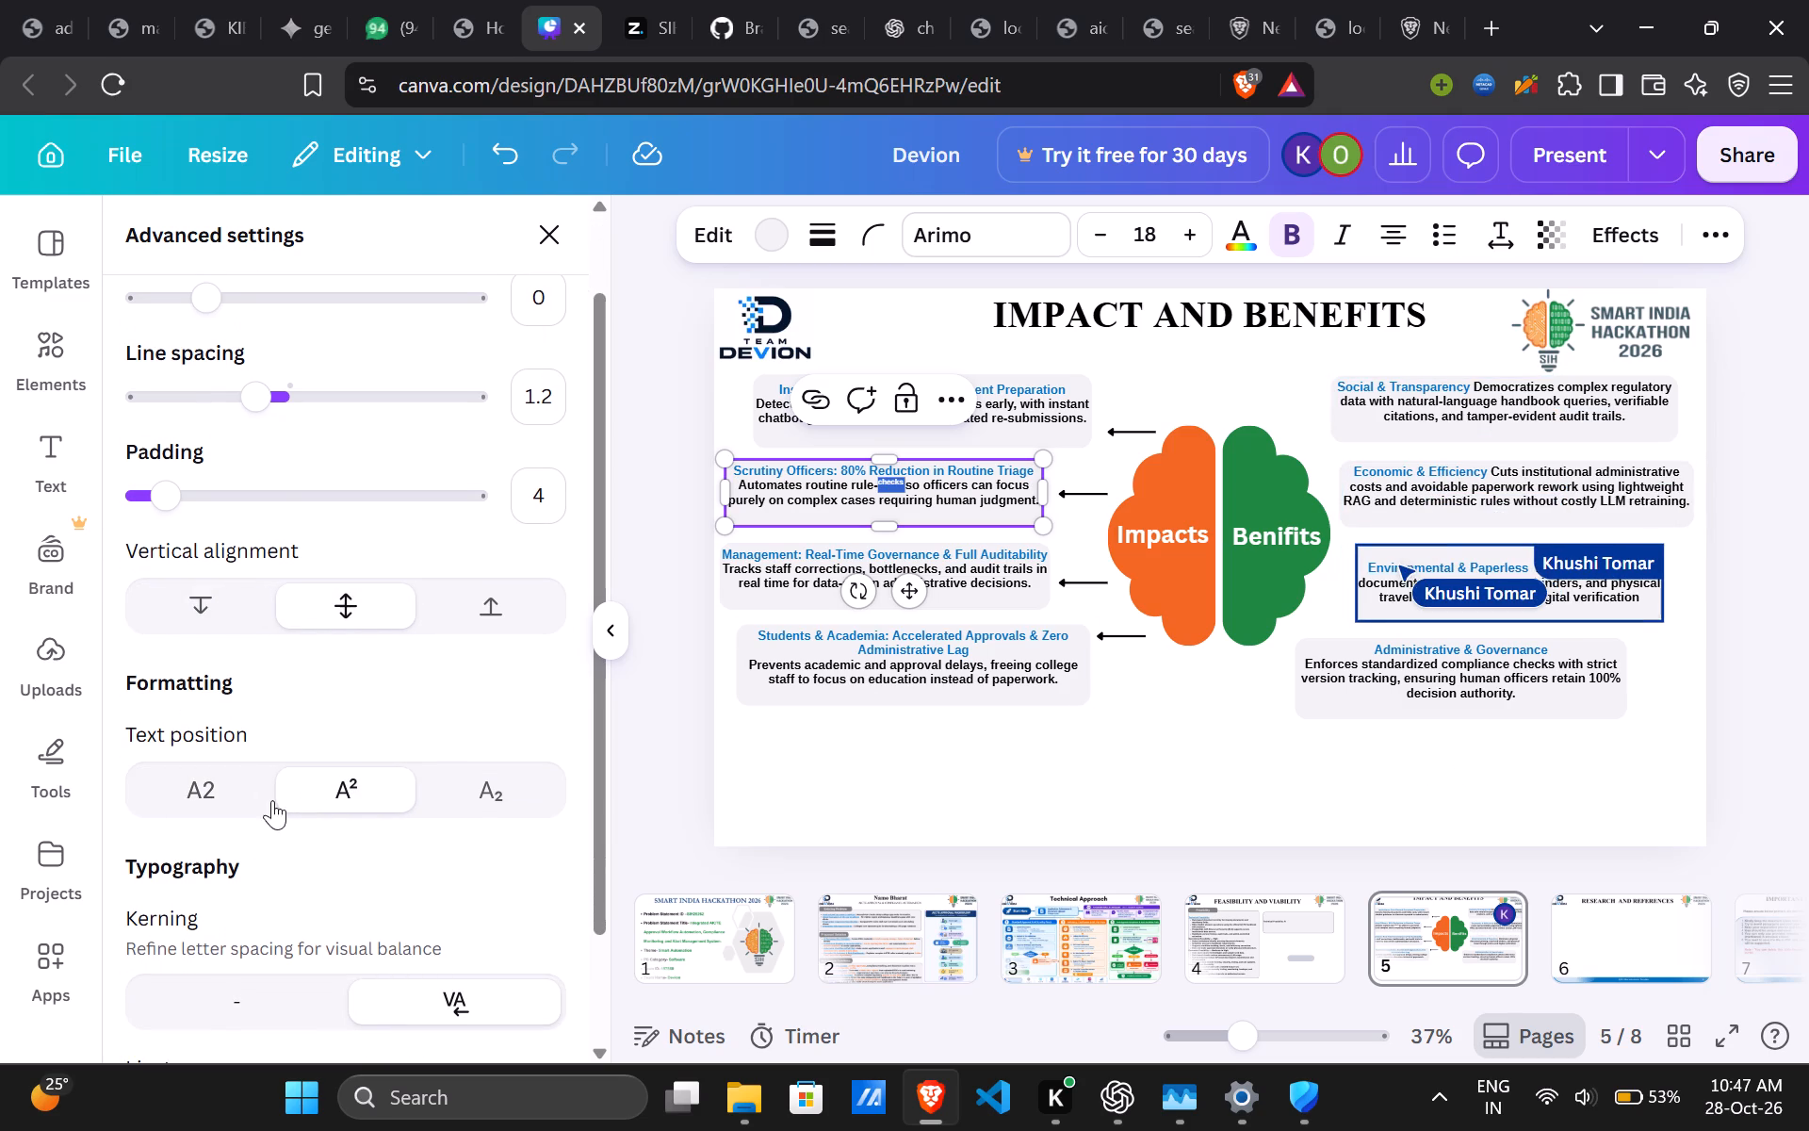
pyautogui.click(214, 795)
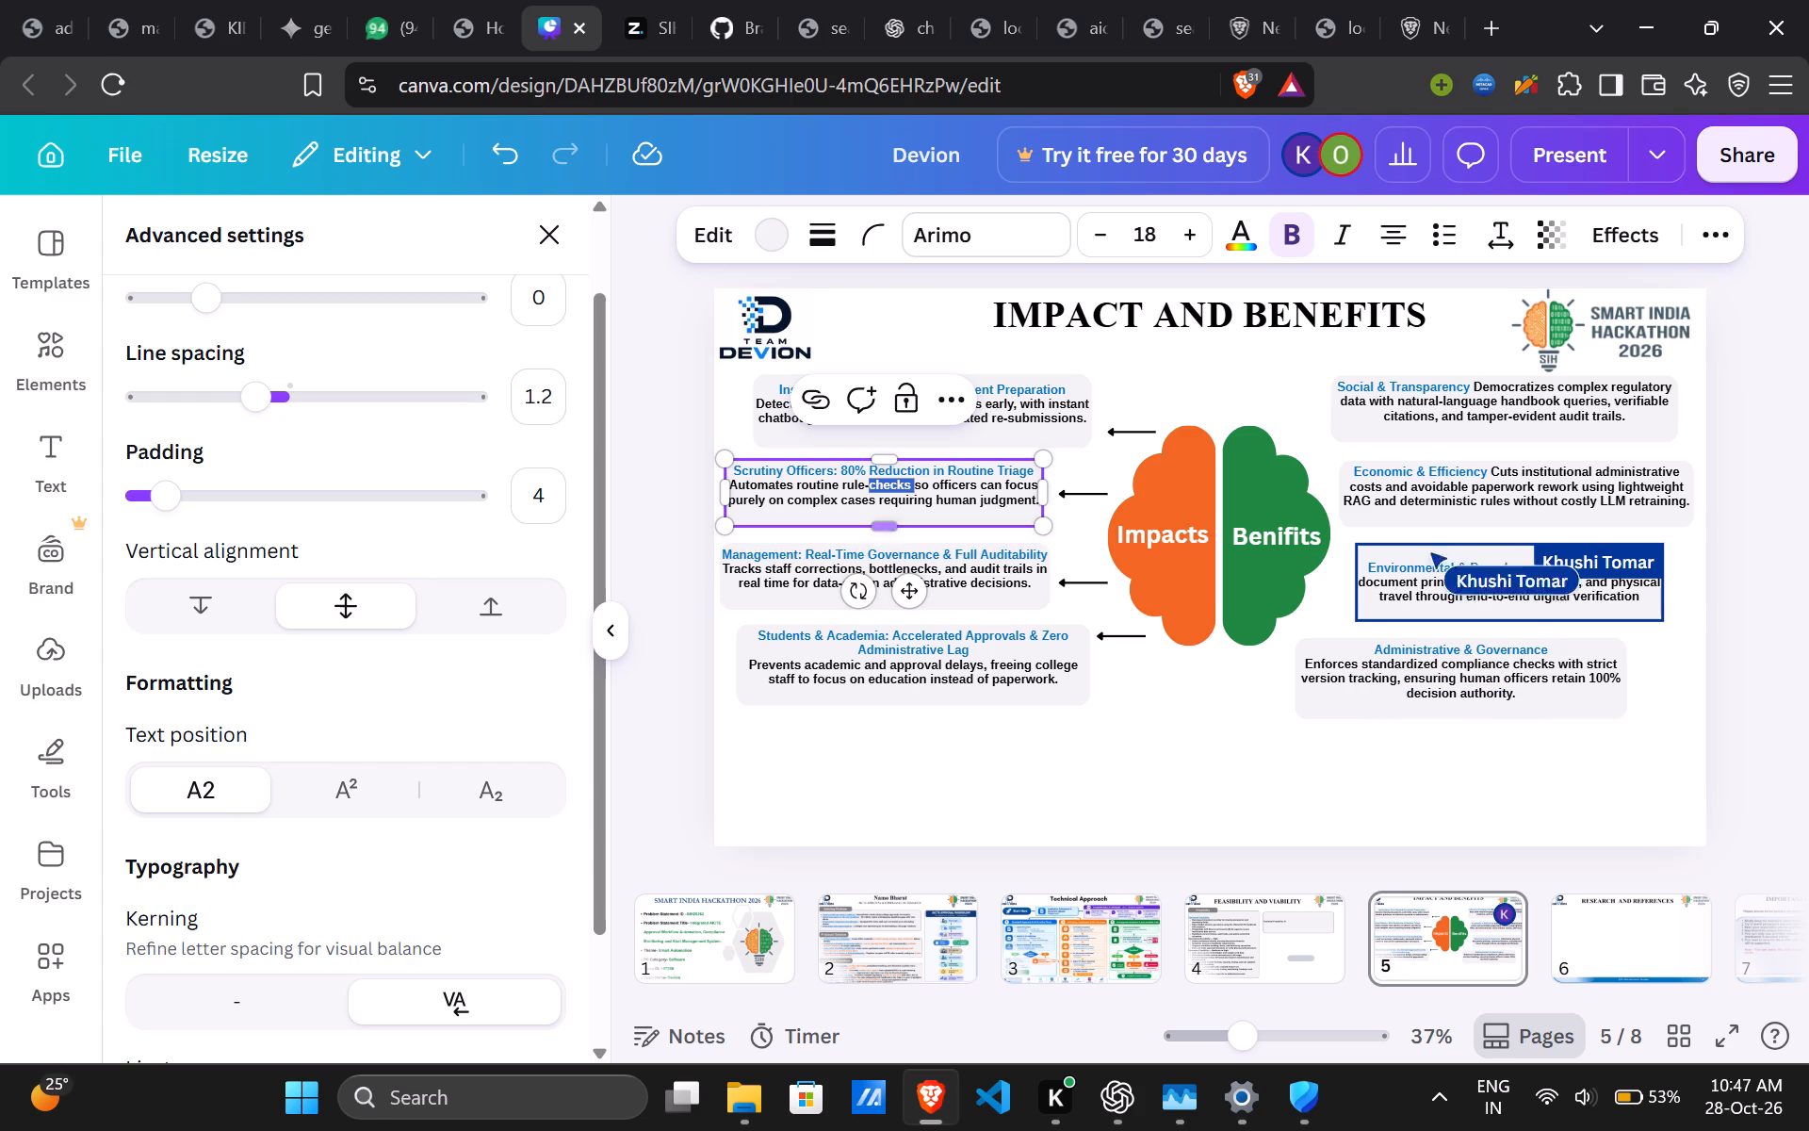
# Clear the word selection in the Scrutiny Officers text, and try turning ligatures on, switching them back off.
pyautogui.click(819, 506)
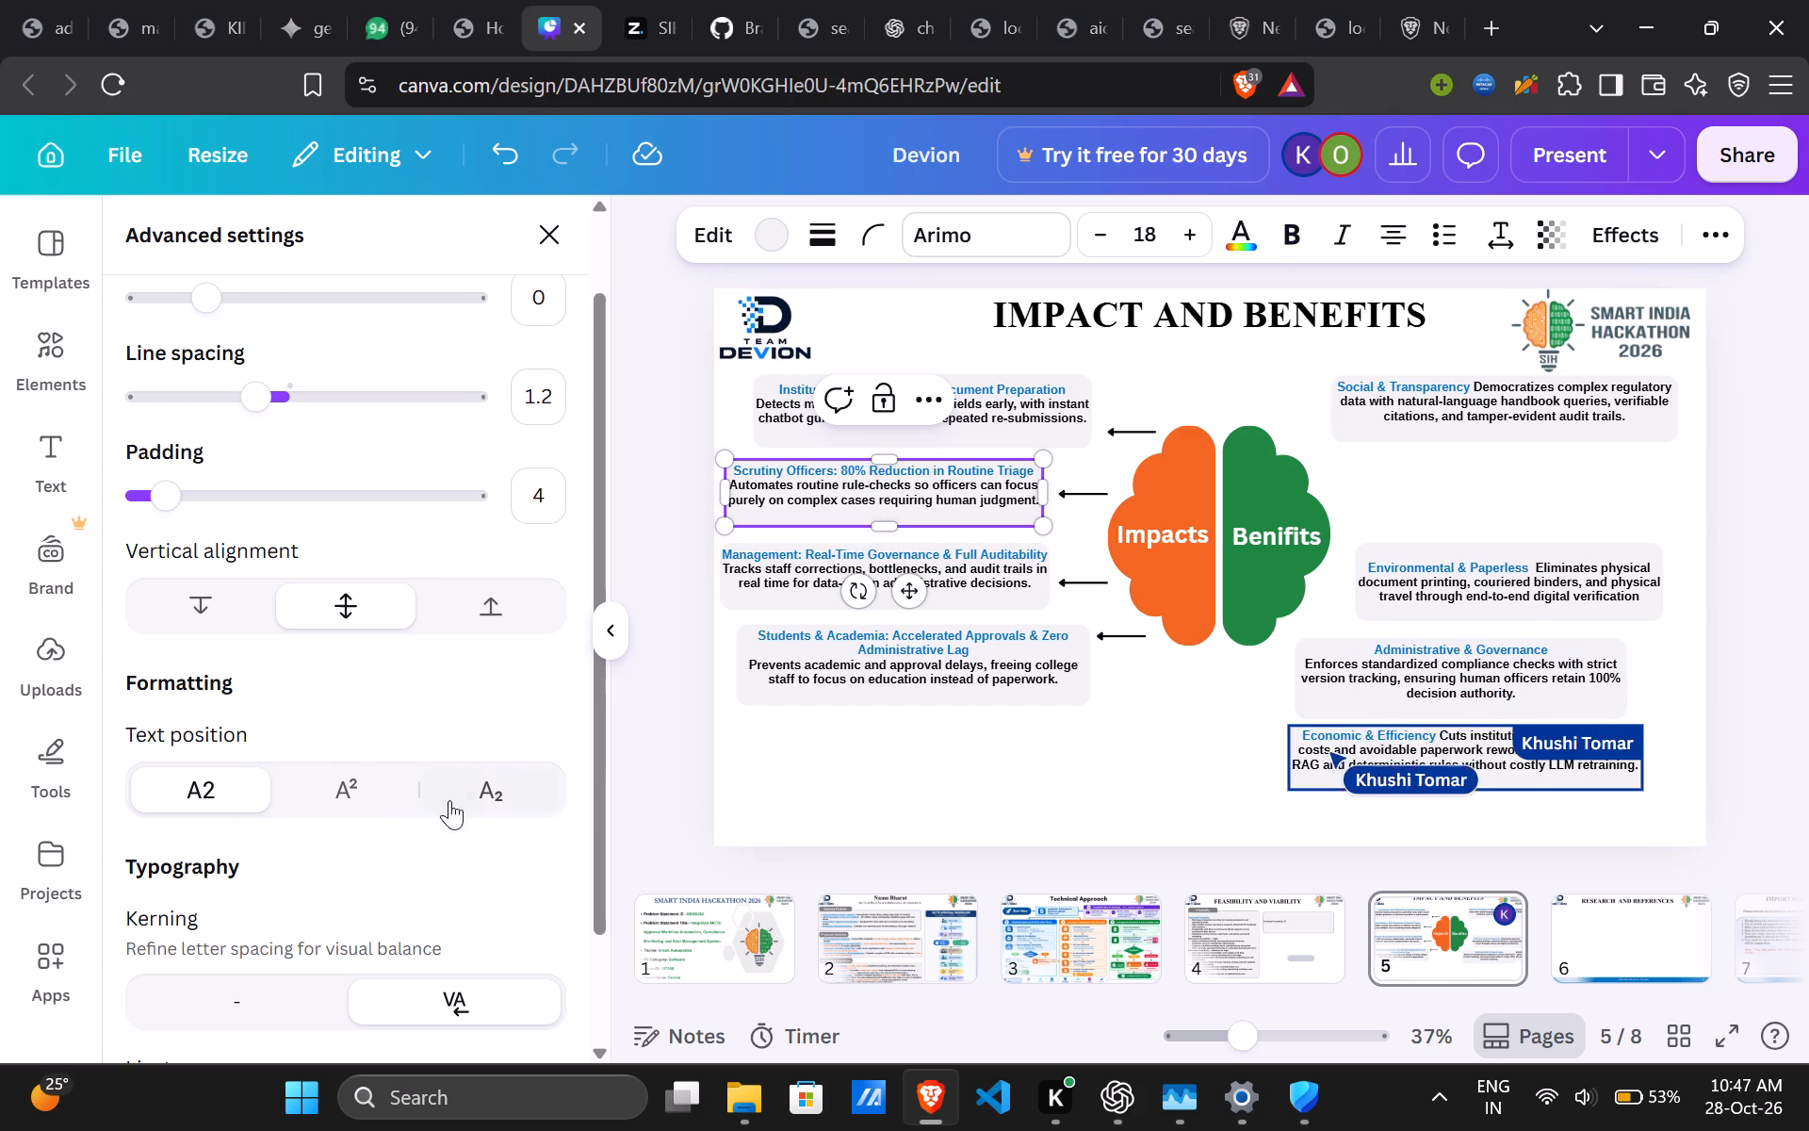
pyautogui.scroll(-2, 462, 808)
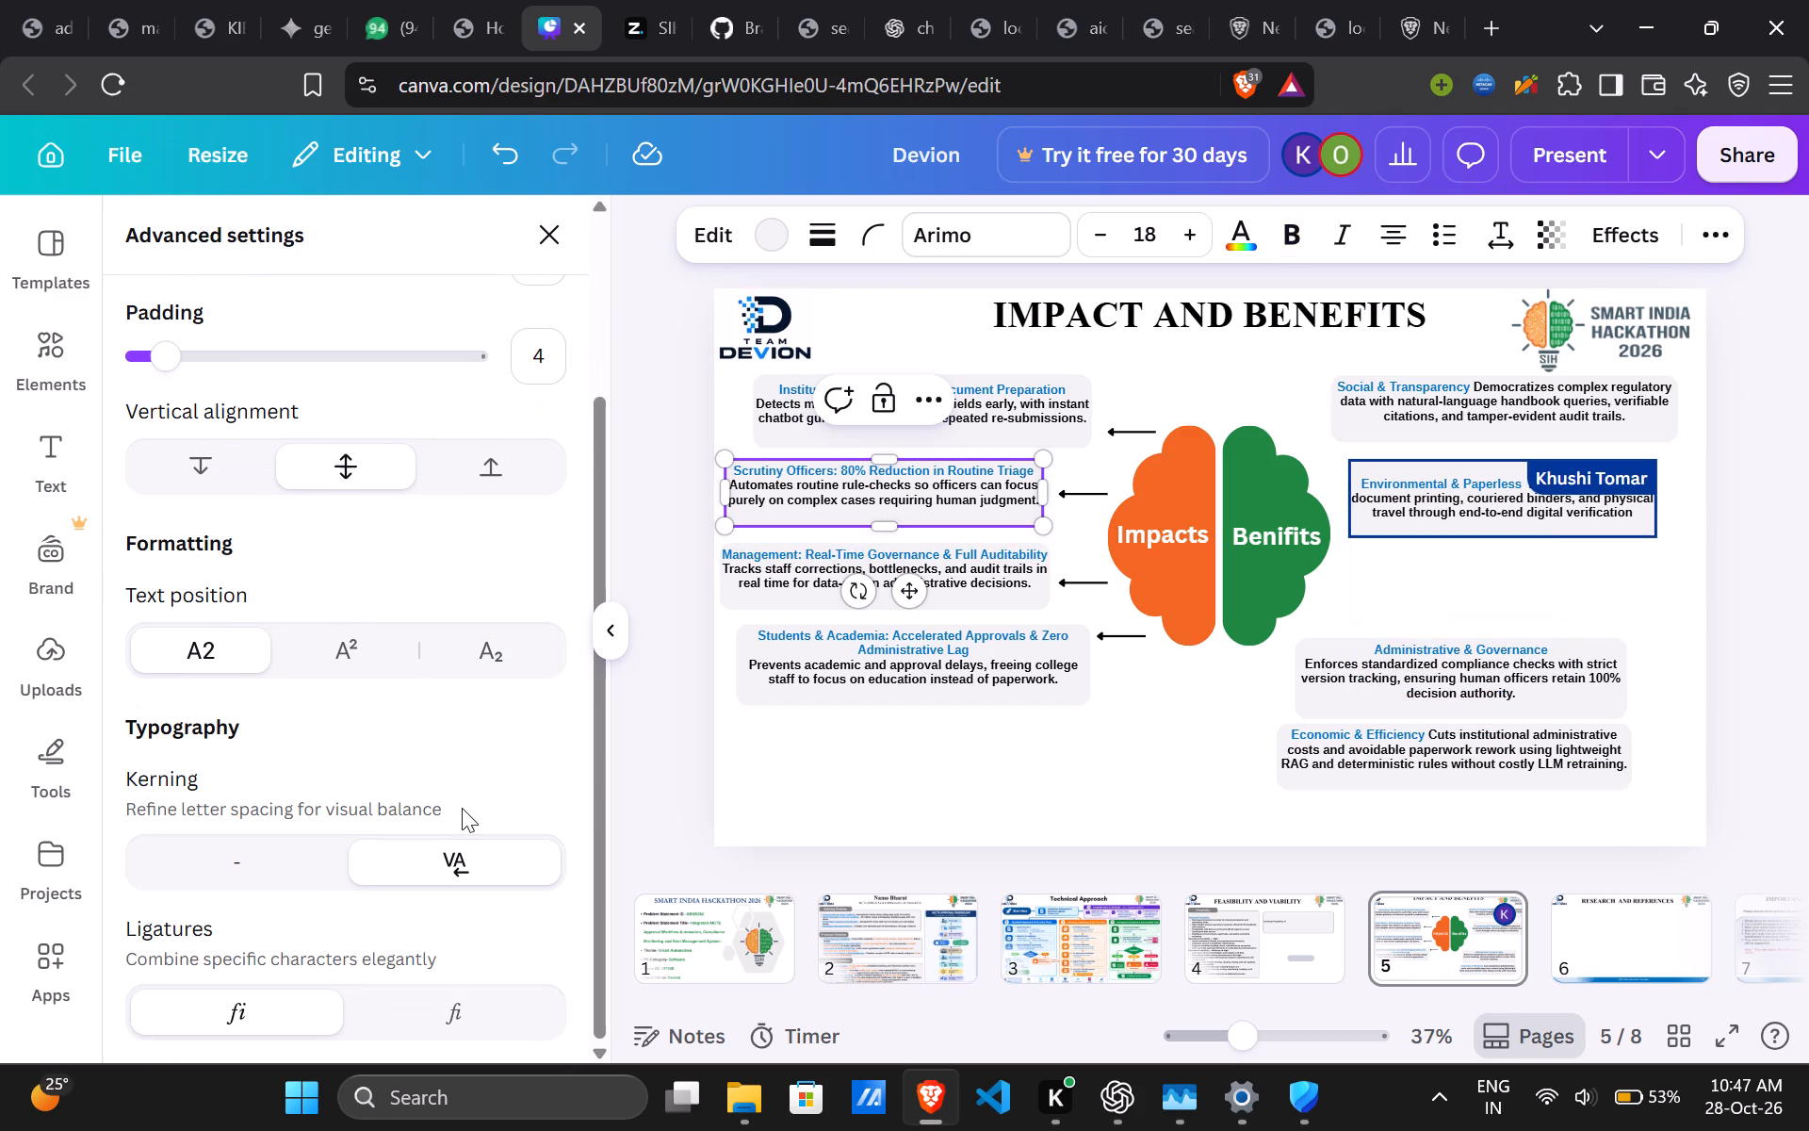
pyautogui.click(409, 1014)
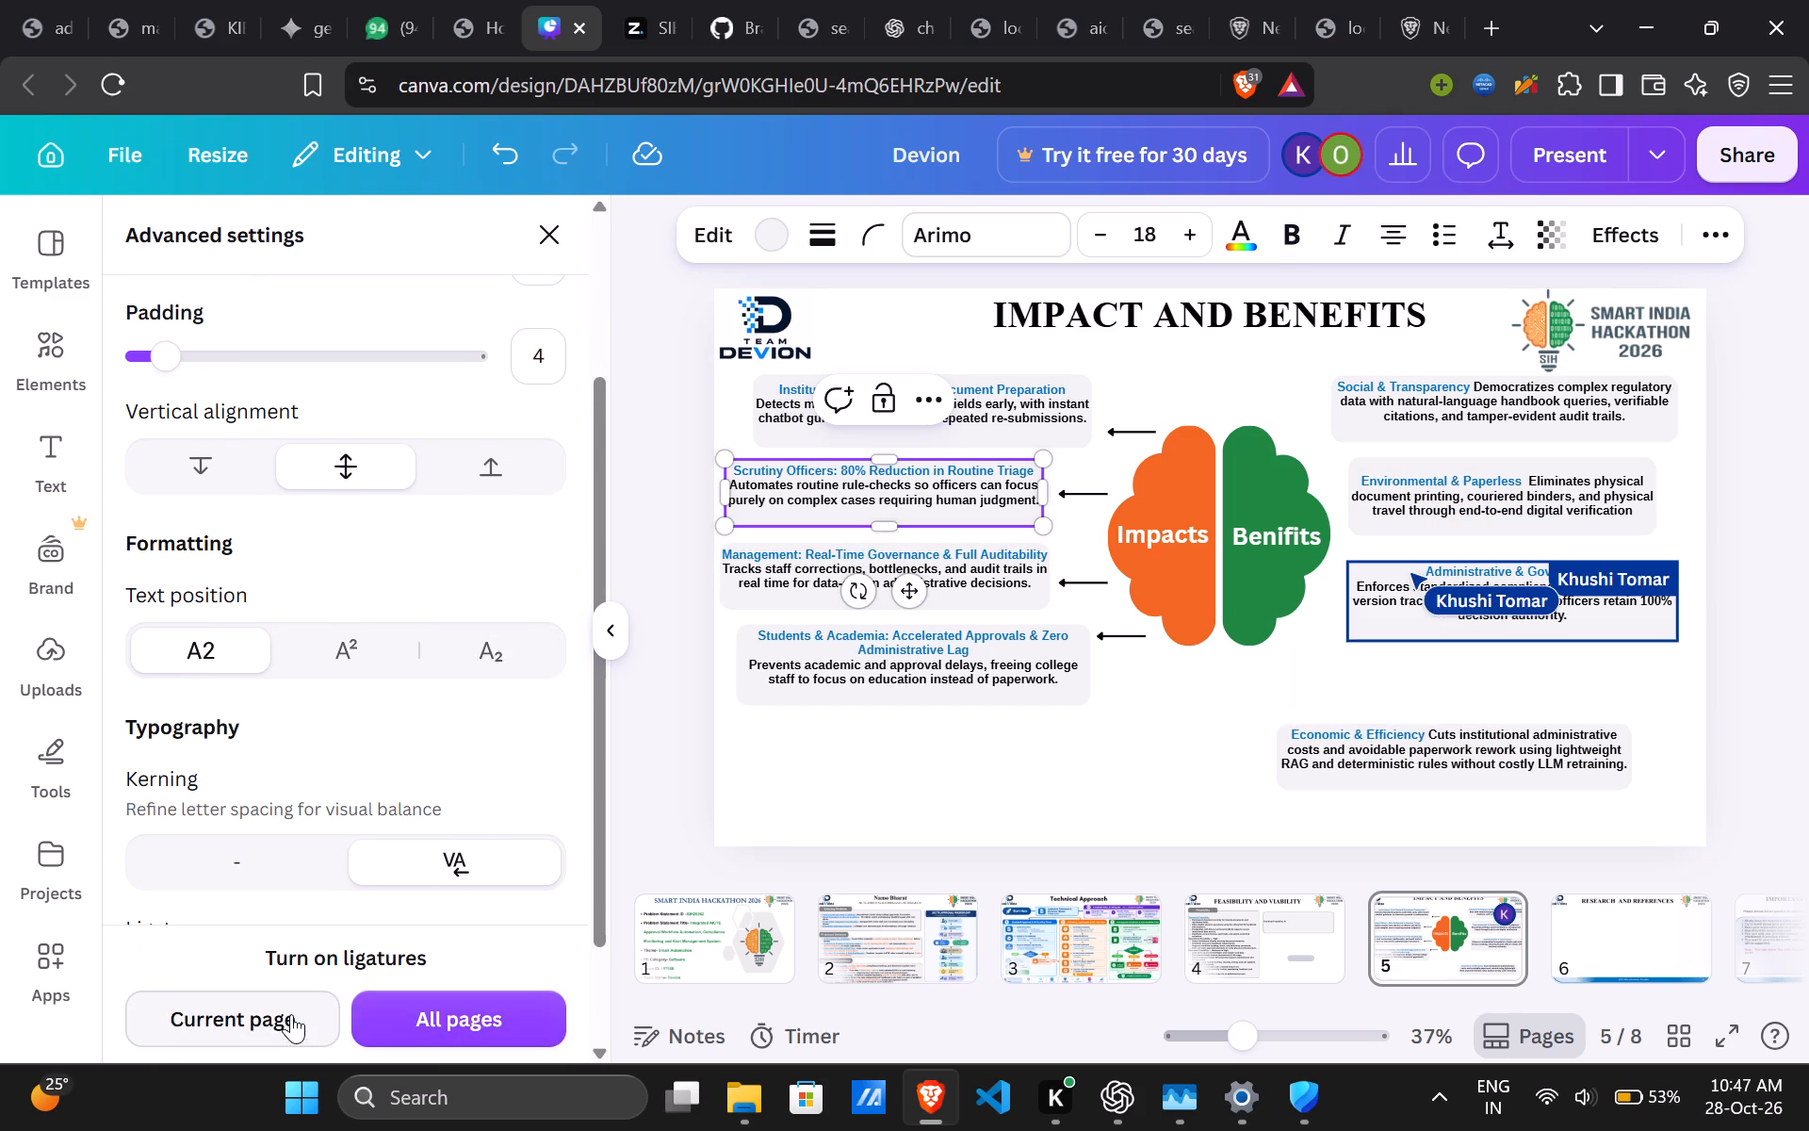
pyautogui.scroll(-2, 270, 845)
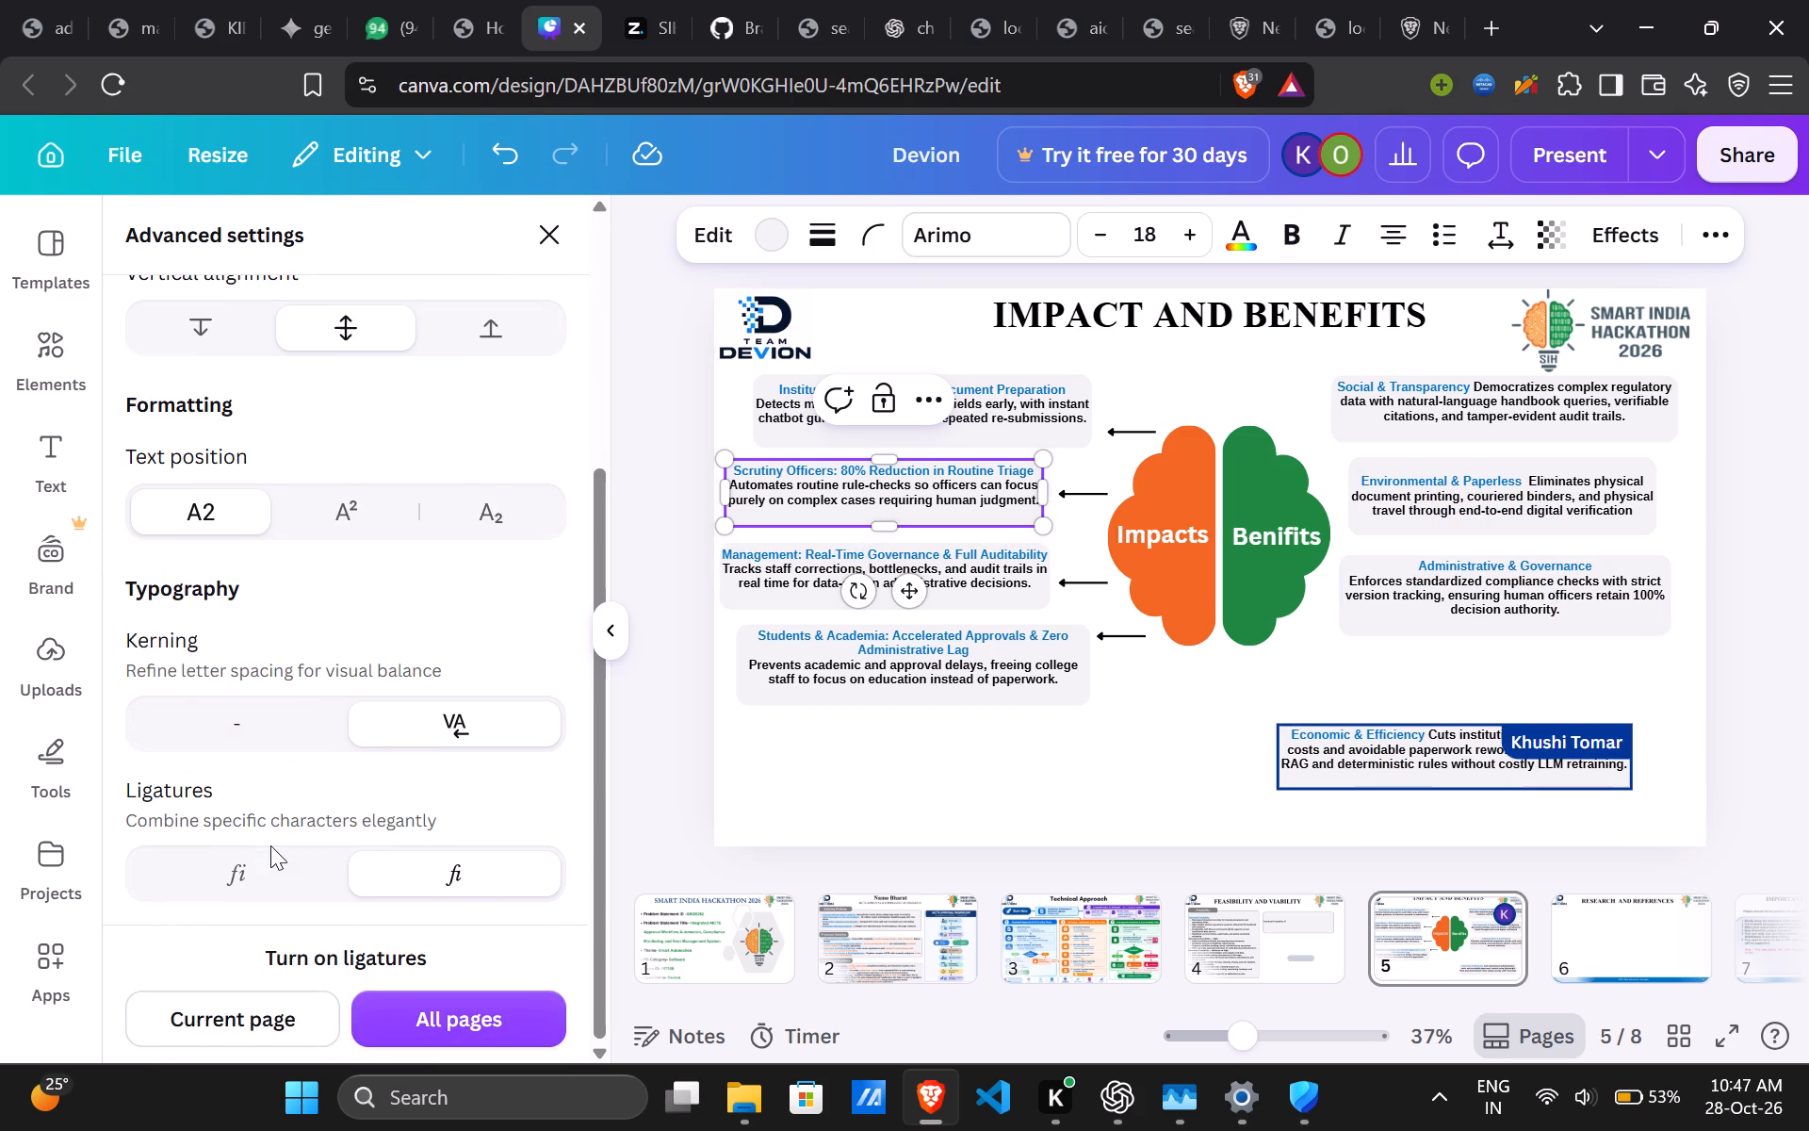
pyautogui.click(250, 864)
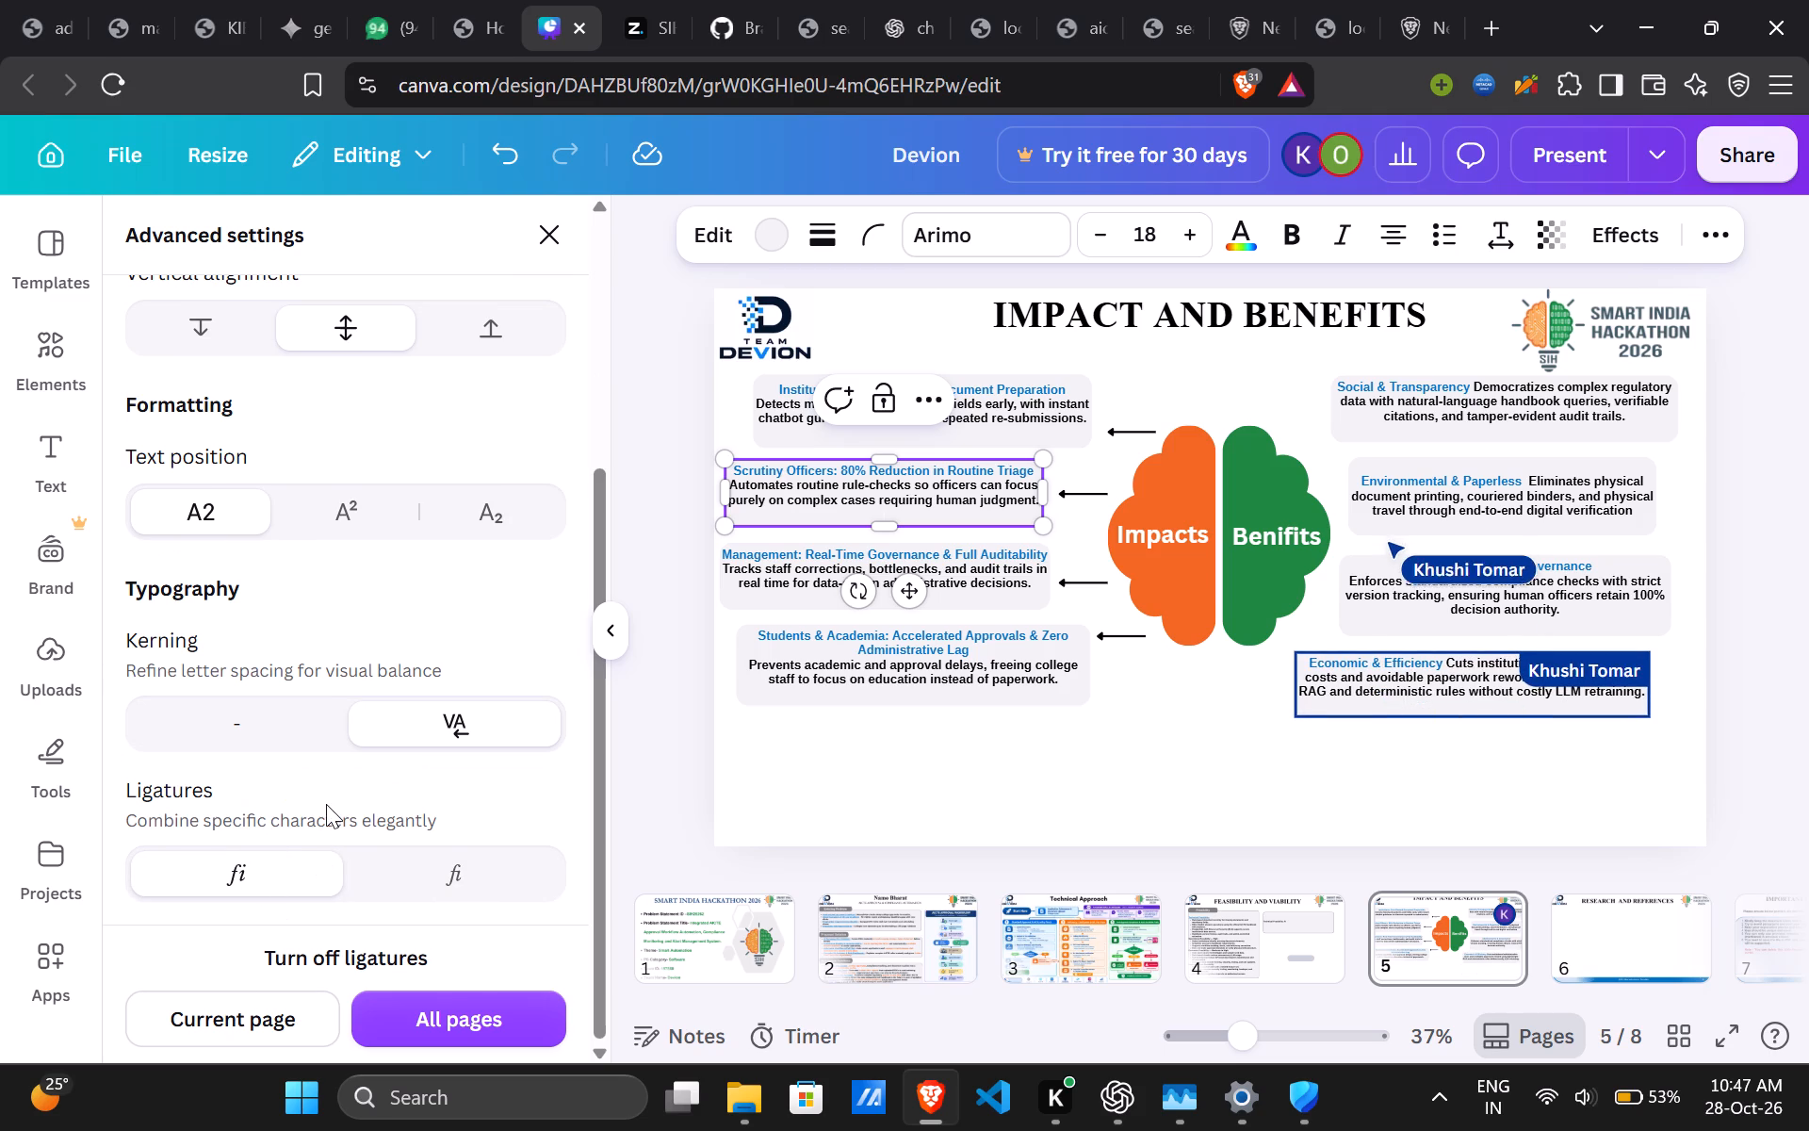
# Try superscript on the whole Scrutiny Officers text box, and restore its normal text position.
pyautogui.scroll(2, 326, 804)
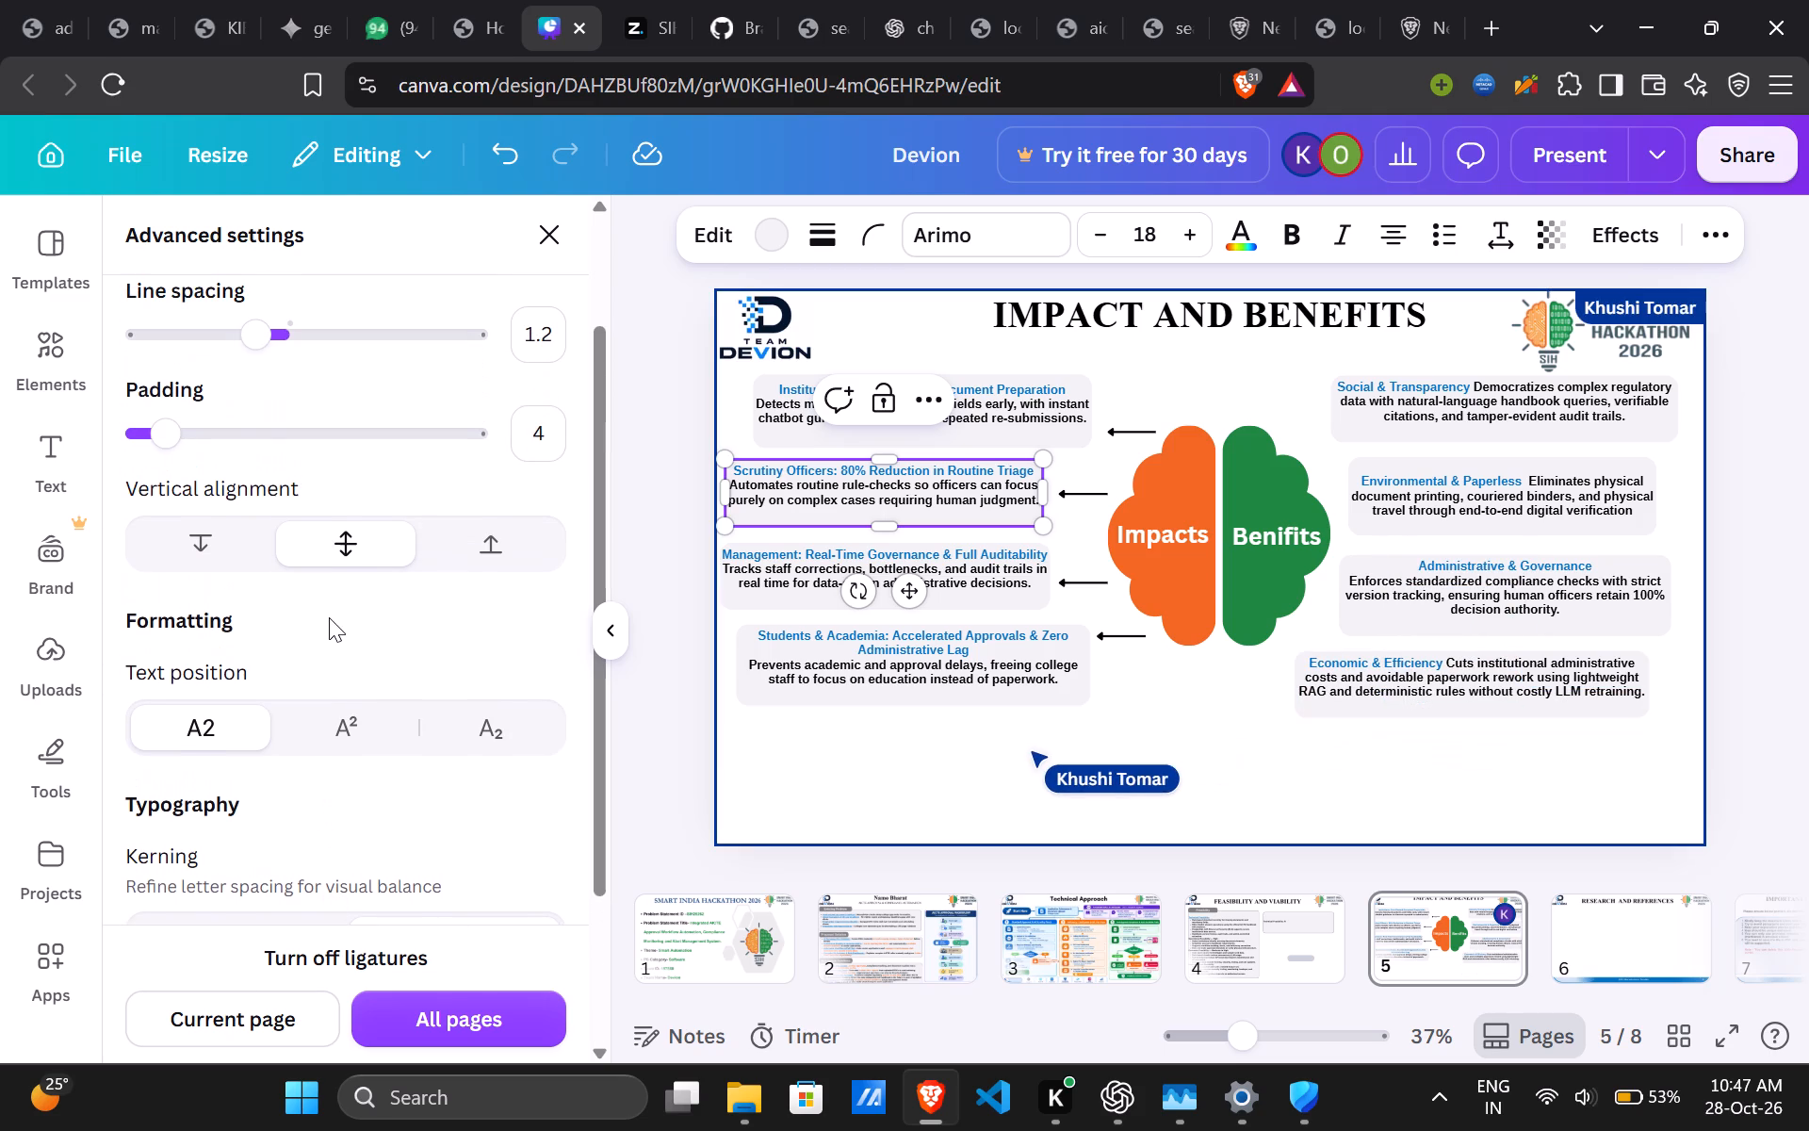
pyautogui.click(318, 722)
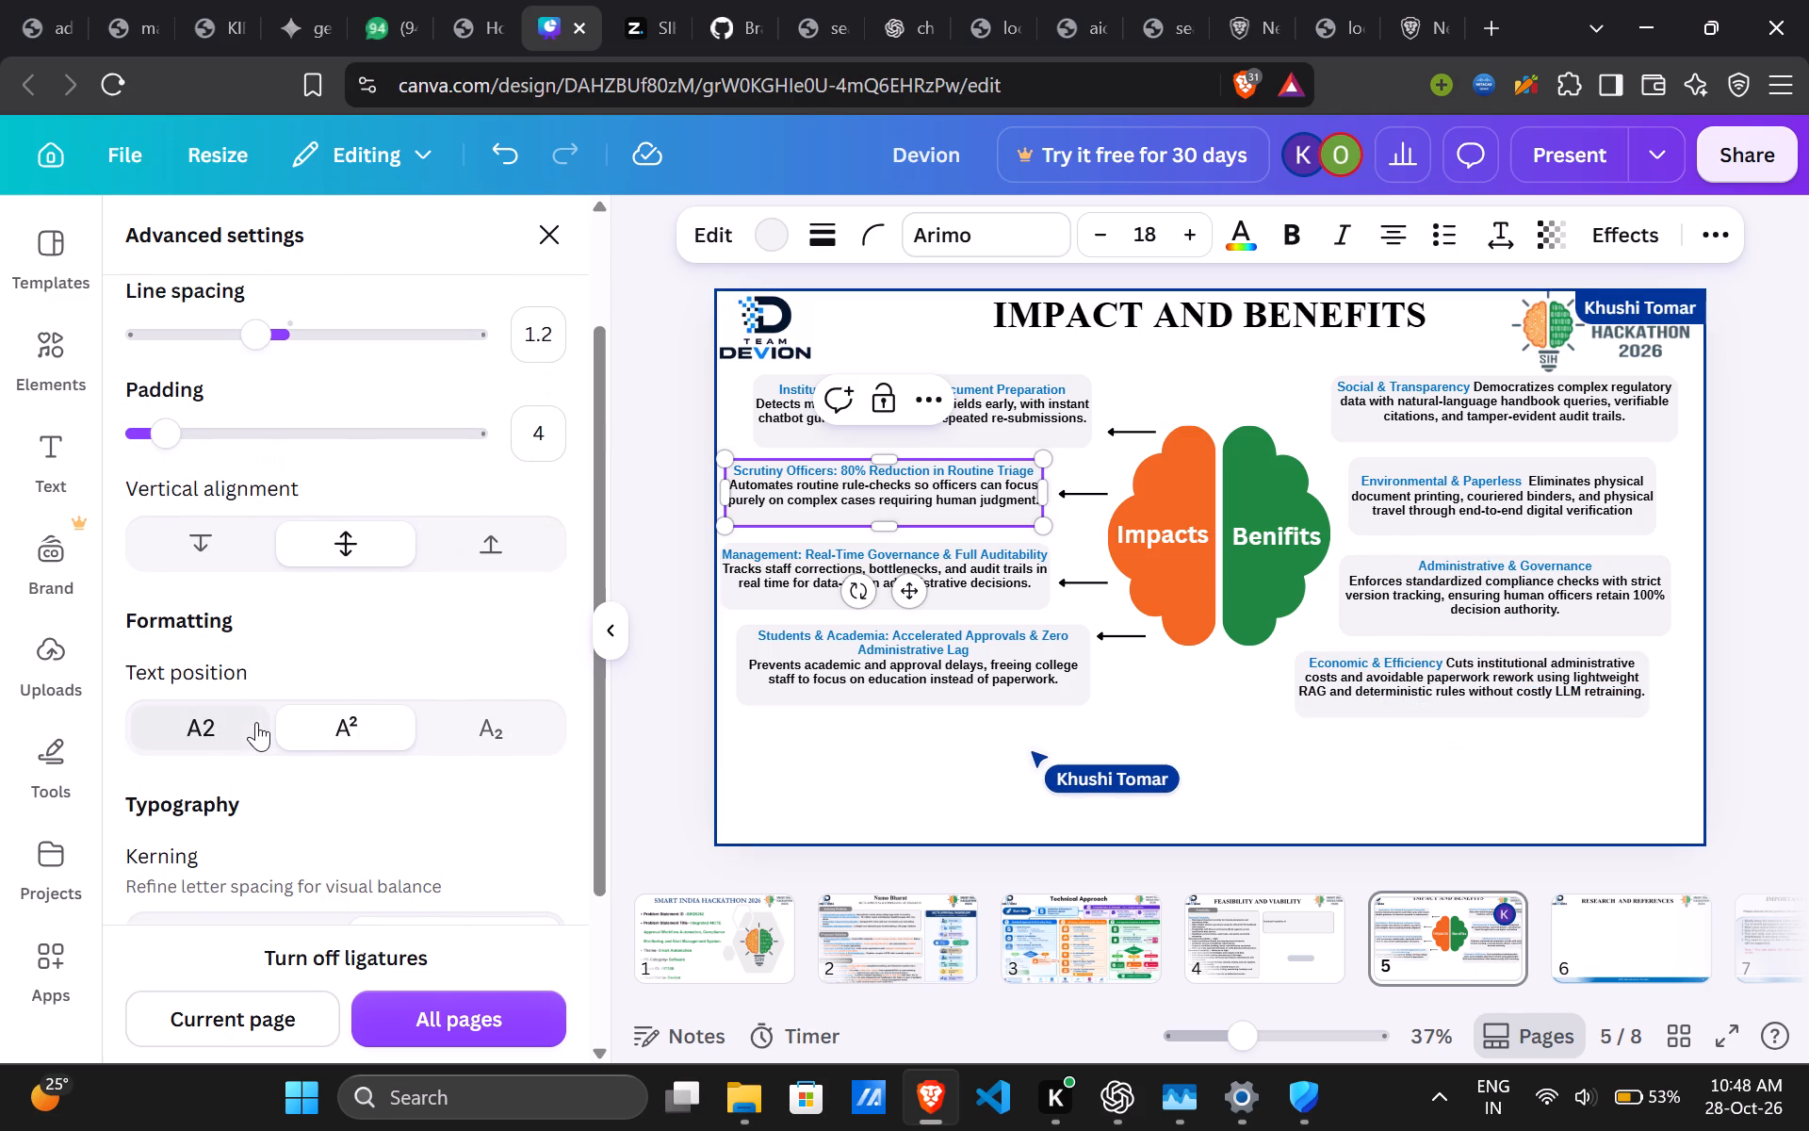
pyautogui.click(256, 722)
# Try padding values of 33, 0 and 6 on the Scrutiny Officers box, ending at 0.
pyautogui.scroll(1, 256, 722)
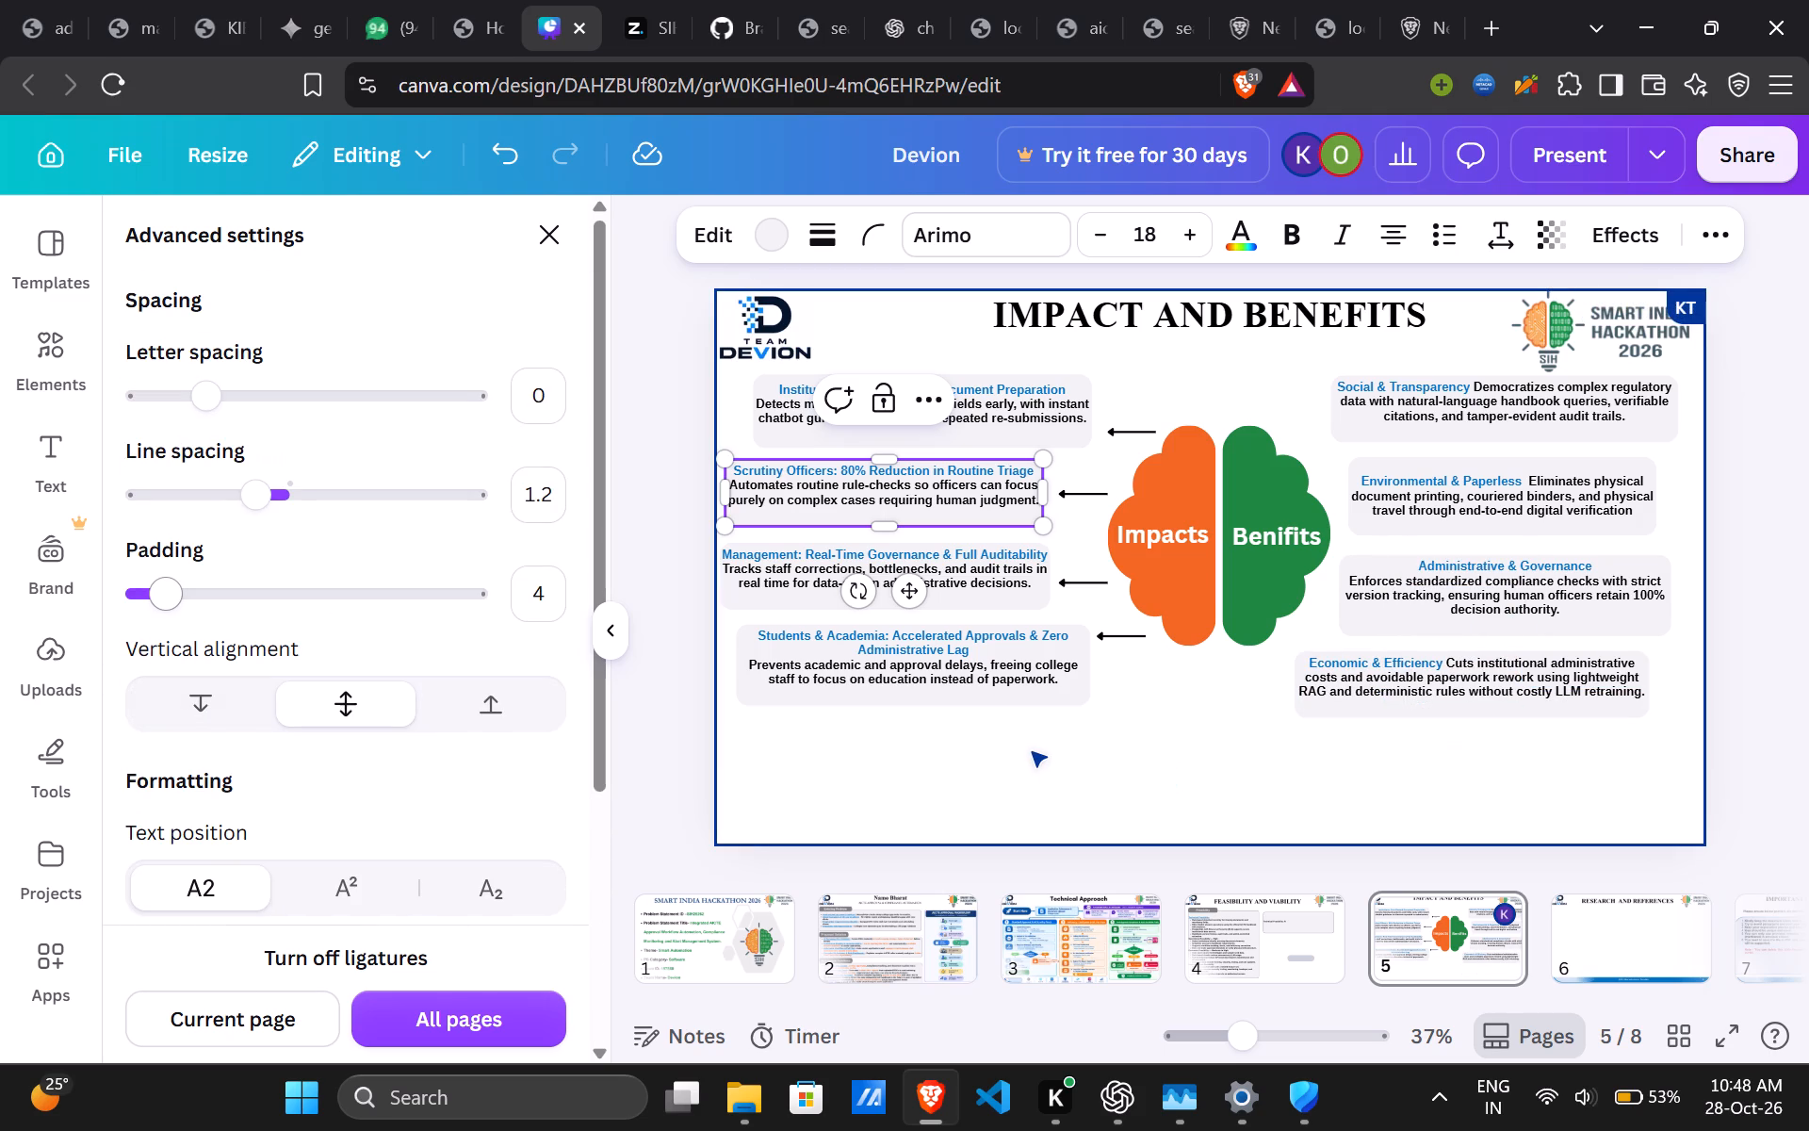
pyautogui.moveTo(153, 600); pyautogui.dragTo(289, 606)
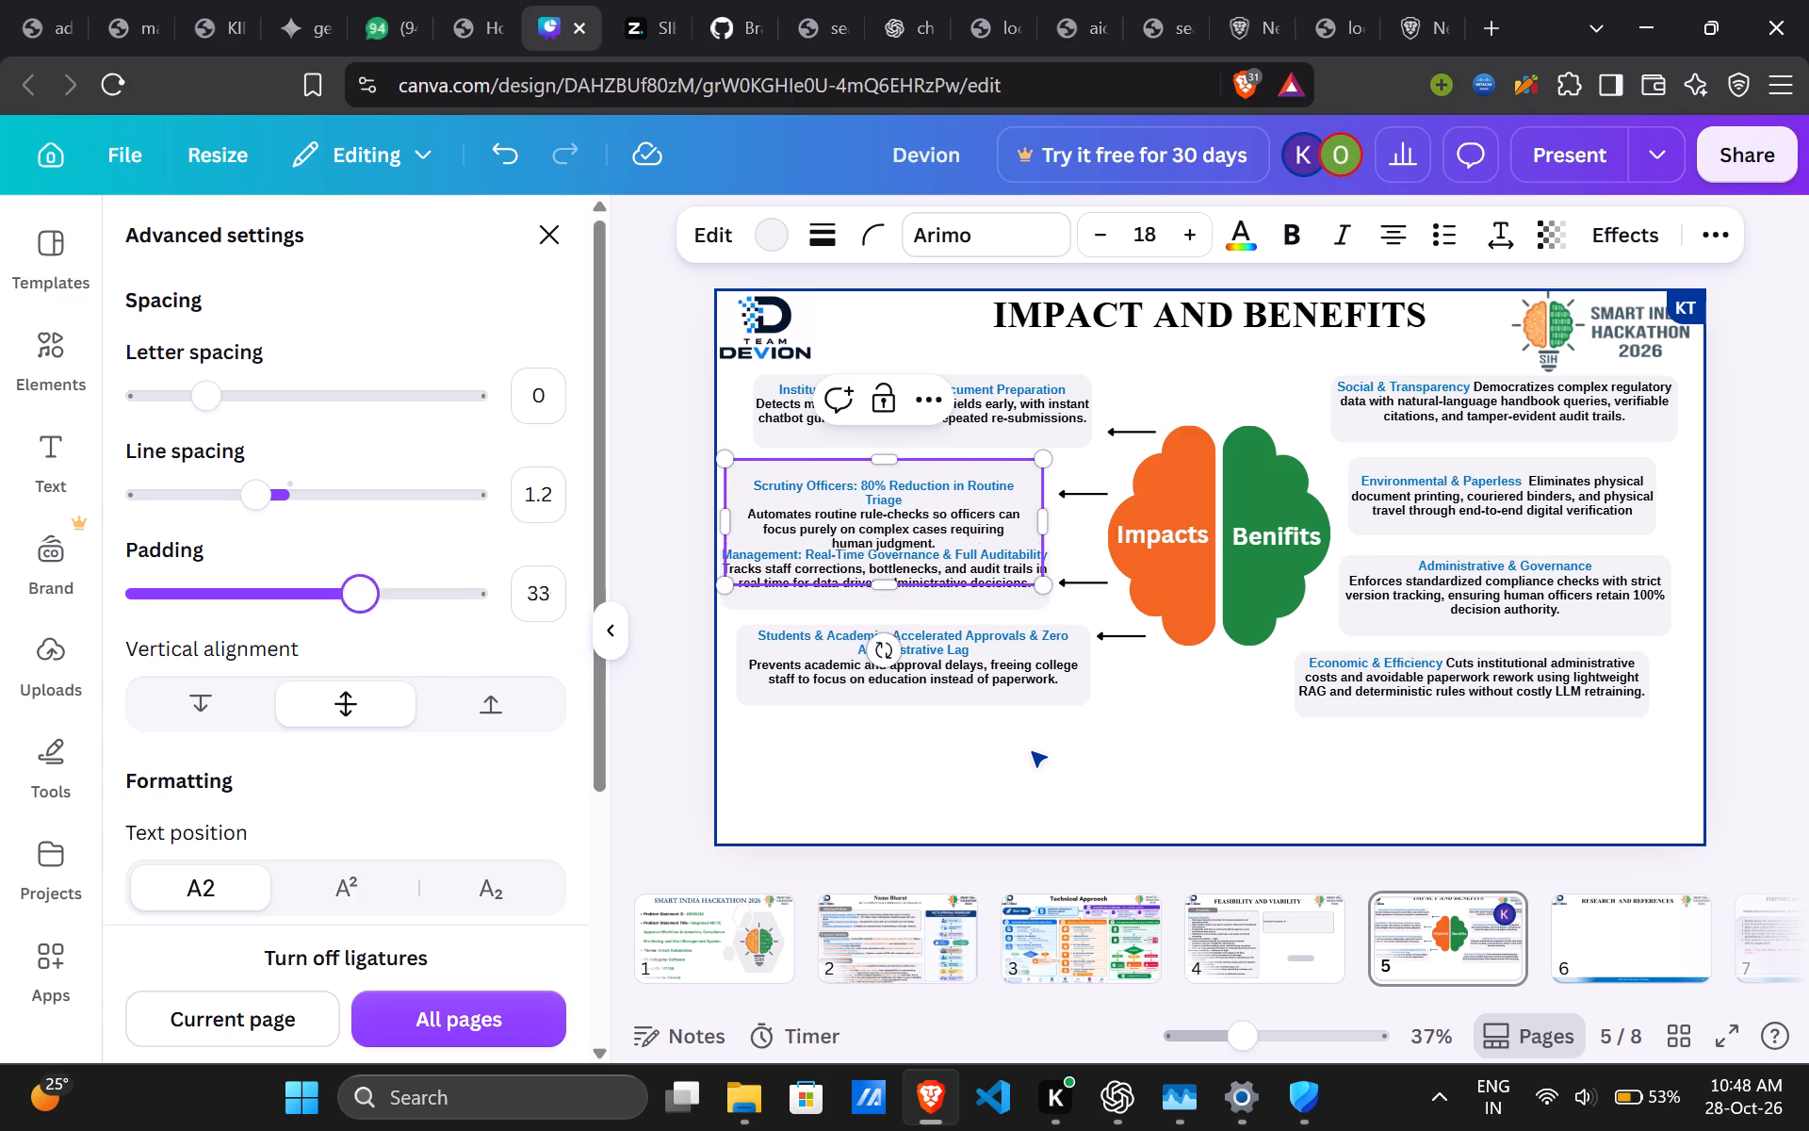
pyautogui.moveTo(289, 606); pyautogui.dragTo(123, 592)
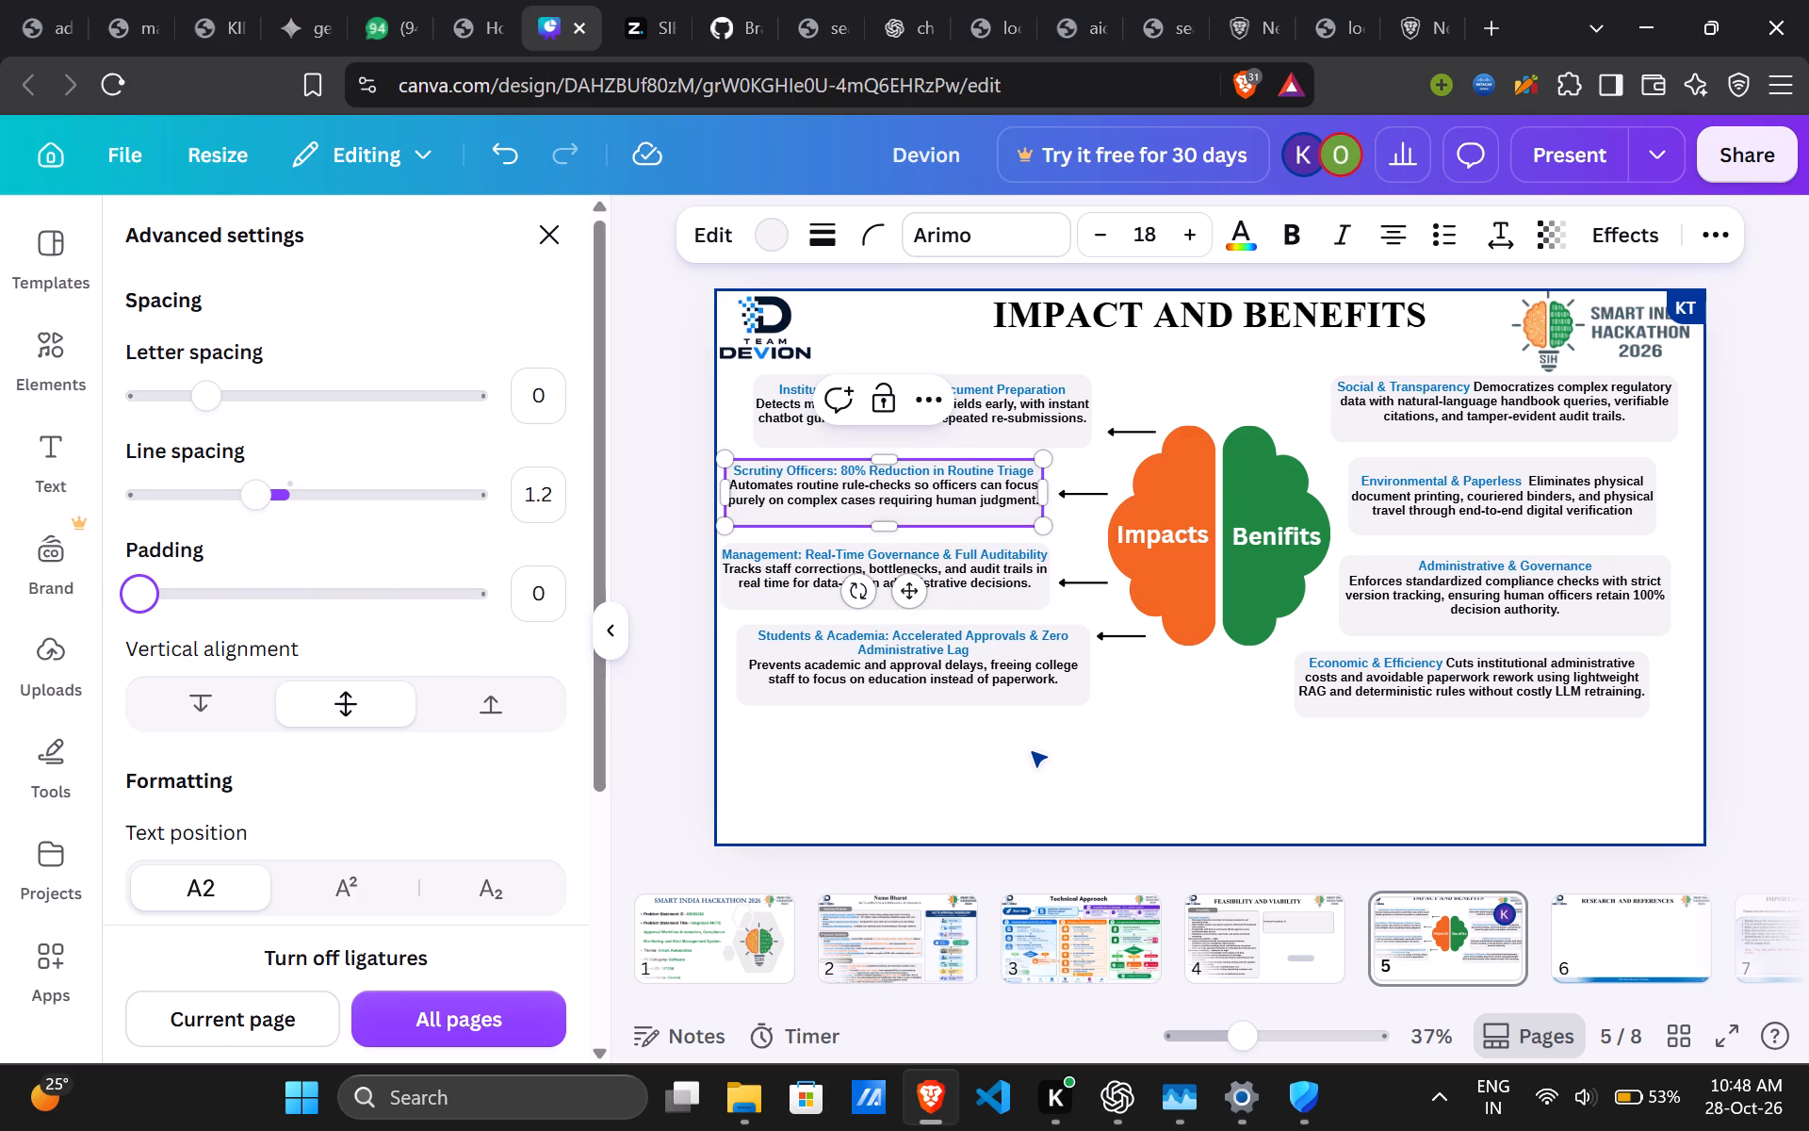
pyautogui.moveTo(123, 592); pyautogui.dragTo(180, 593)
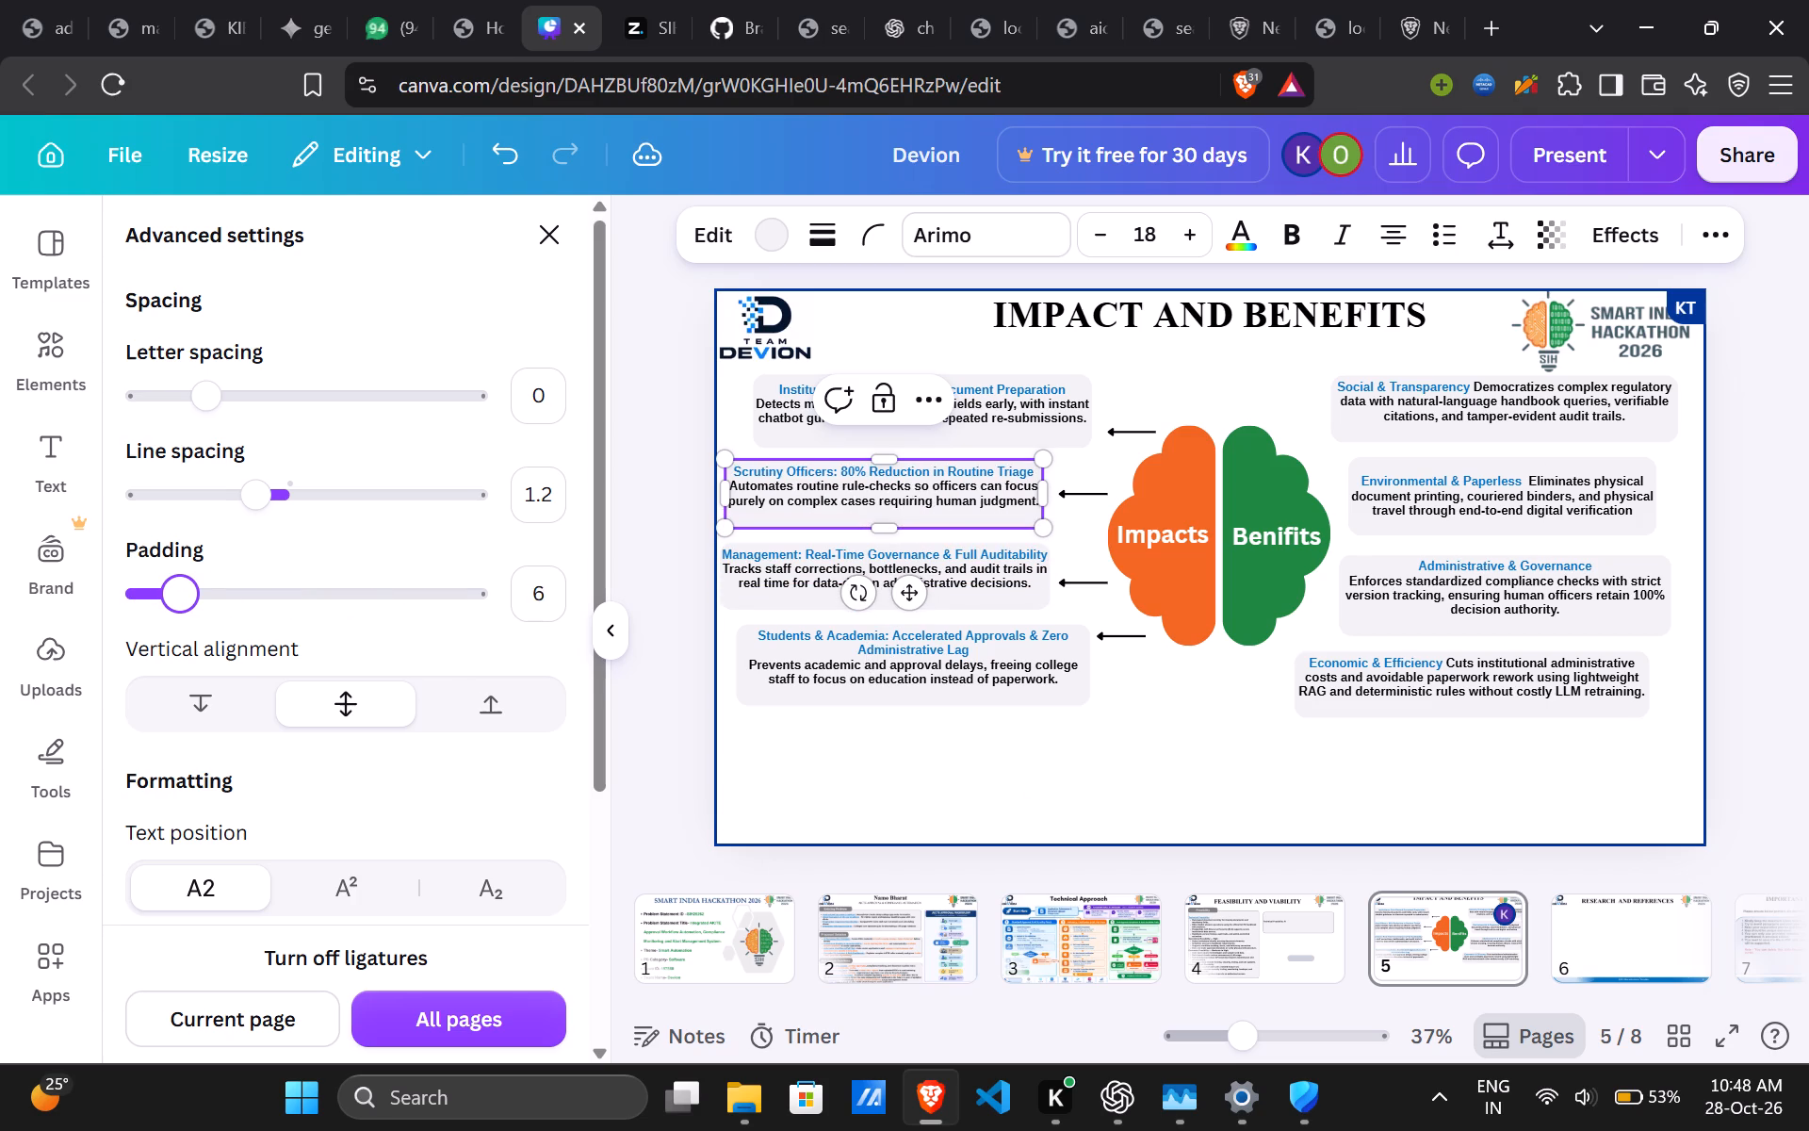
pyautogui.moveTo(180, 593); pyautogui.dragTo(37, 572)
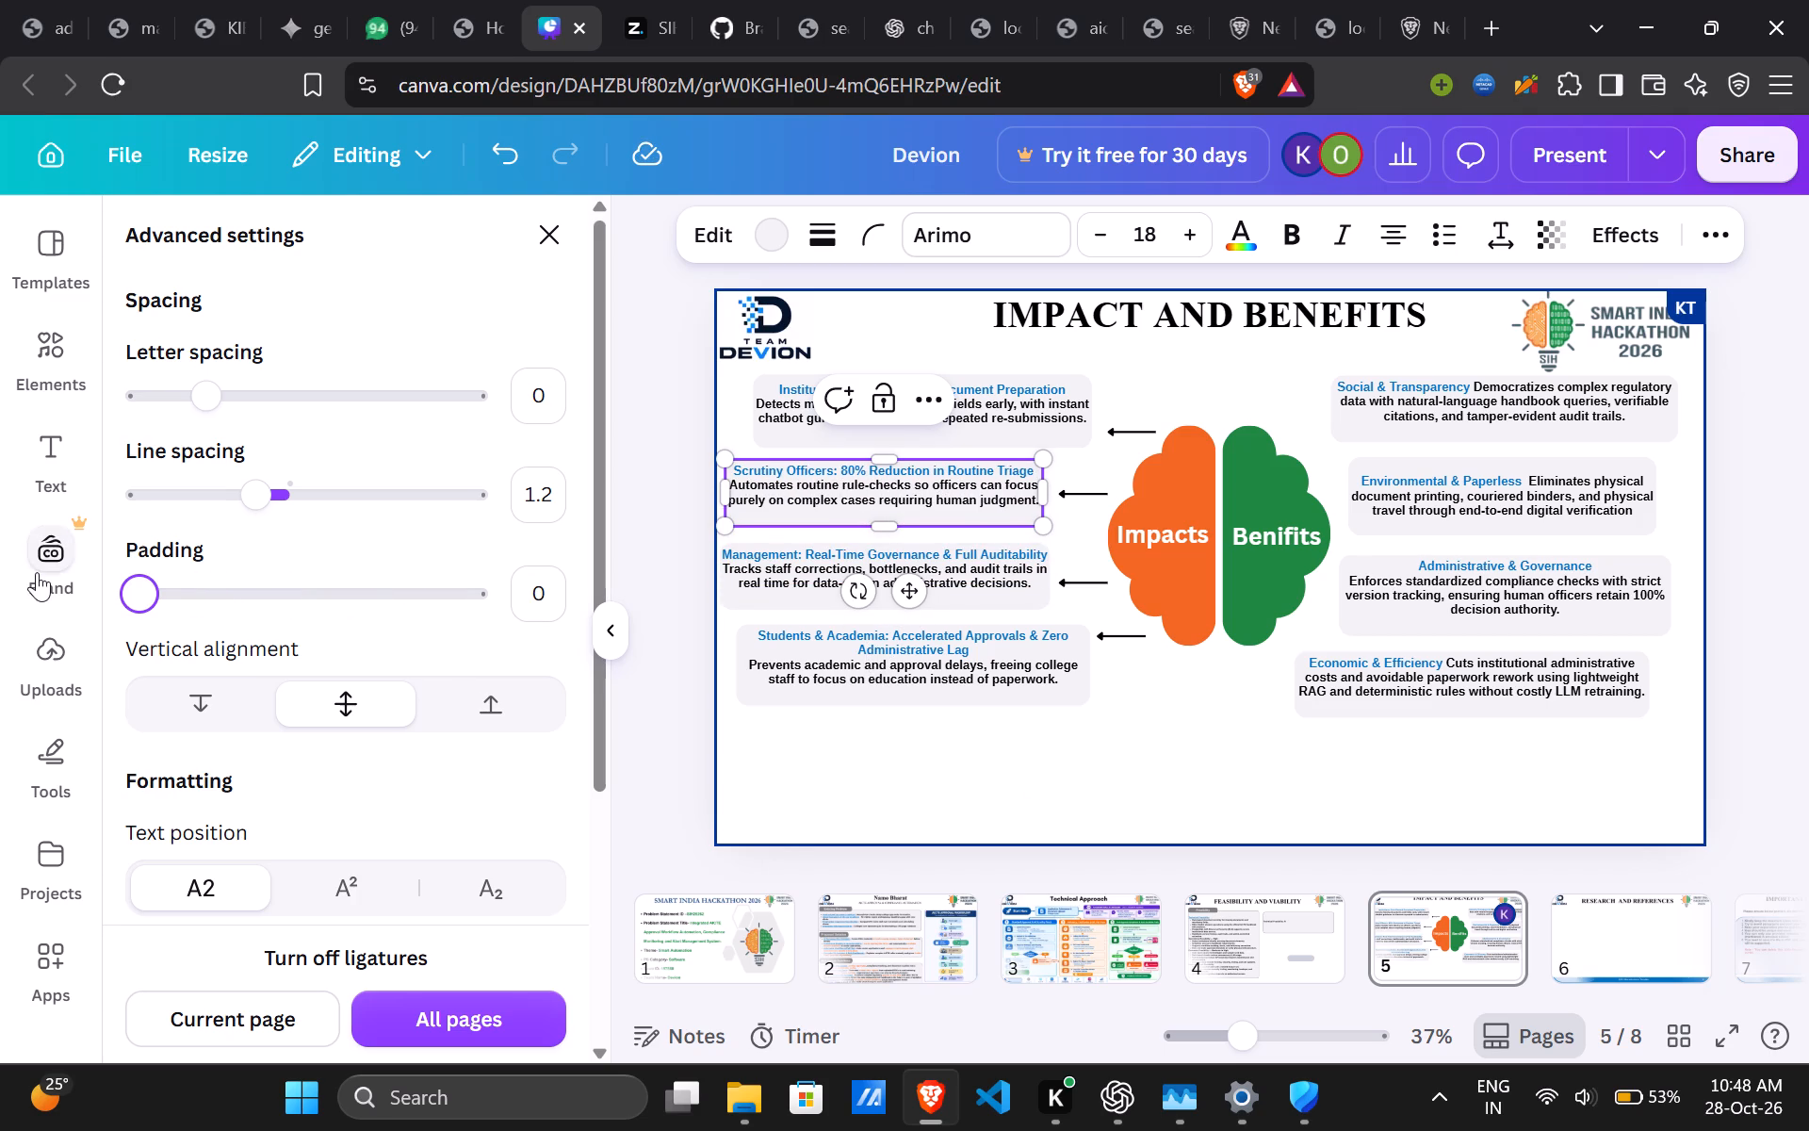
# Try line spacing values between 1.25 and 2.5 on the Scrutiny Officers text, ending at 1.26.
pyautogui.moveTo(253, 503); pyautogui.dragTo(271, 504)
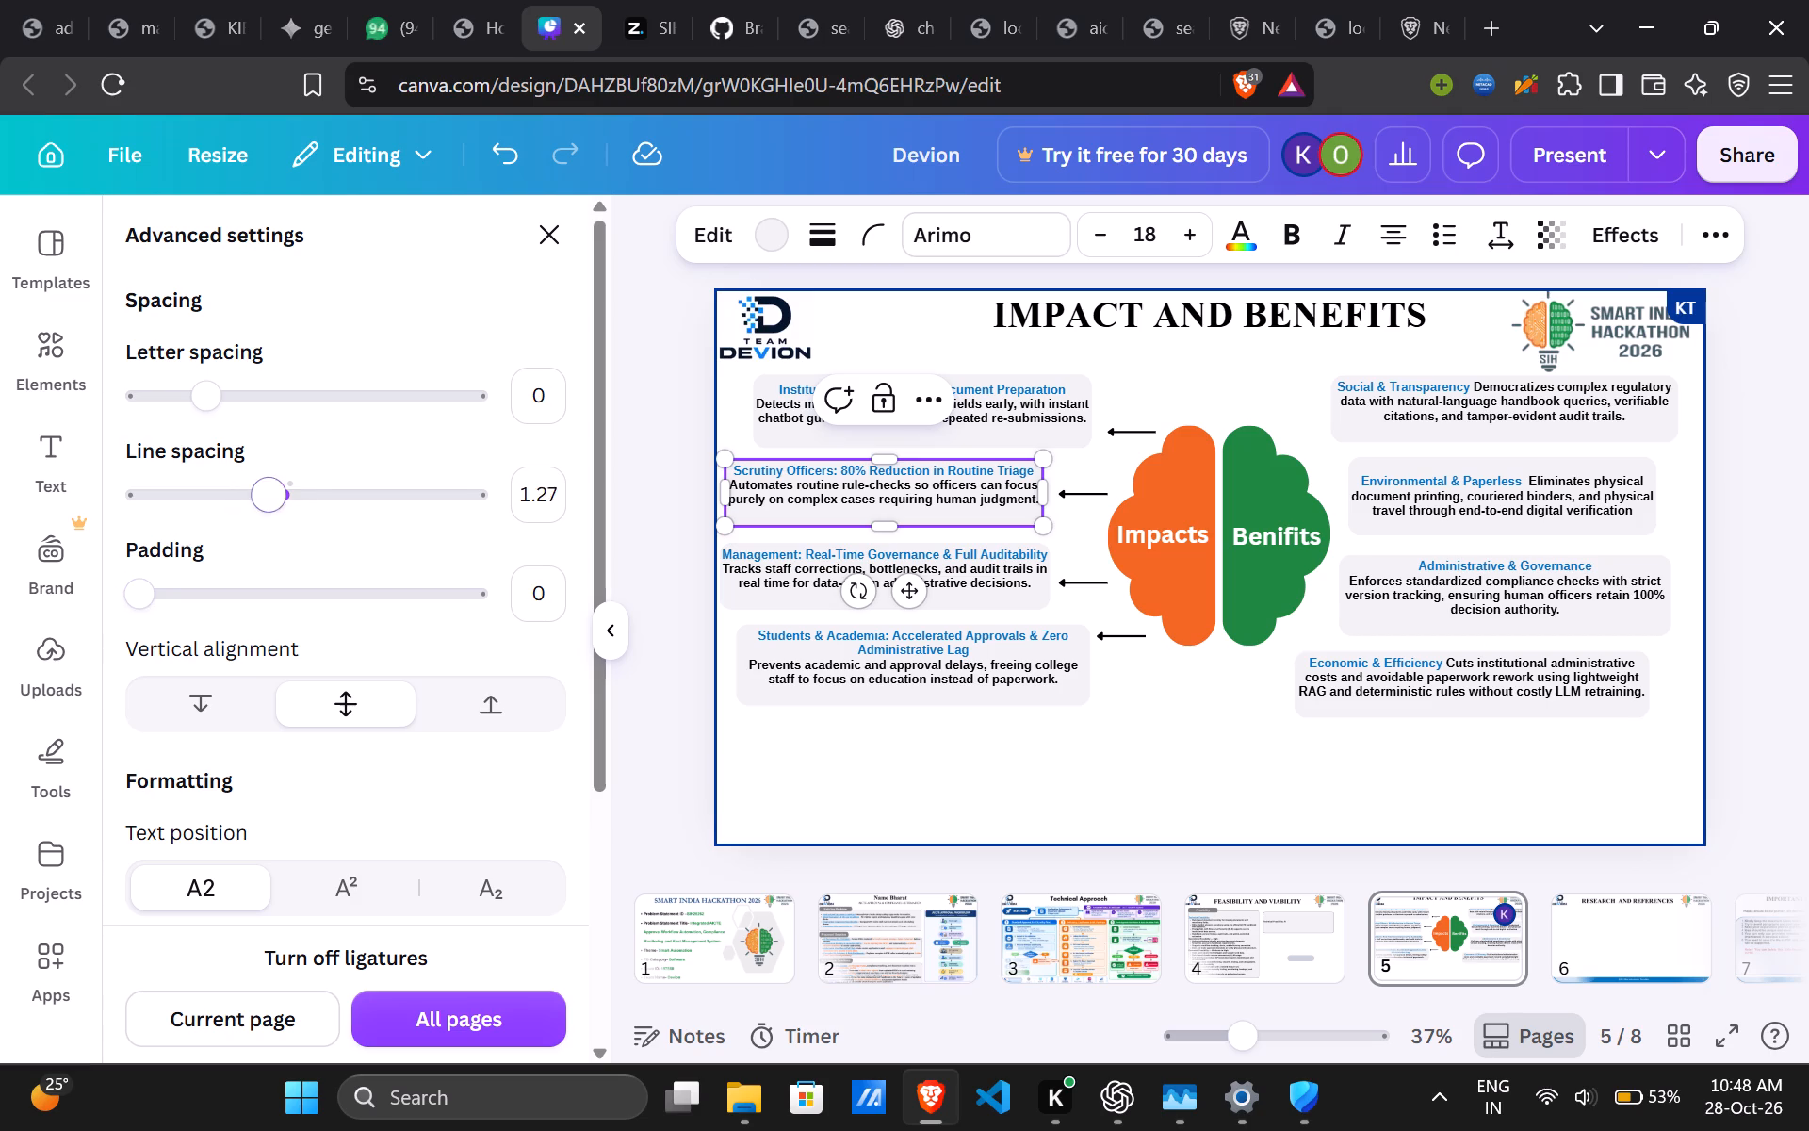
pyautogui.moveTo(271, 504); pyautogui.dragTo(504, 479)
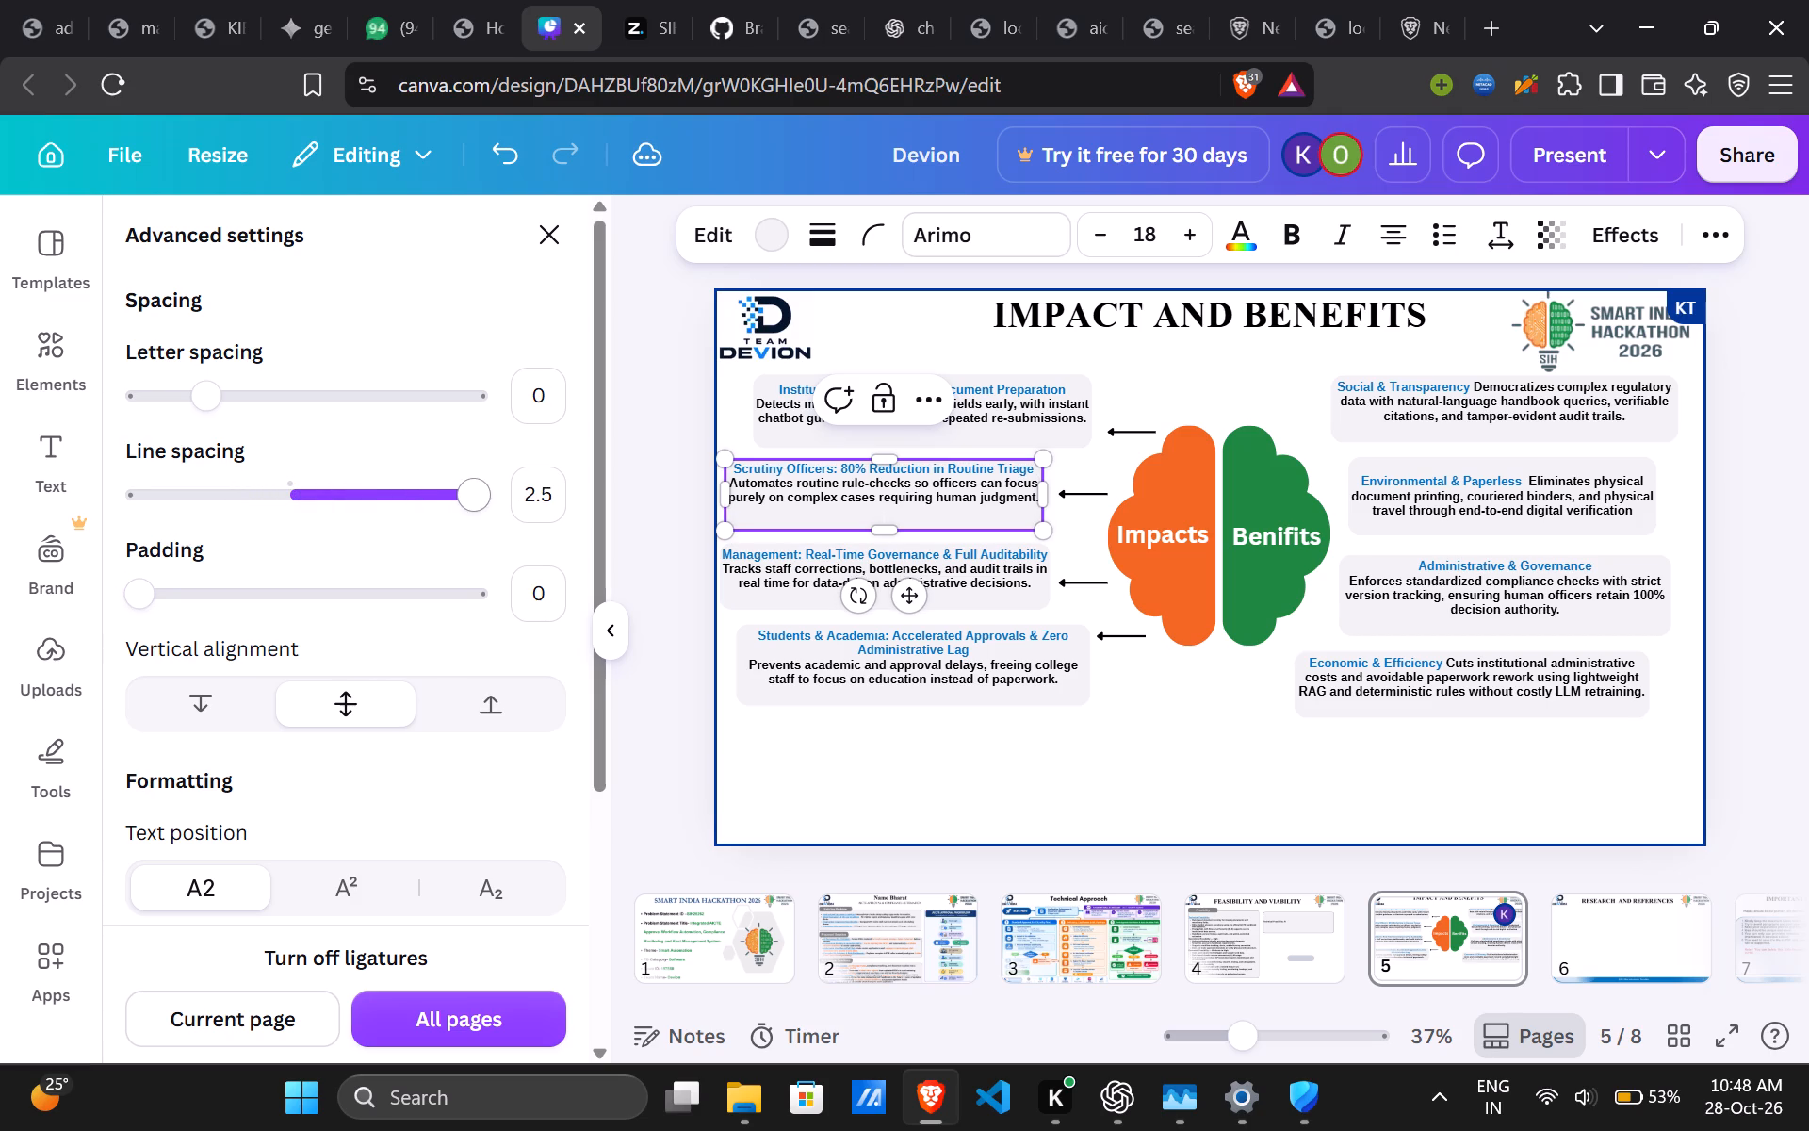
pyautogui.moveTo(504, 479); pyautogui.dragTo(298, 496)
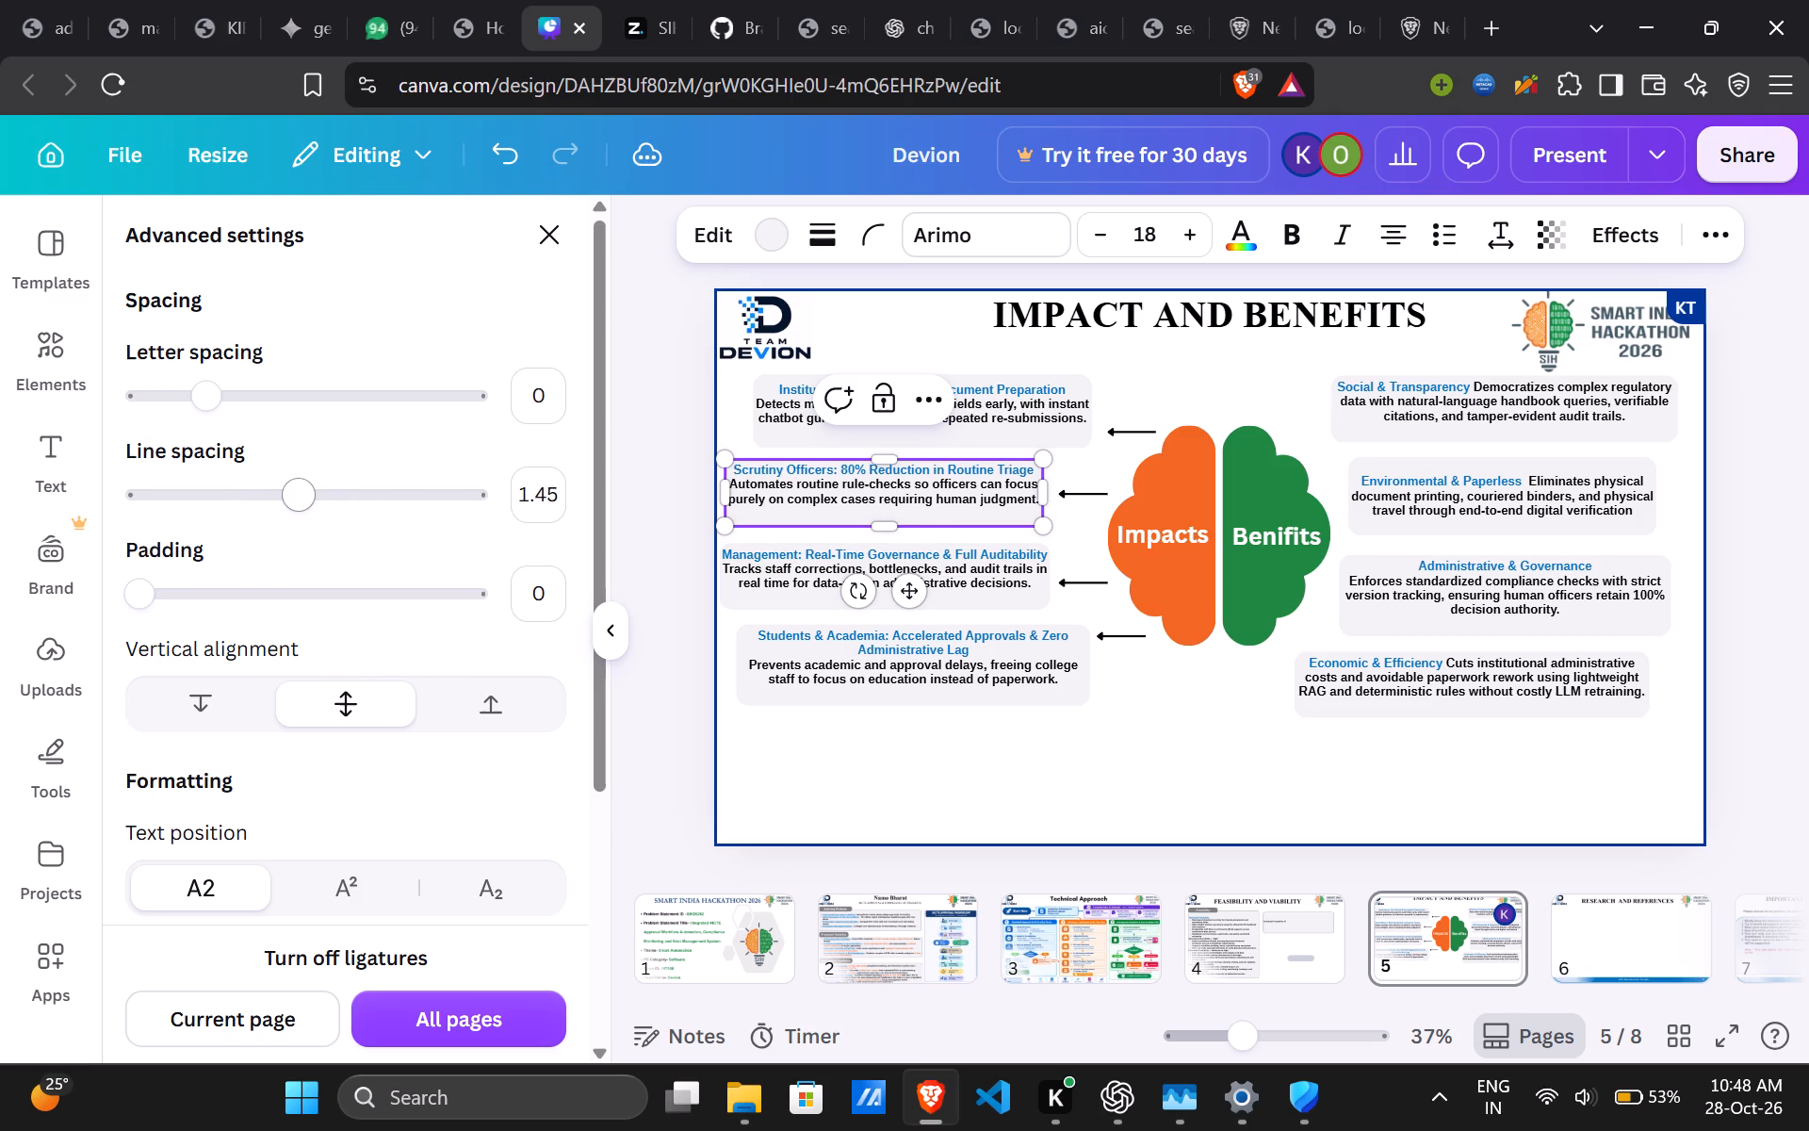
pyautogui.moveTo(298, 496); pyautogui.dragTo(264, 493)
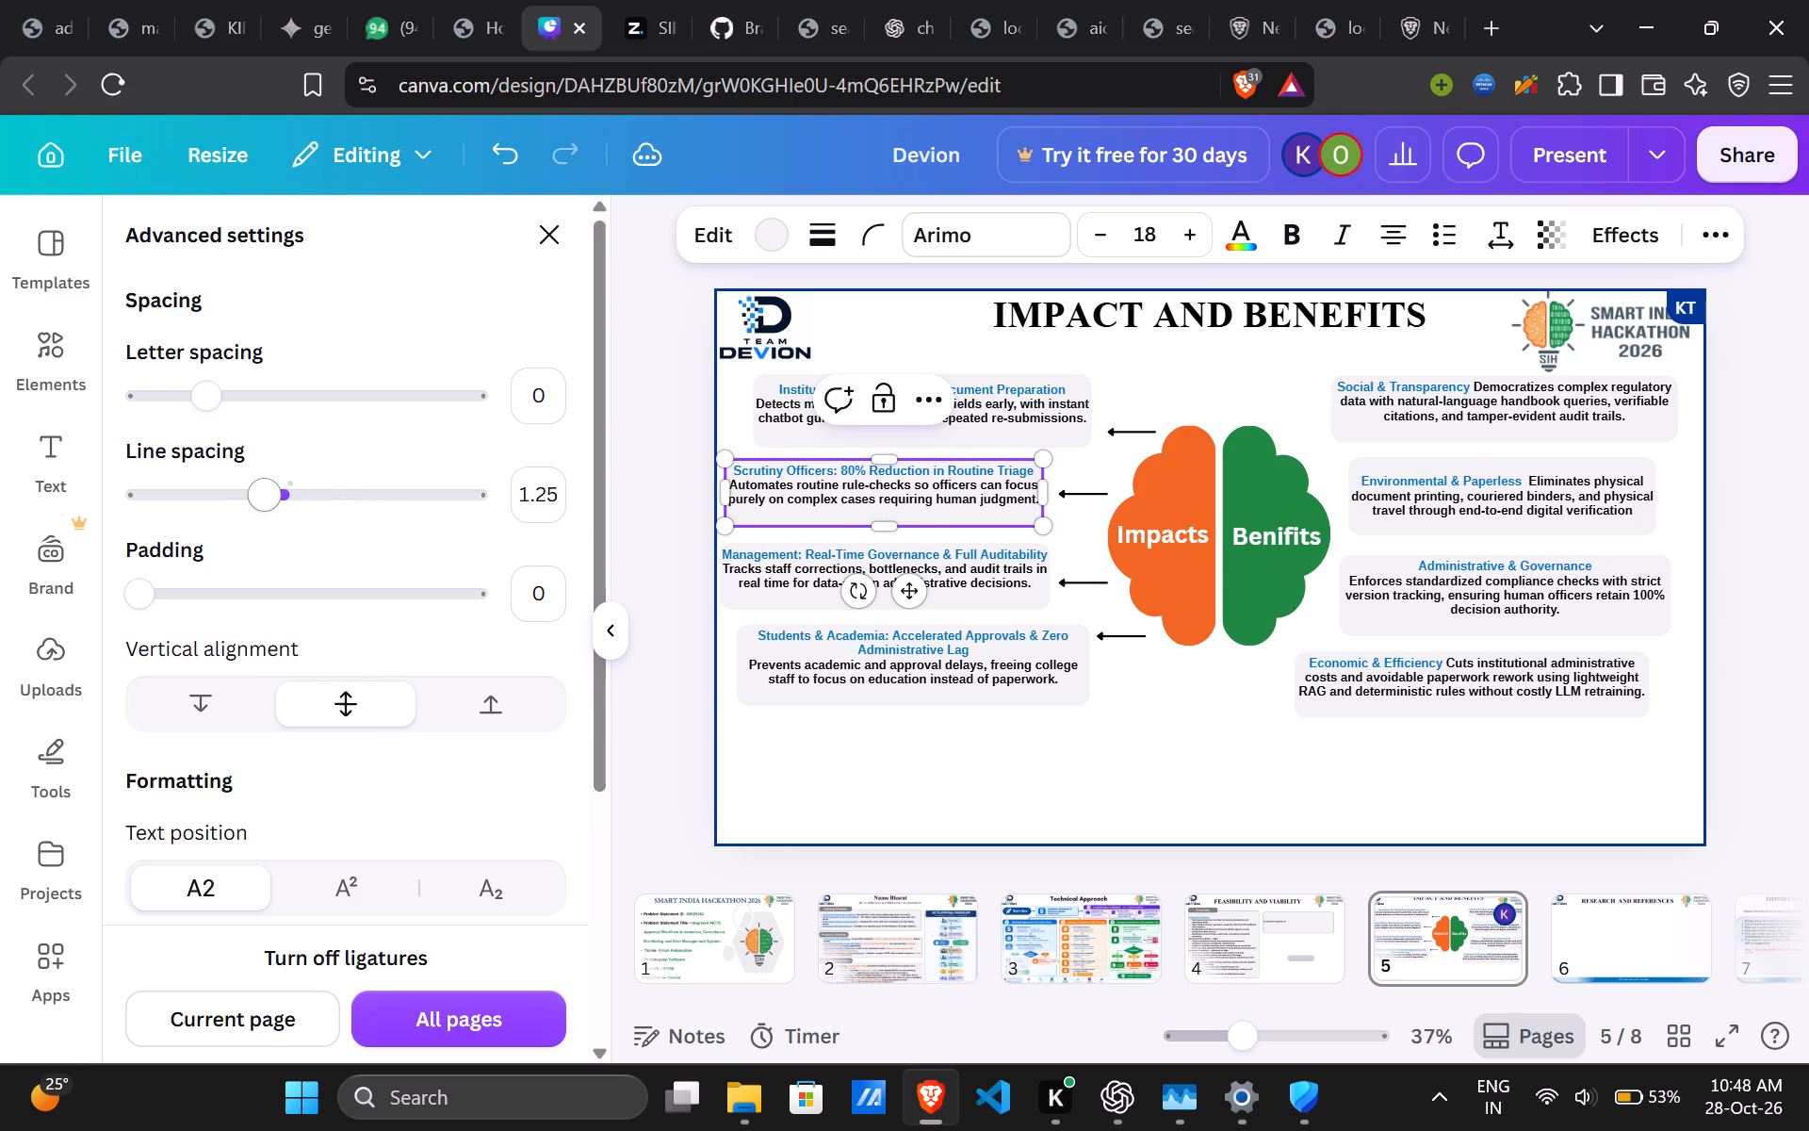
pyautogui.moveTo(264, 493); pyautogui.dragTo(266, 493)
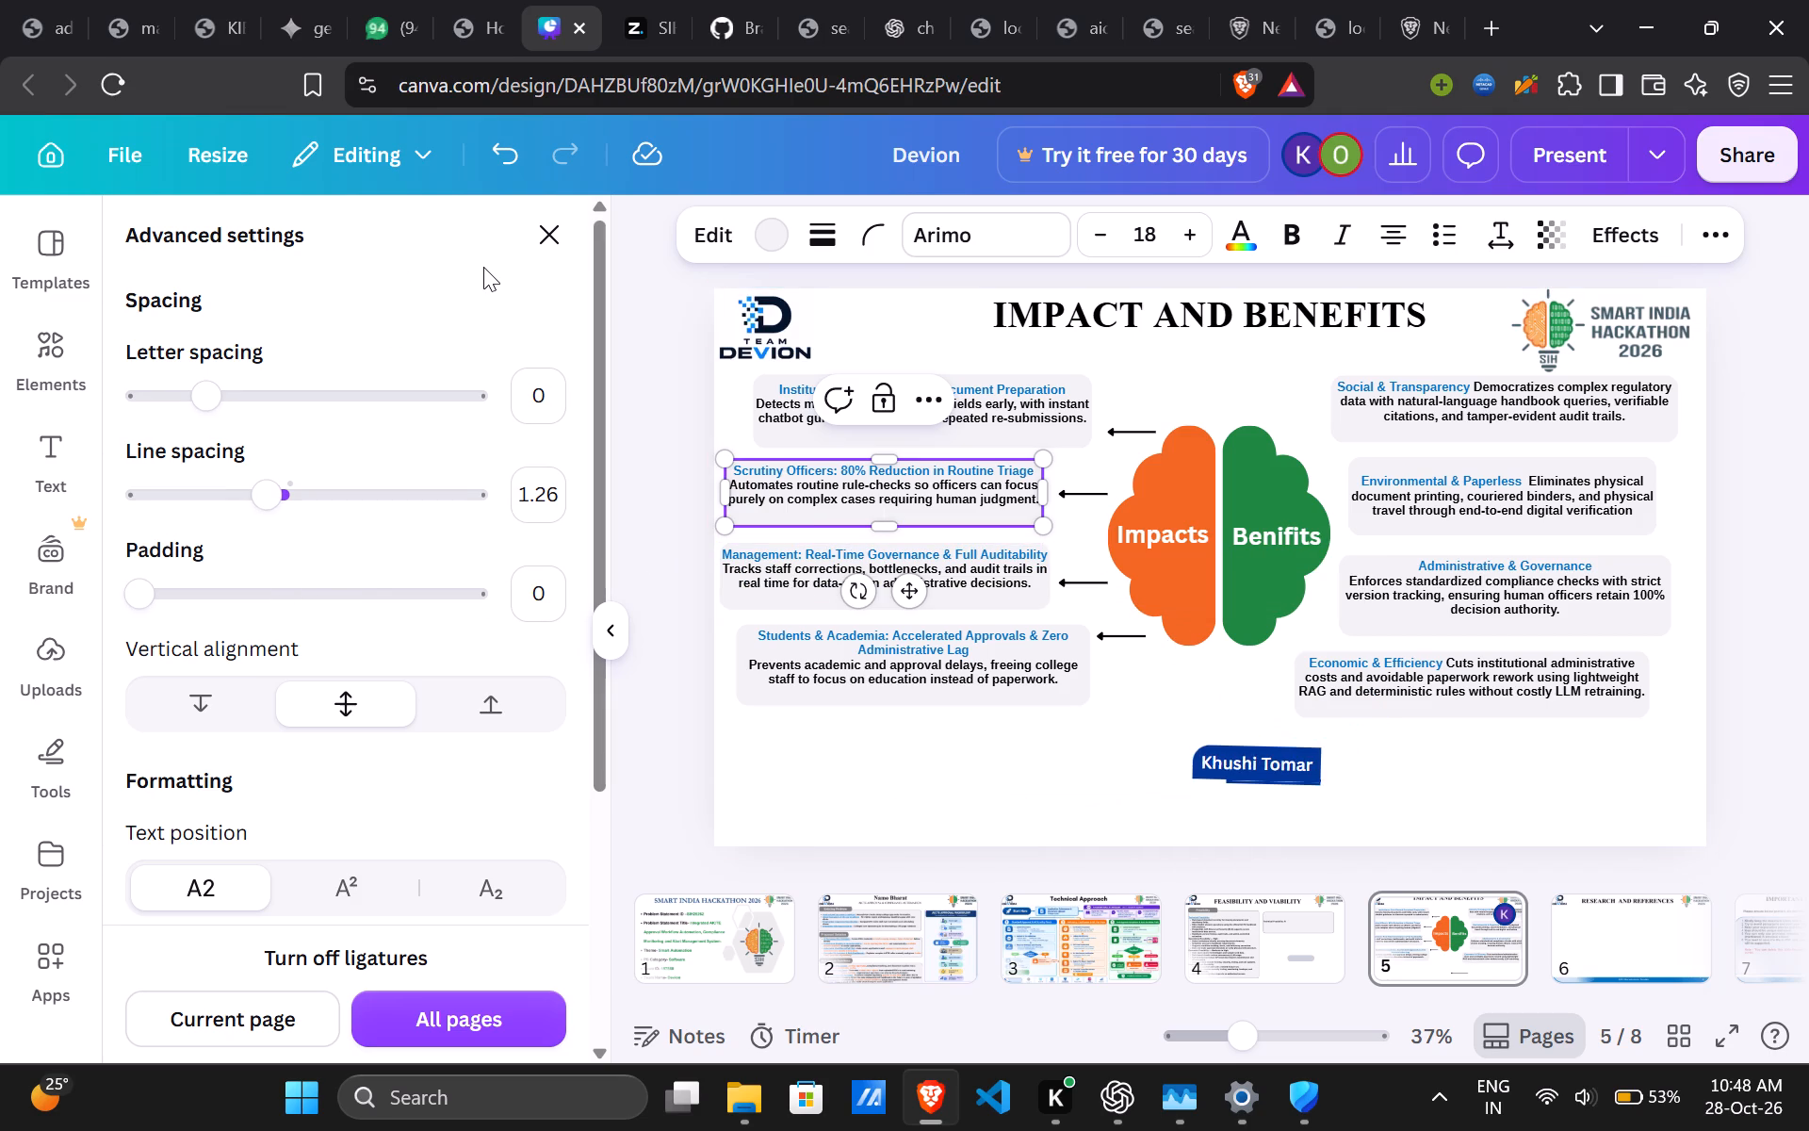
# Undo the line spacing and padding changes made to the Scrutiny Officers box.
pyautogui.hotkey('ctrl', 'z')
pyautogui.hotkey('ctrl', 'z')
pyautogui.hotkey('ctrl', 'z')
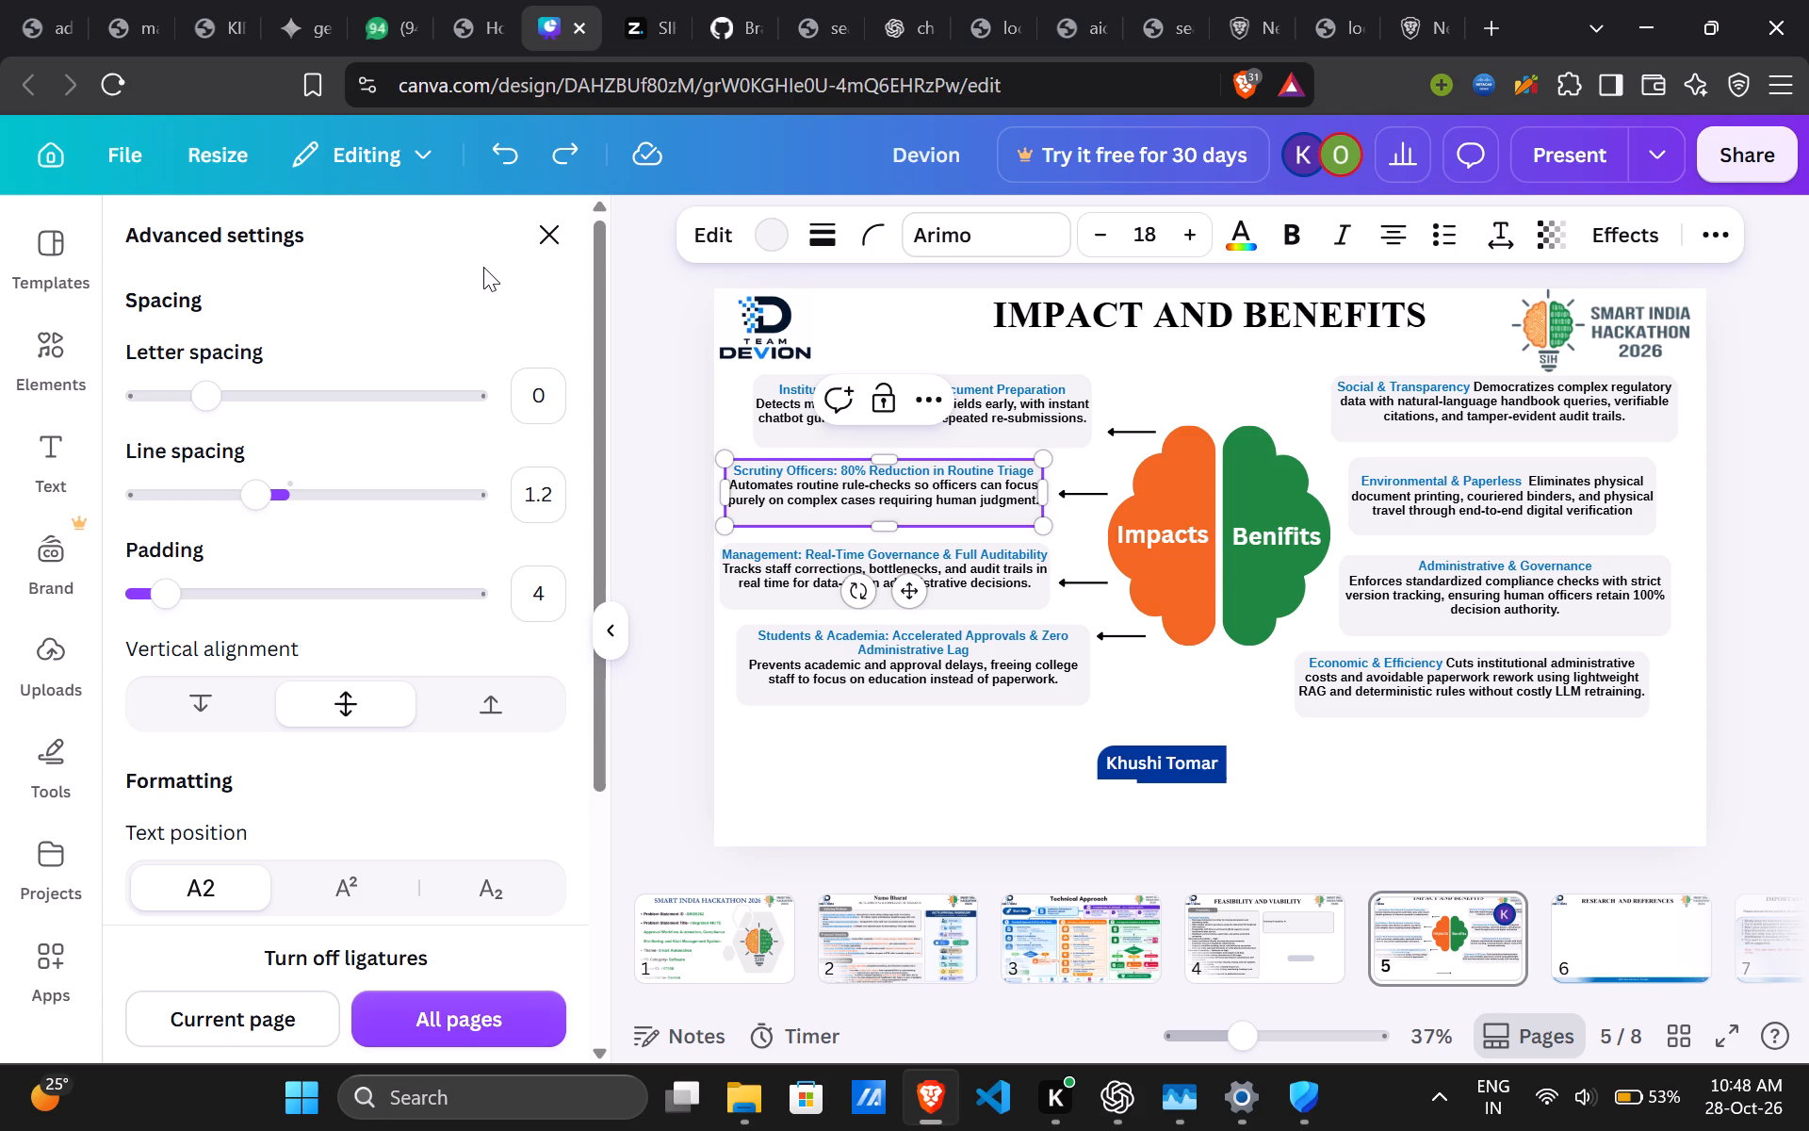